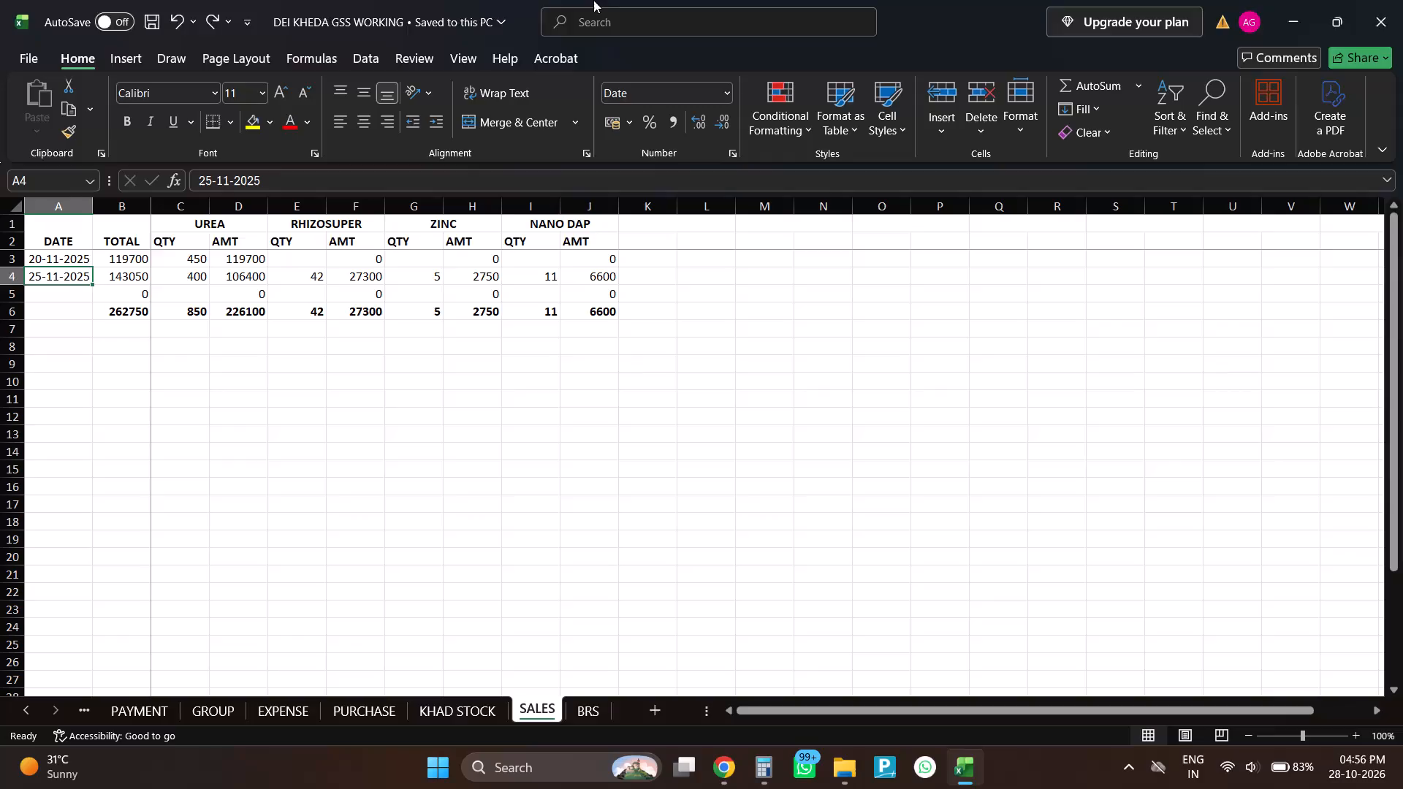
In Chrome, browse YouTube's suggested videos and play "Sitaare (From "ikkis") - Arijit Singh (Lyrics)".
scroll(628, 428, "down", 6)
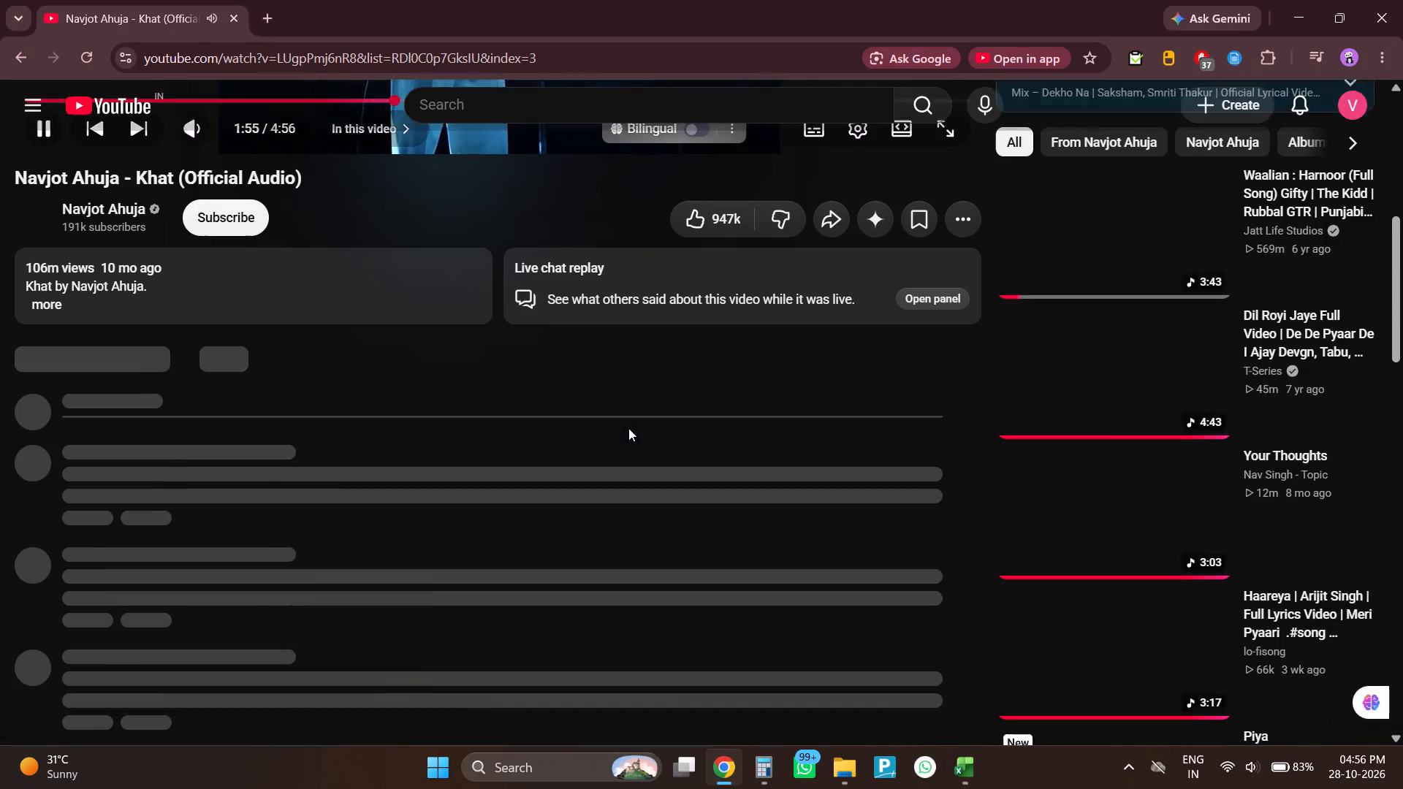
scroll(867, 547, "down", 2)
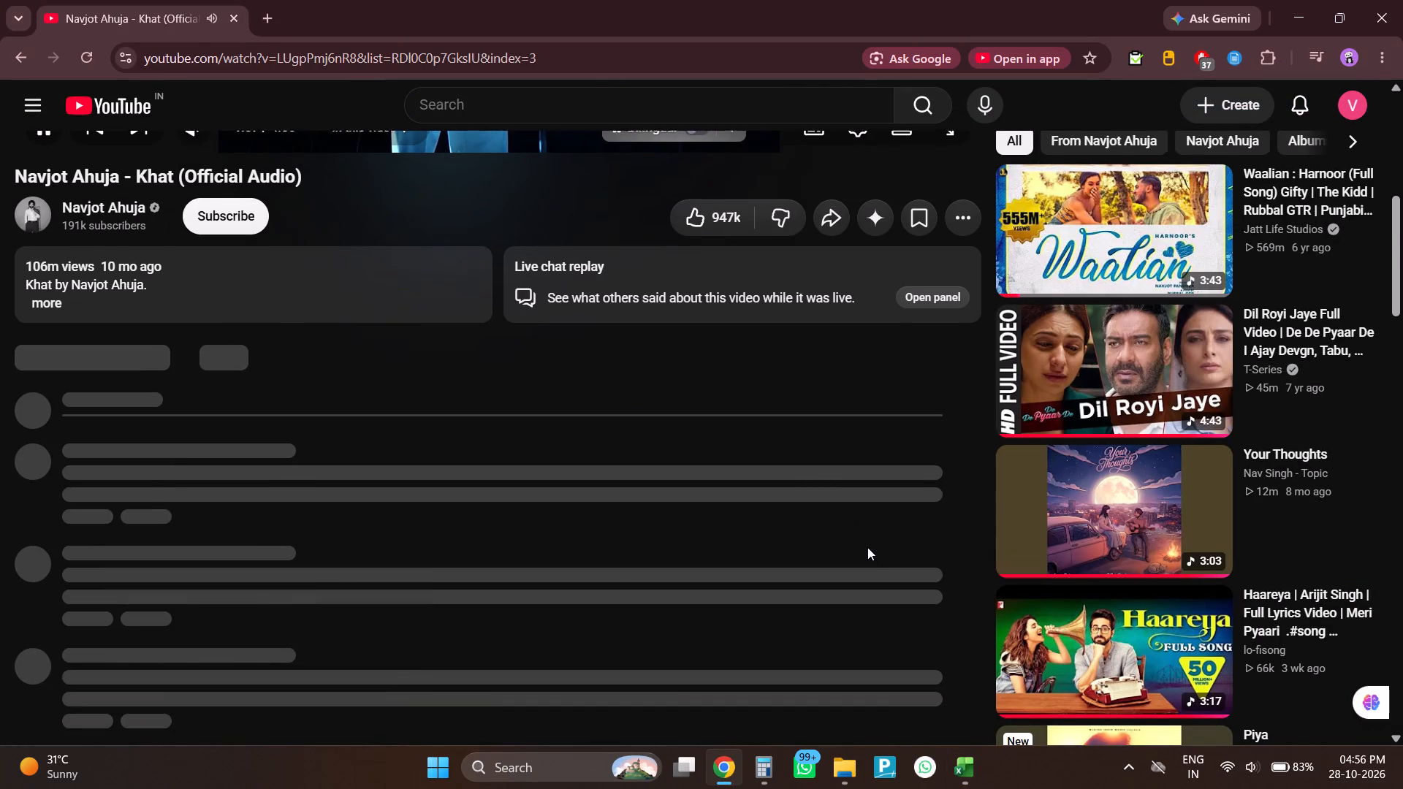
scroll(867, 547, "down", 1)
scroll(1269, 492, "down", 2)
scroll(806, 494, "down", 3)
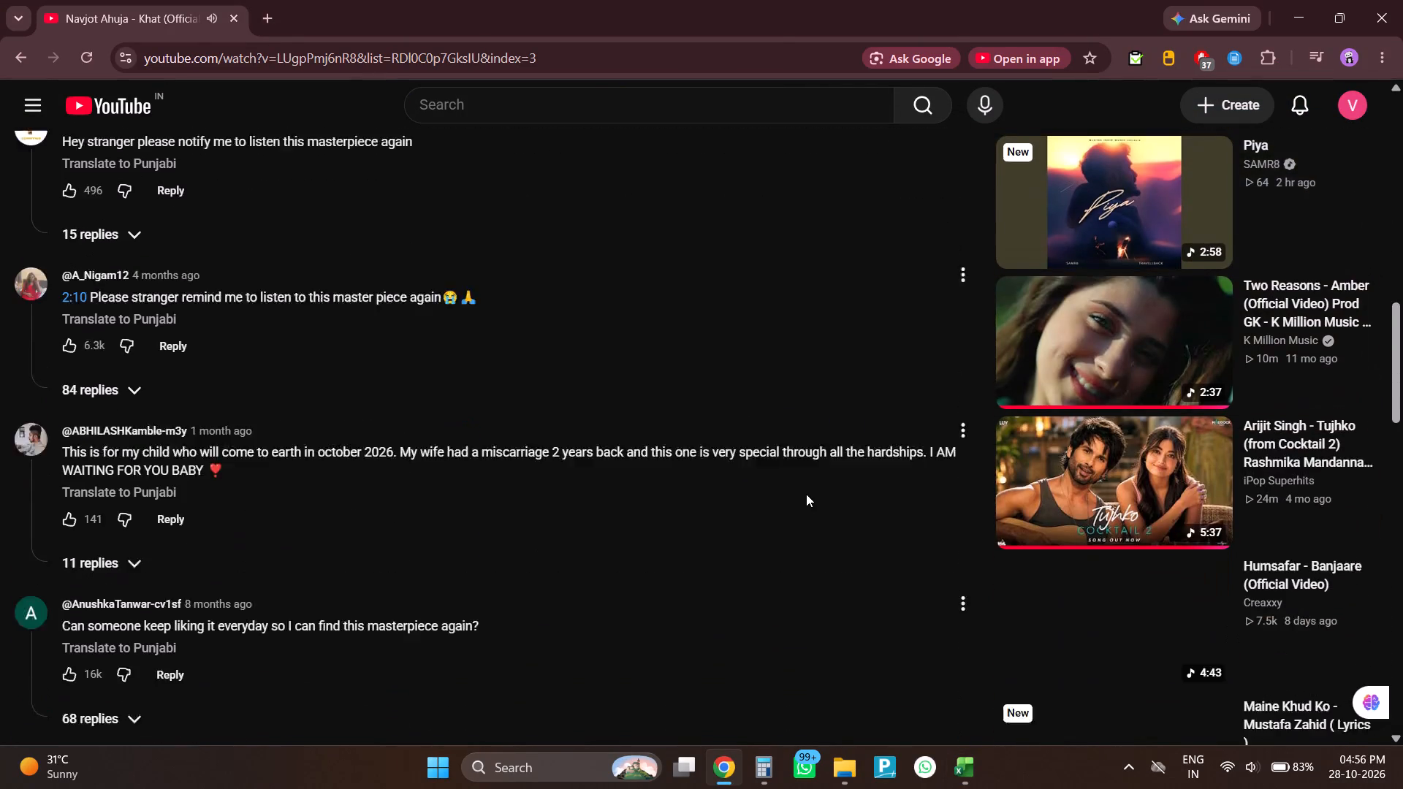
scroll(805, 492, "down", 4)
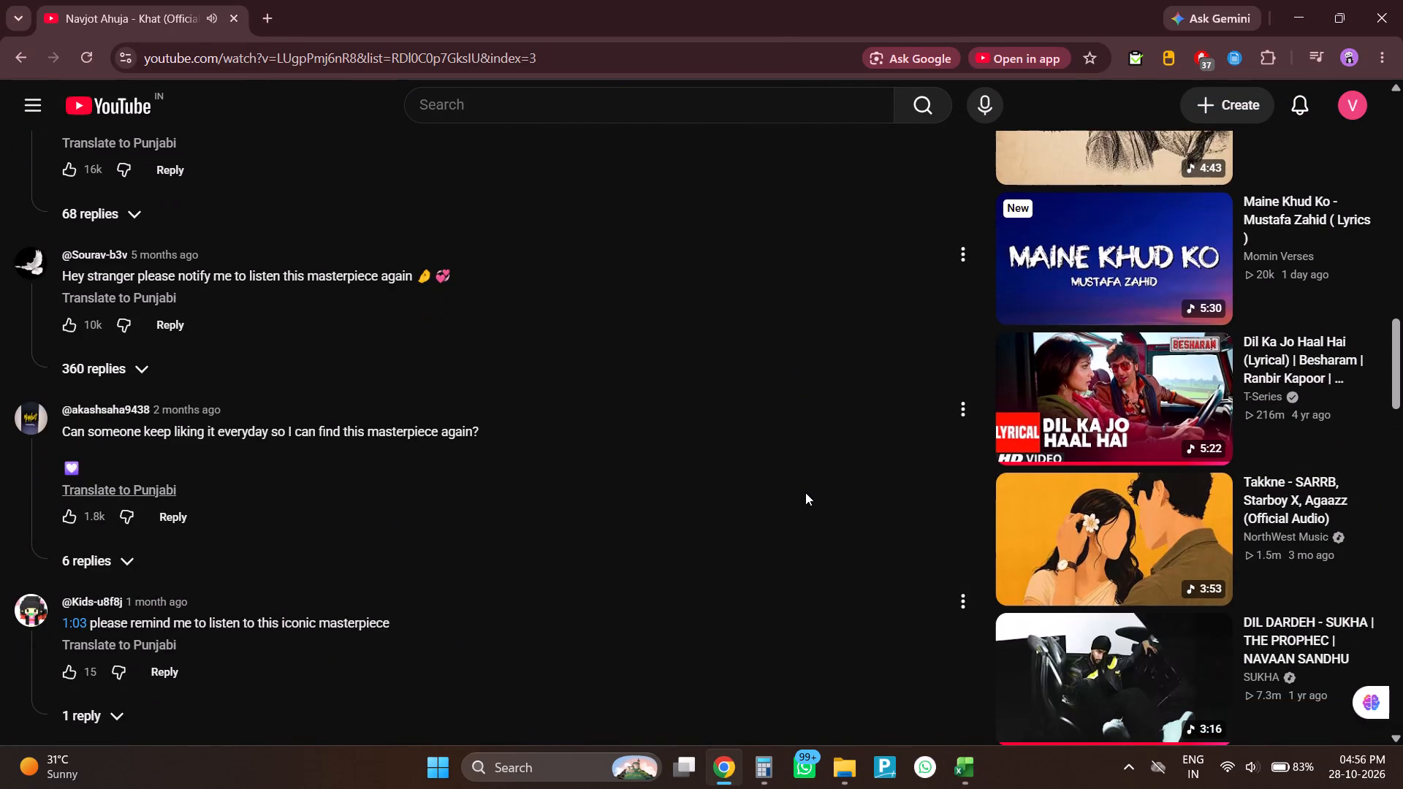
scroll(805, 492, "down", 2)
scroll(994, 481, "down", 3)
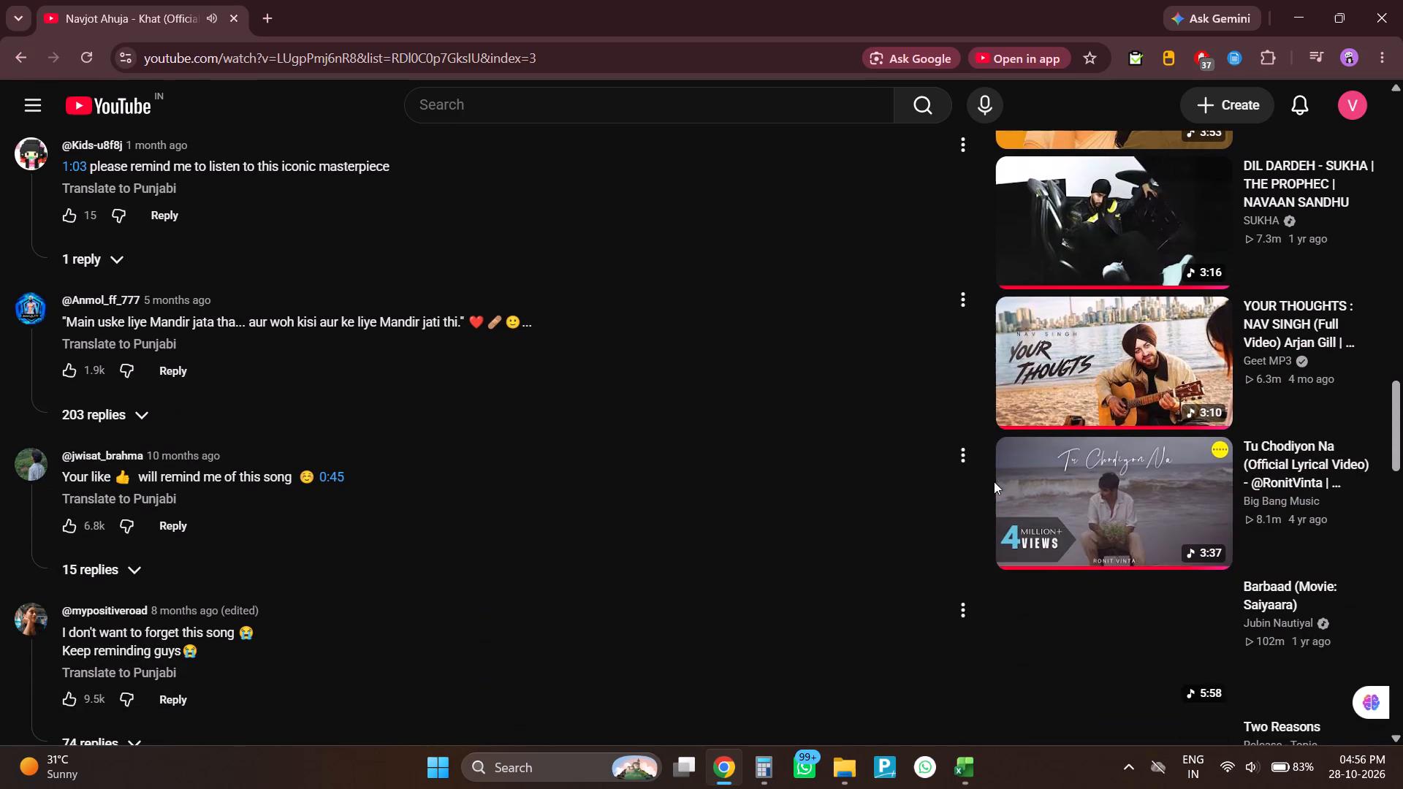
scroll(1013, 522, "down", 3)
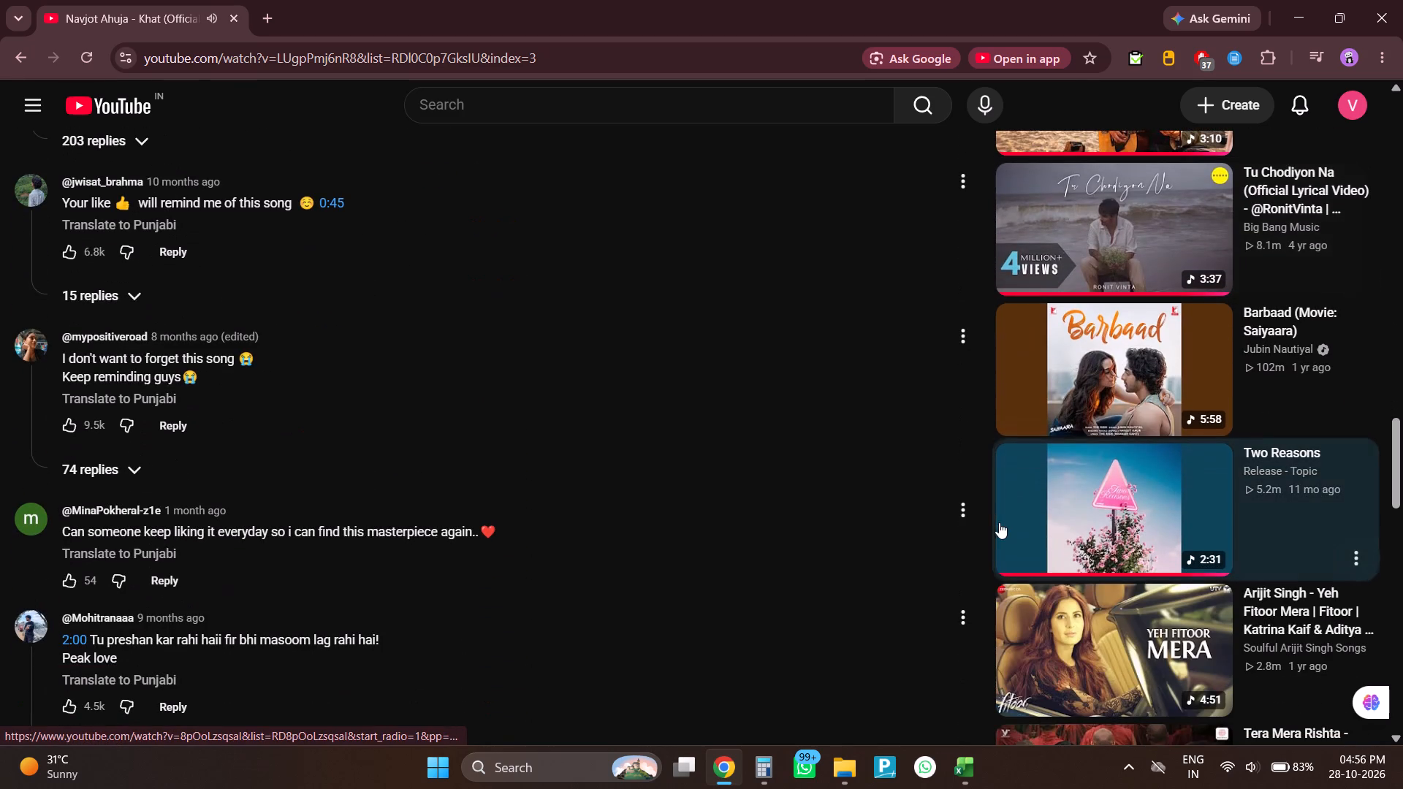
scroll(967, 474, "down", 2)
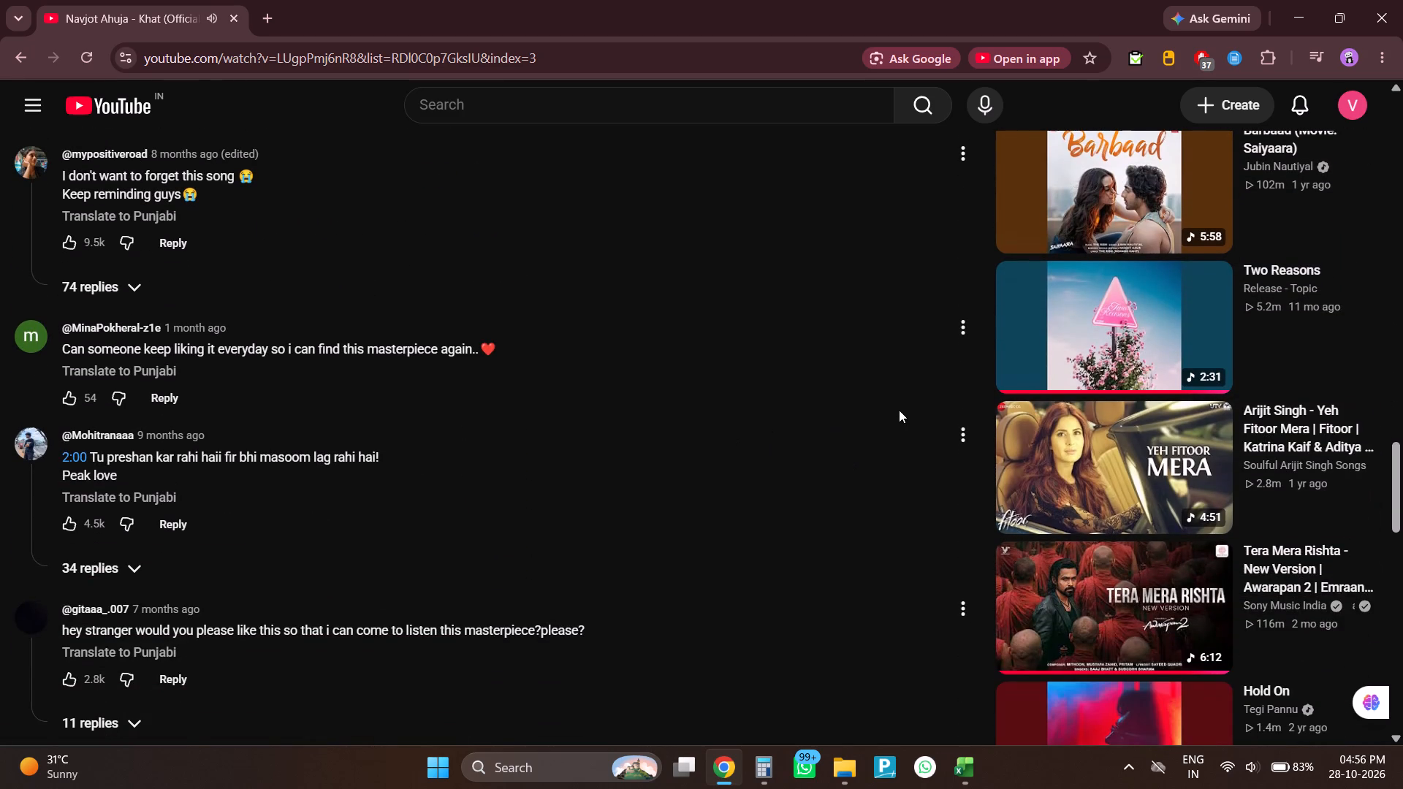
scroll(899, 410, "up", 2)
scroll(899, 411, "down", 3)
scroll(958, 398, "down", 3)
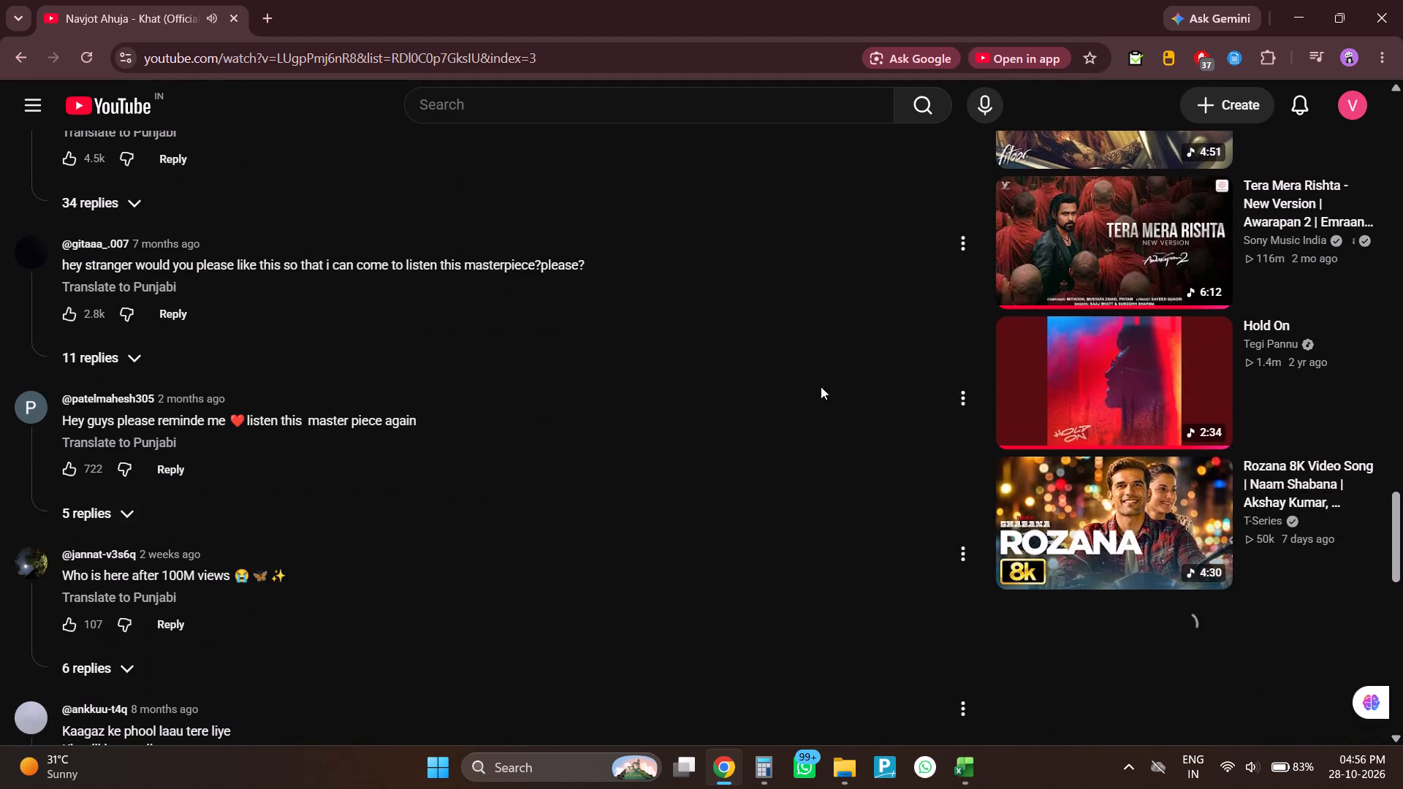
scroll(944, 367, "down", 4)
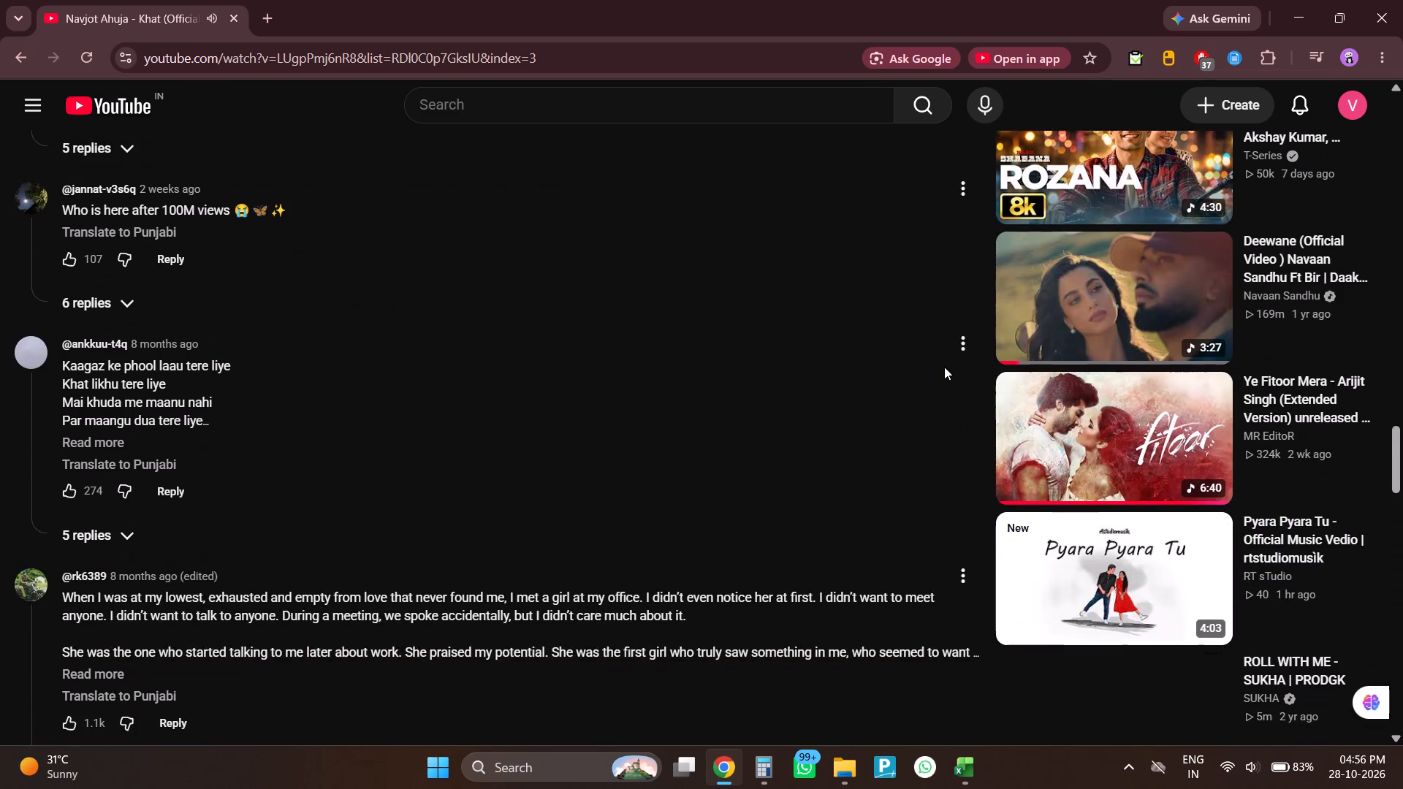
scroll(944, 367, "down", 4)
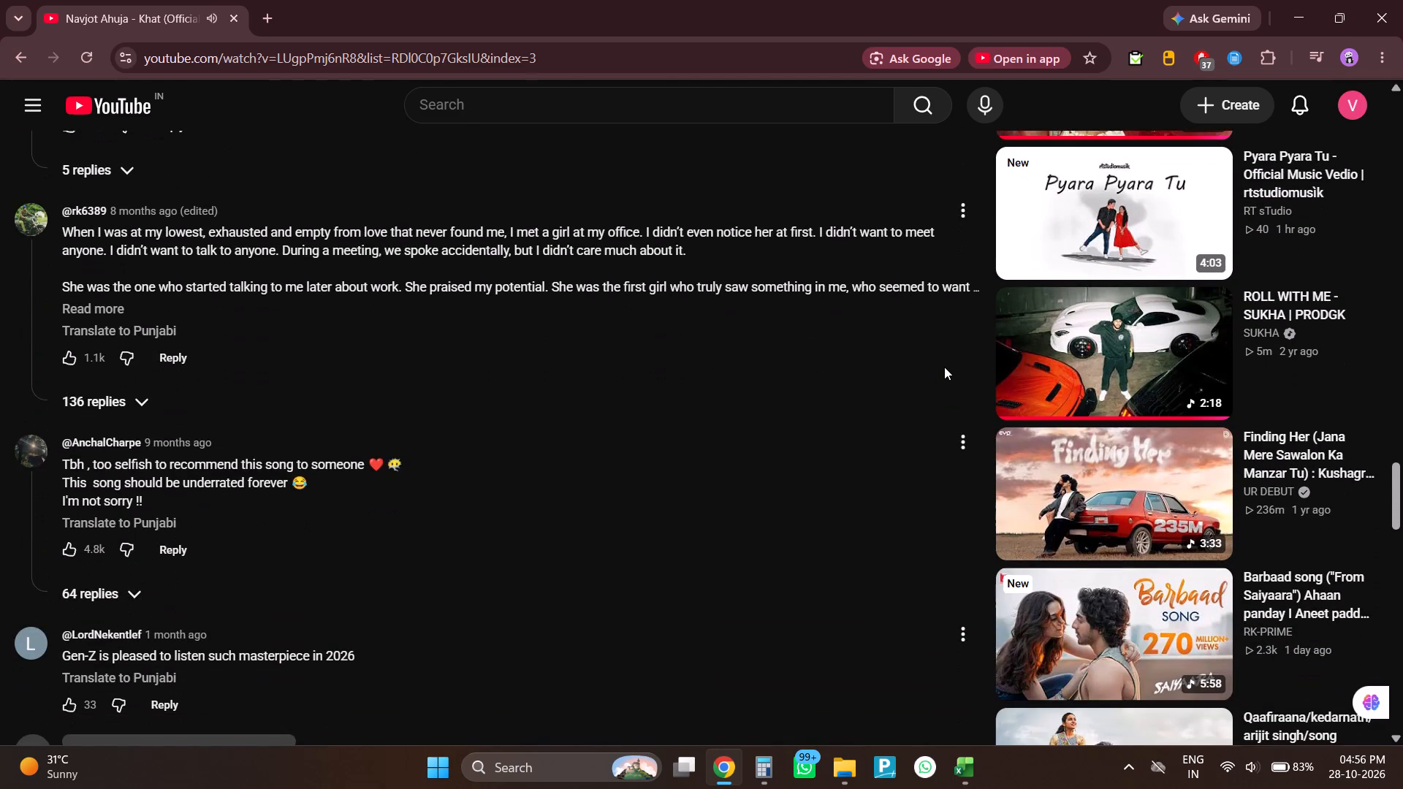
scroll(944, 367, "down", 1)
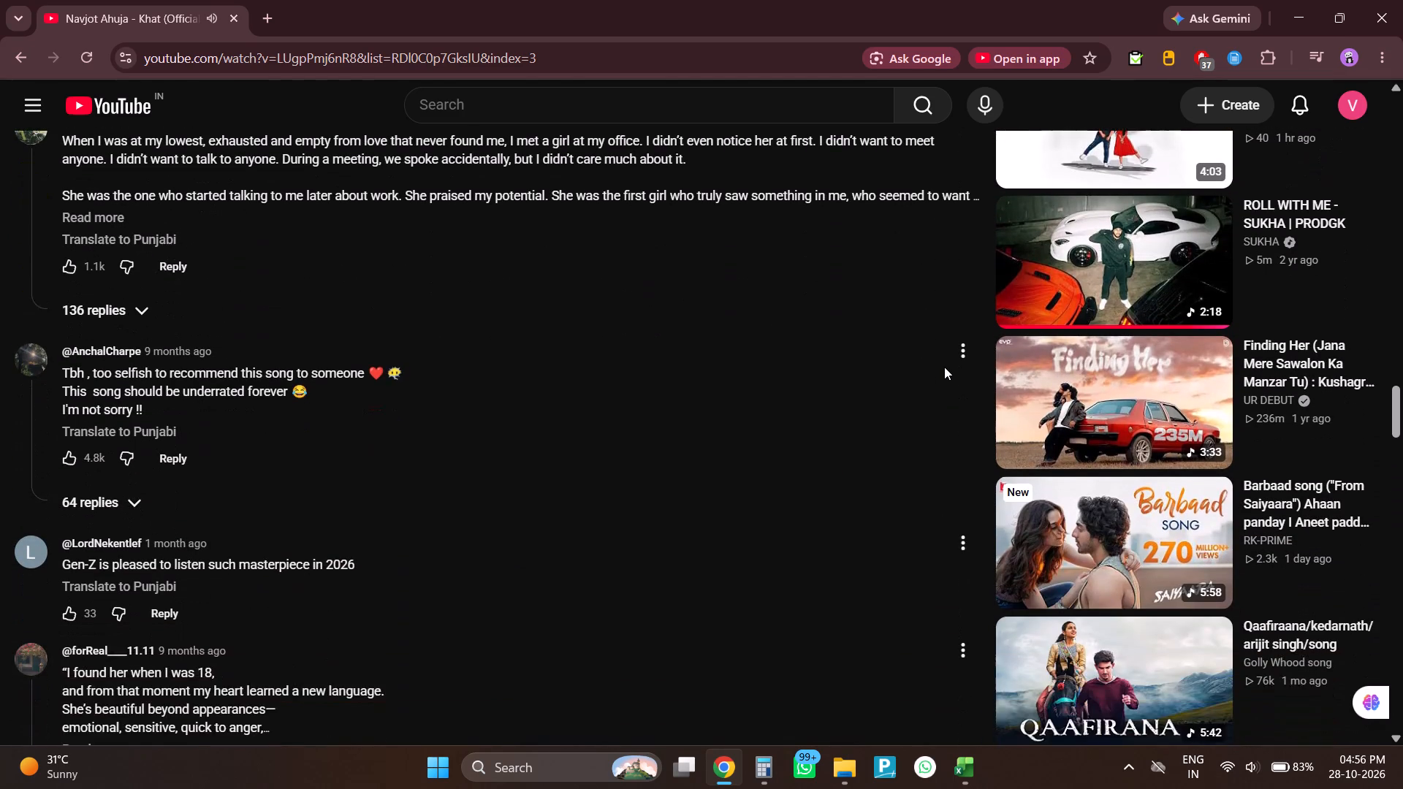
scroll(944, 367, "down", 4)
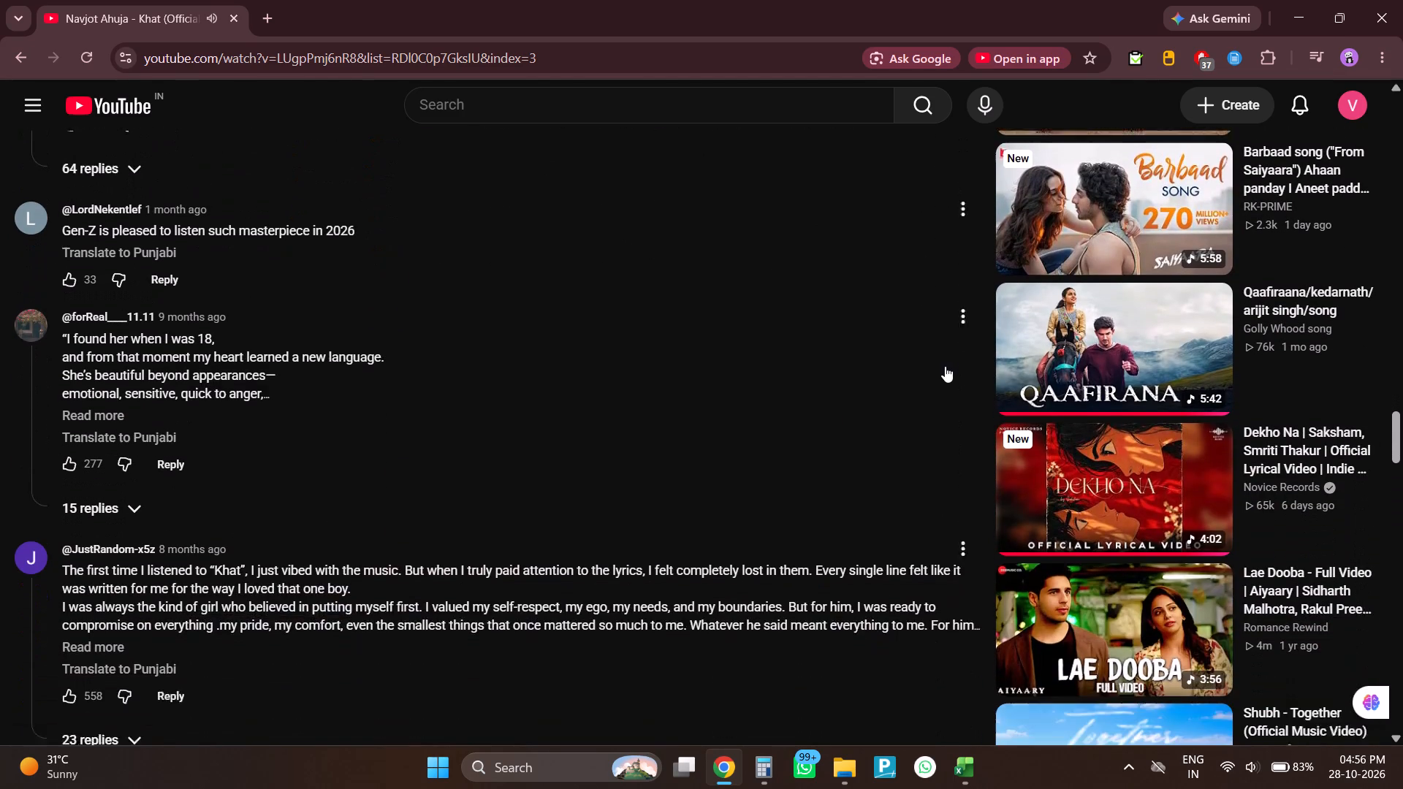
scroll(985, 365, "down", 5)
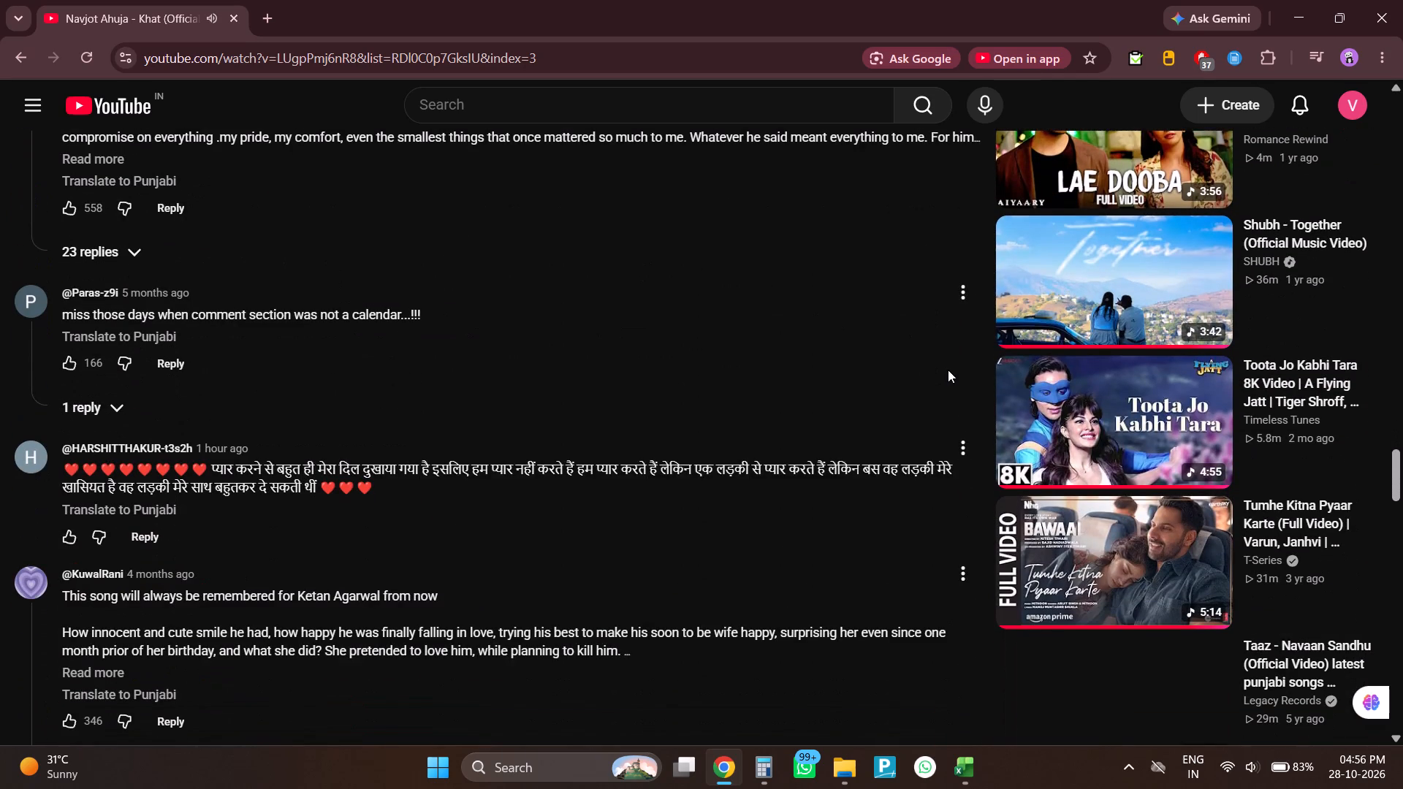
scroll(948, 369, "down", 1)
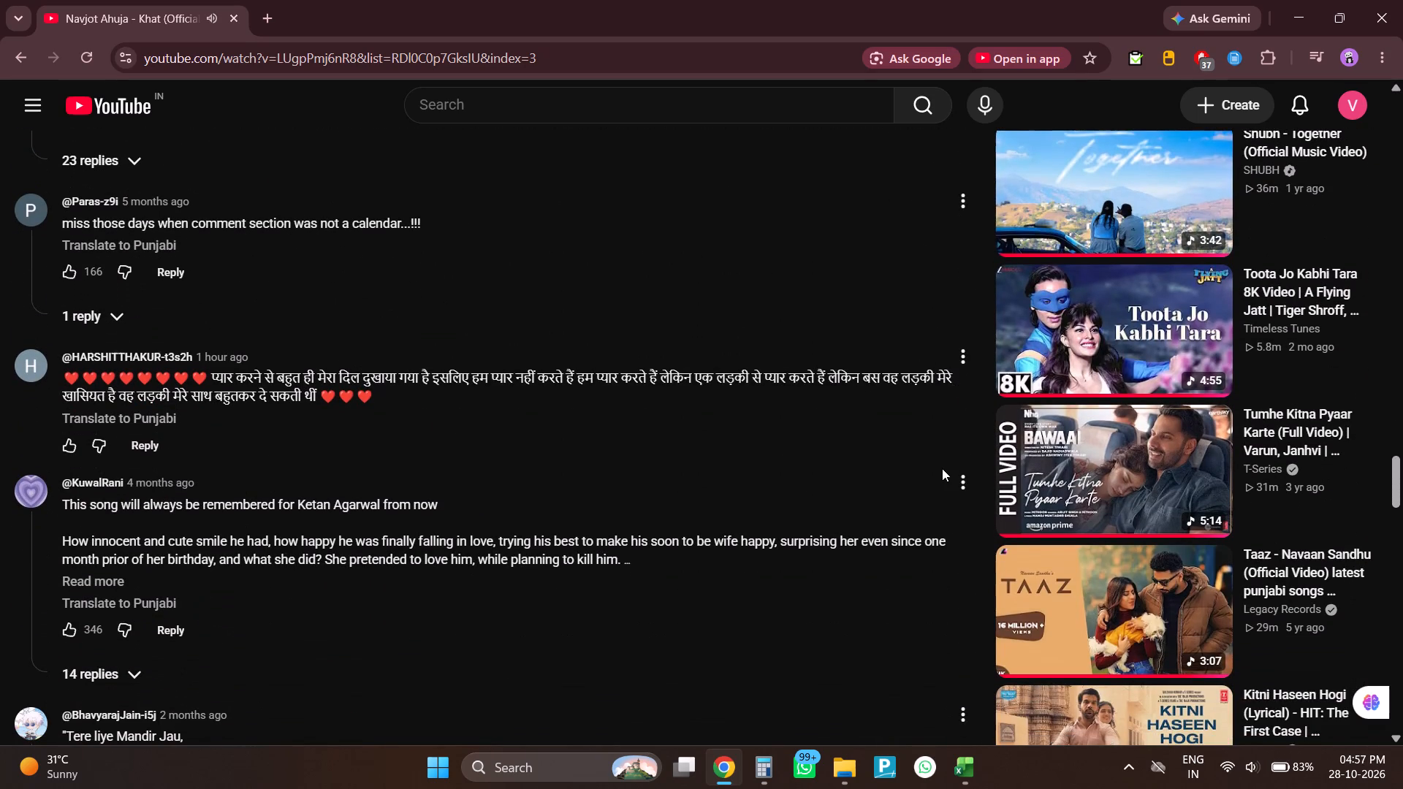
scroll(942, 471, "down", 1)
scroll(870, 445, "down", 3)
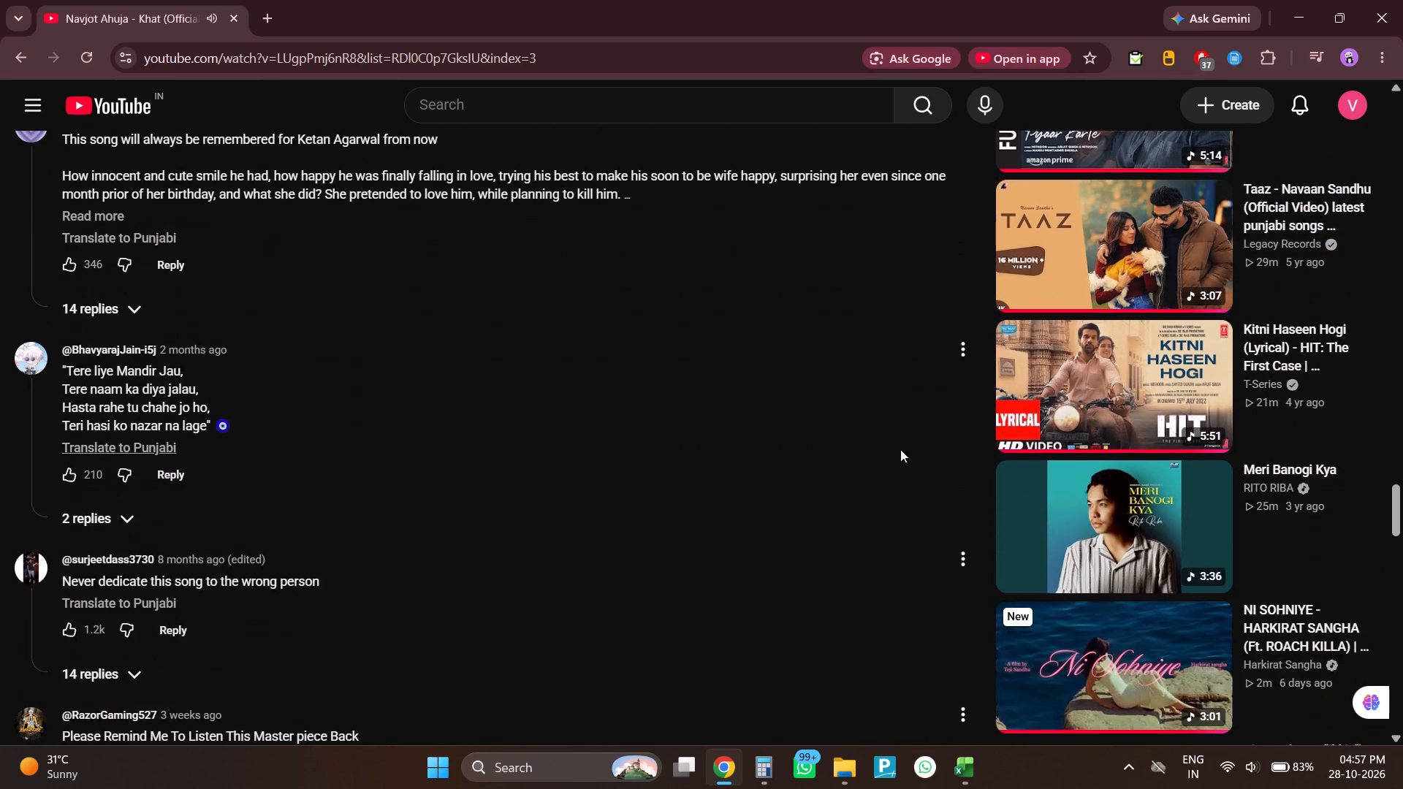
scroll(950, 406, "down", 6)
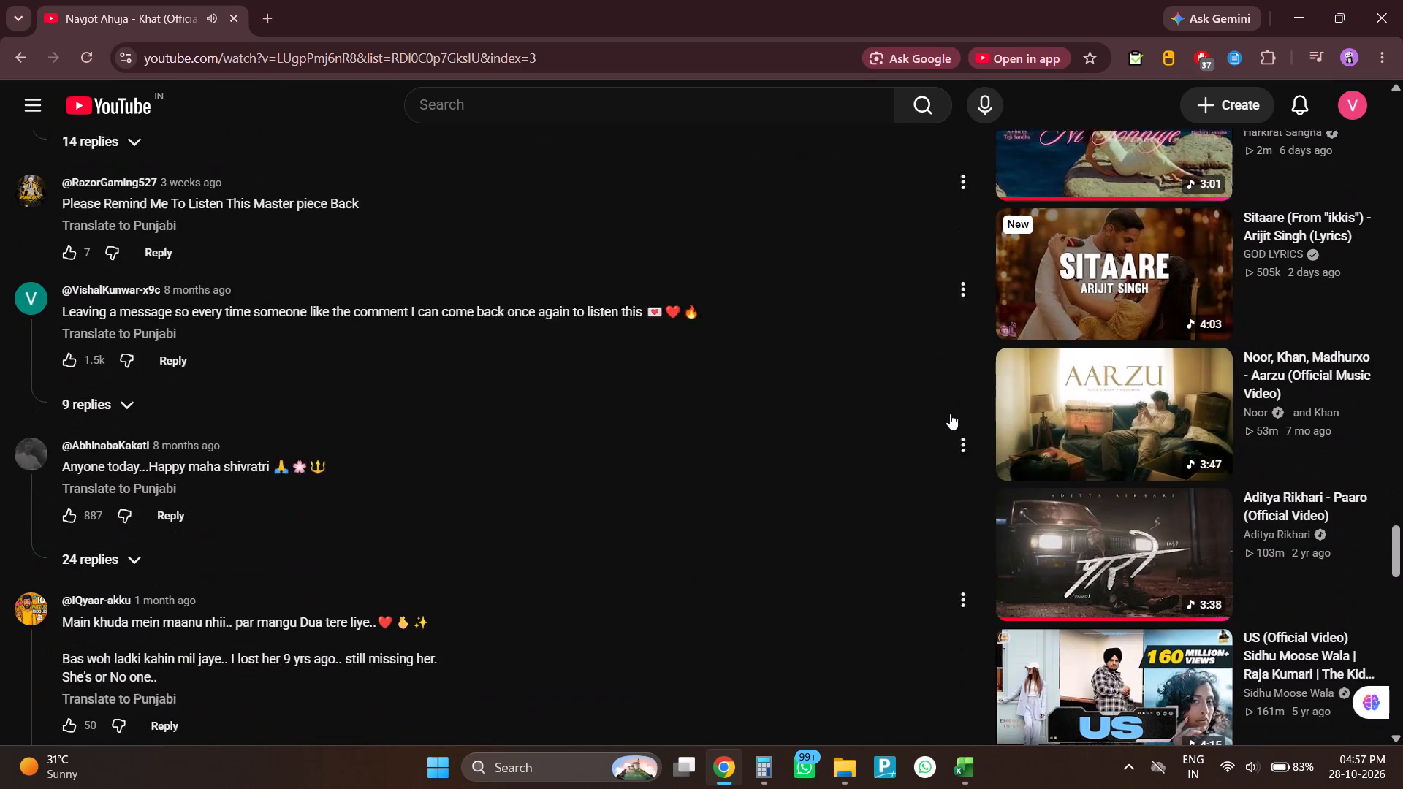
left_click(1164, 286)
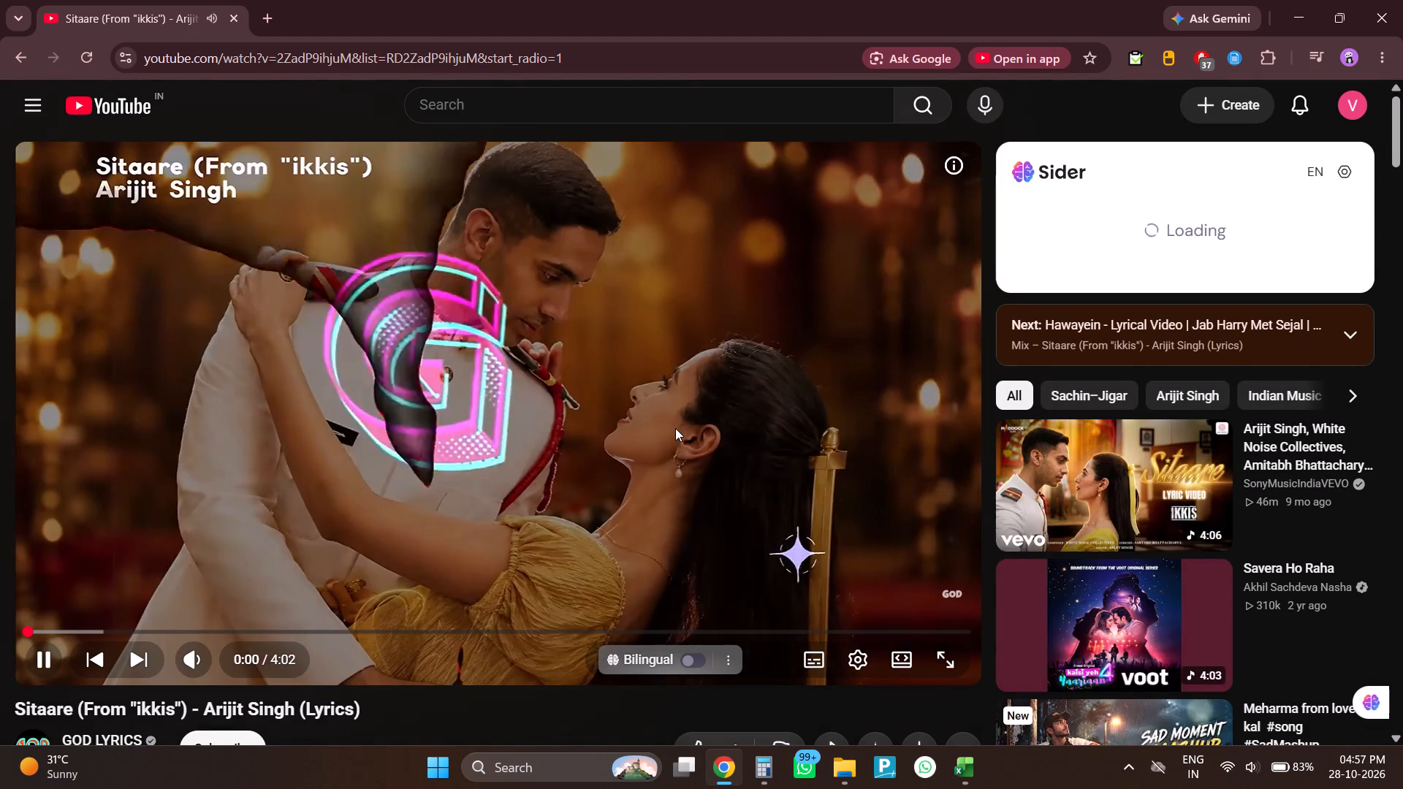
Switch to the DEI KHEDA GSS WORKING workbook in Excel and open the KHAD STOCK sheet.
key("alt+Tab")
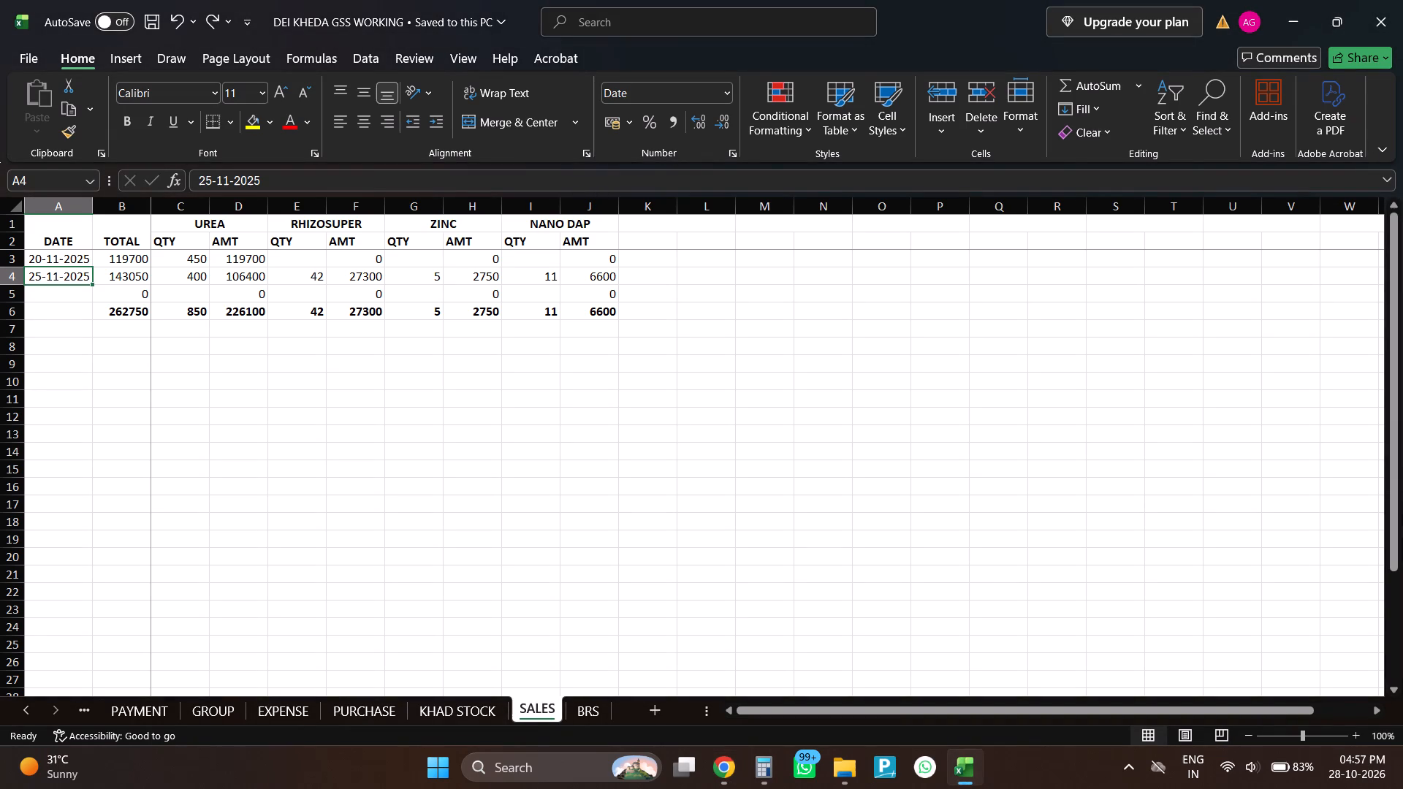
left_click(428, 714)
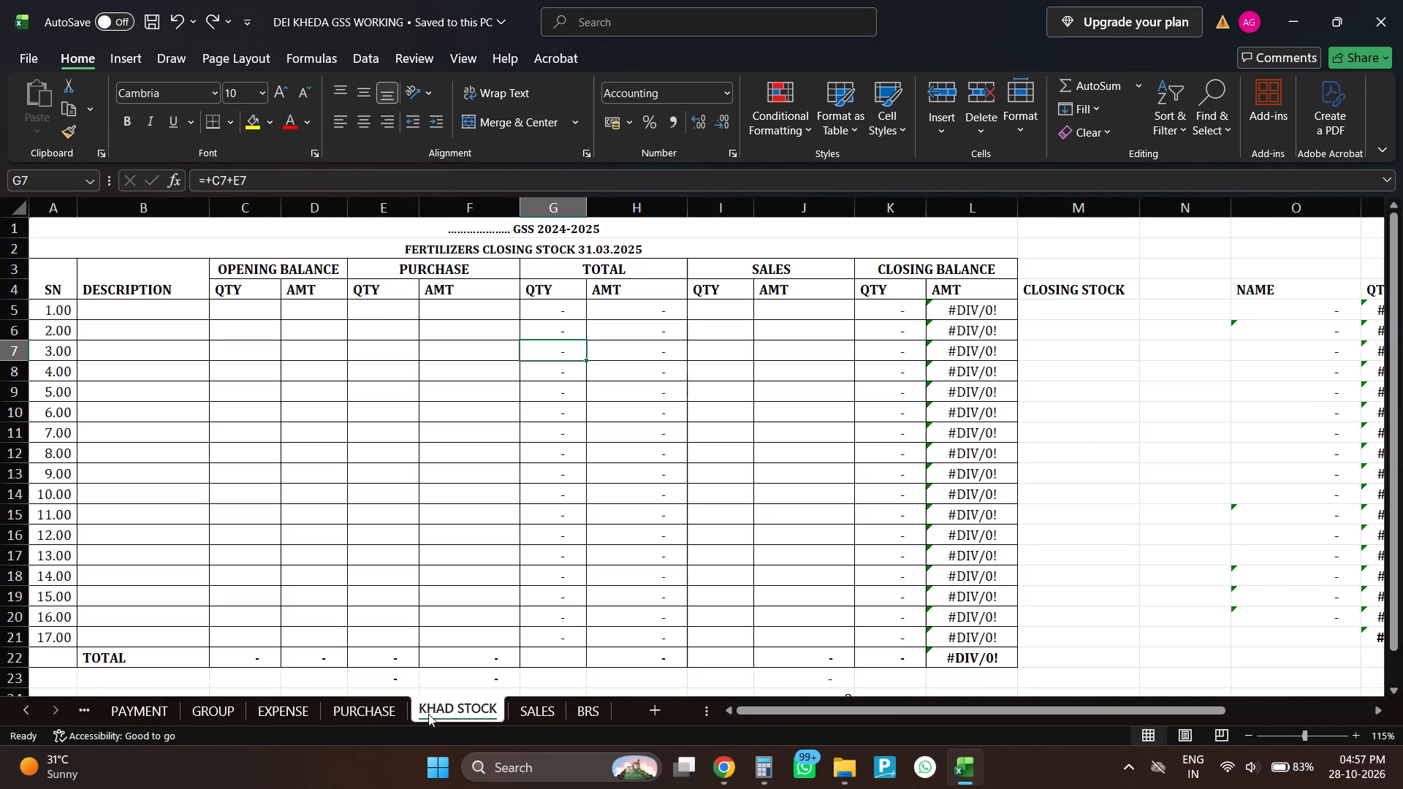
scroll(553, 320, "up", 3)
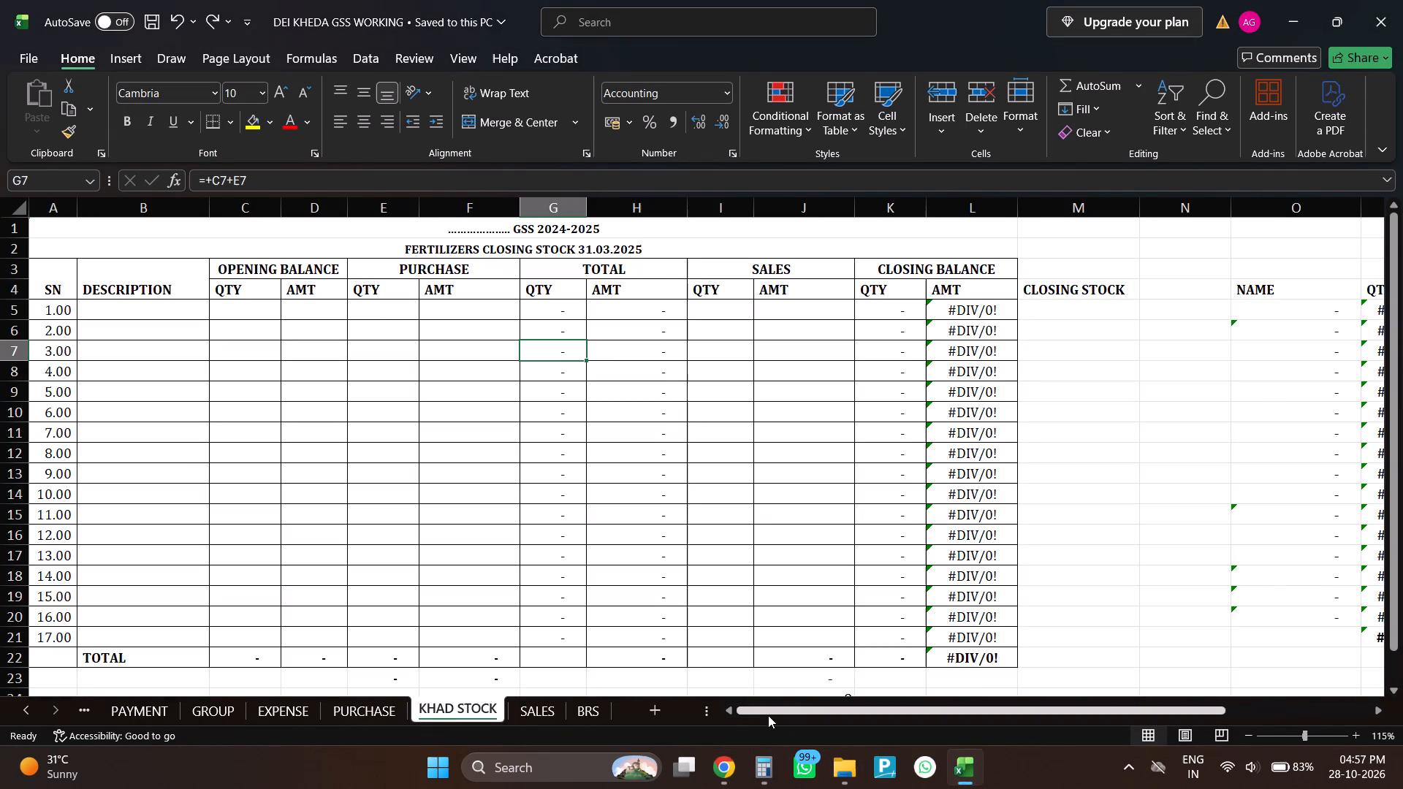
left_click_drag(768, 715, 677, 703)
Enter "THAIYO UREA (JEVIK KHAD)" as the description of item 1 in cell B5.
left_click(129, 310)
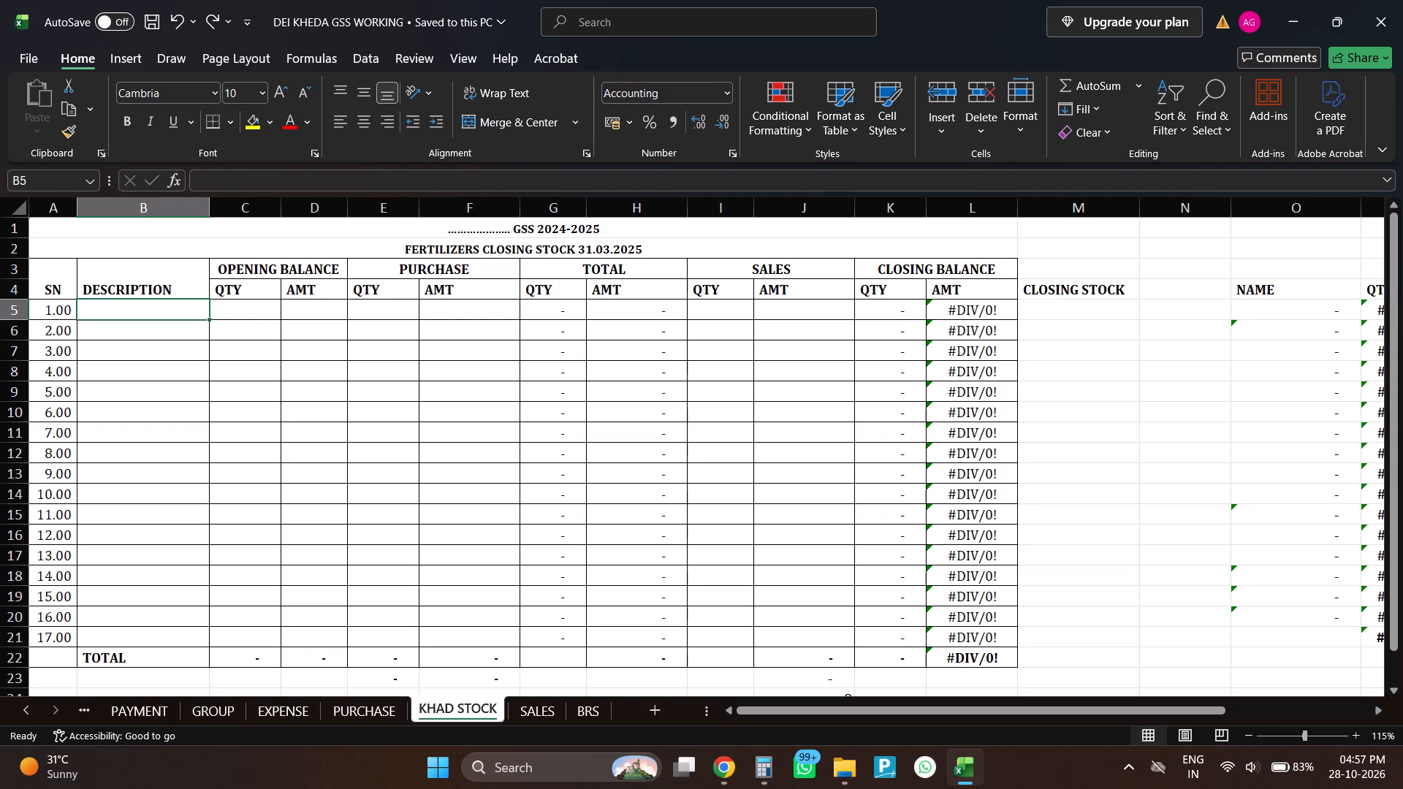
type("THAI")
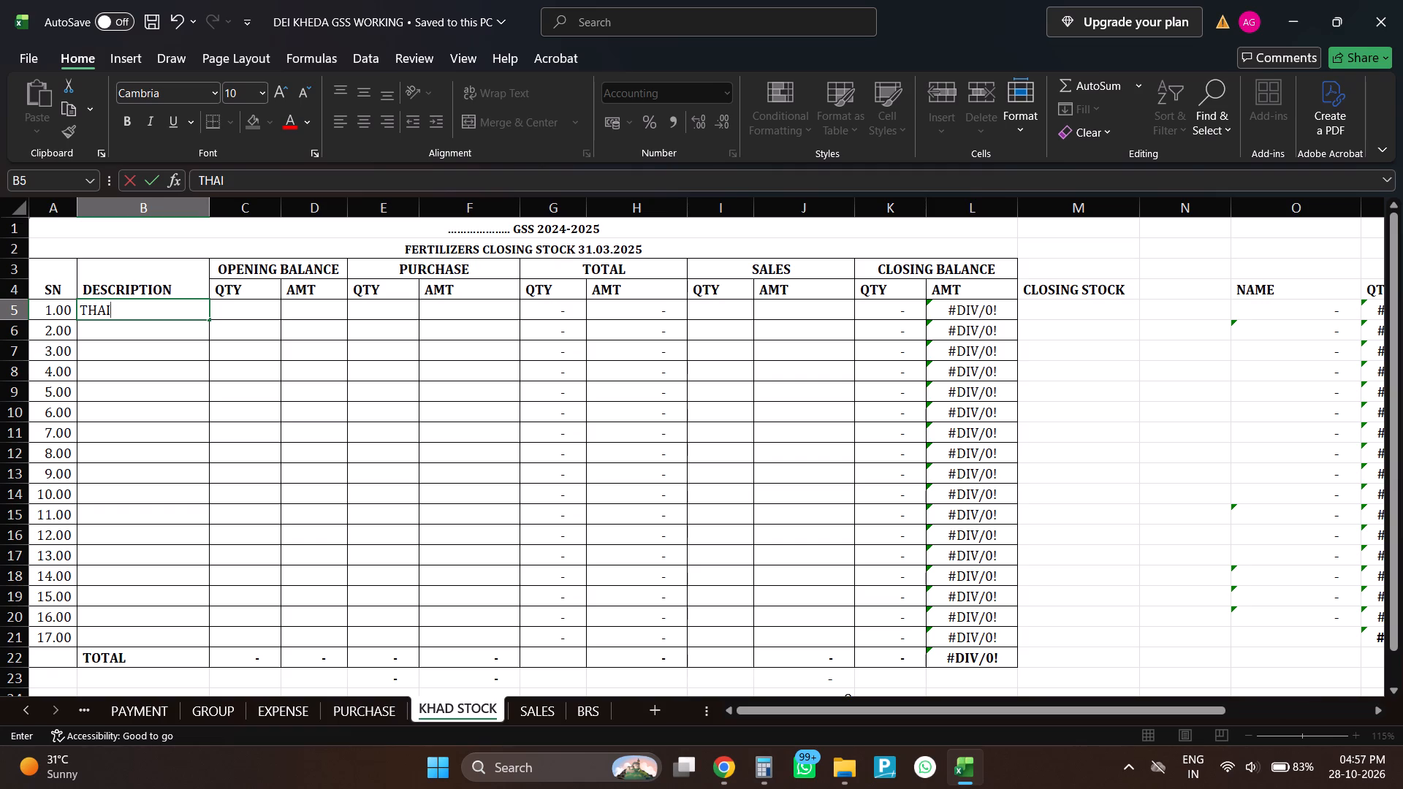
key("BackSpace")
type("IYO")
key("space")
type("UREA")
key("space")
key("shift+parenleft")
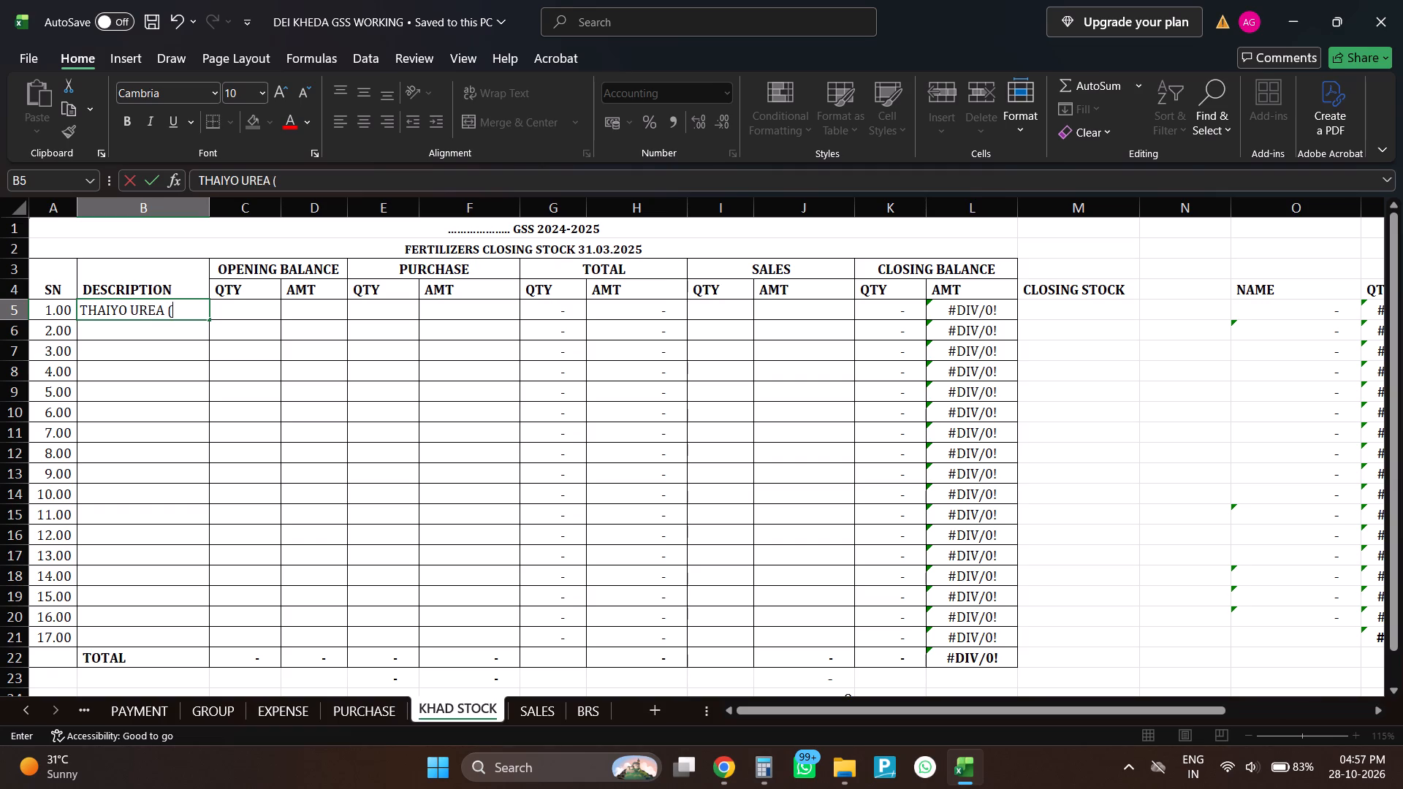
type("JEVIK KHAD")
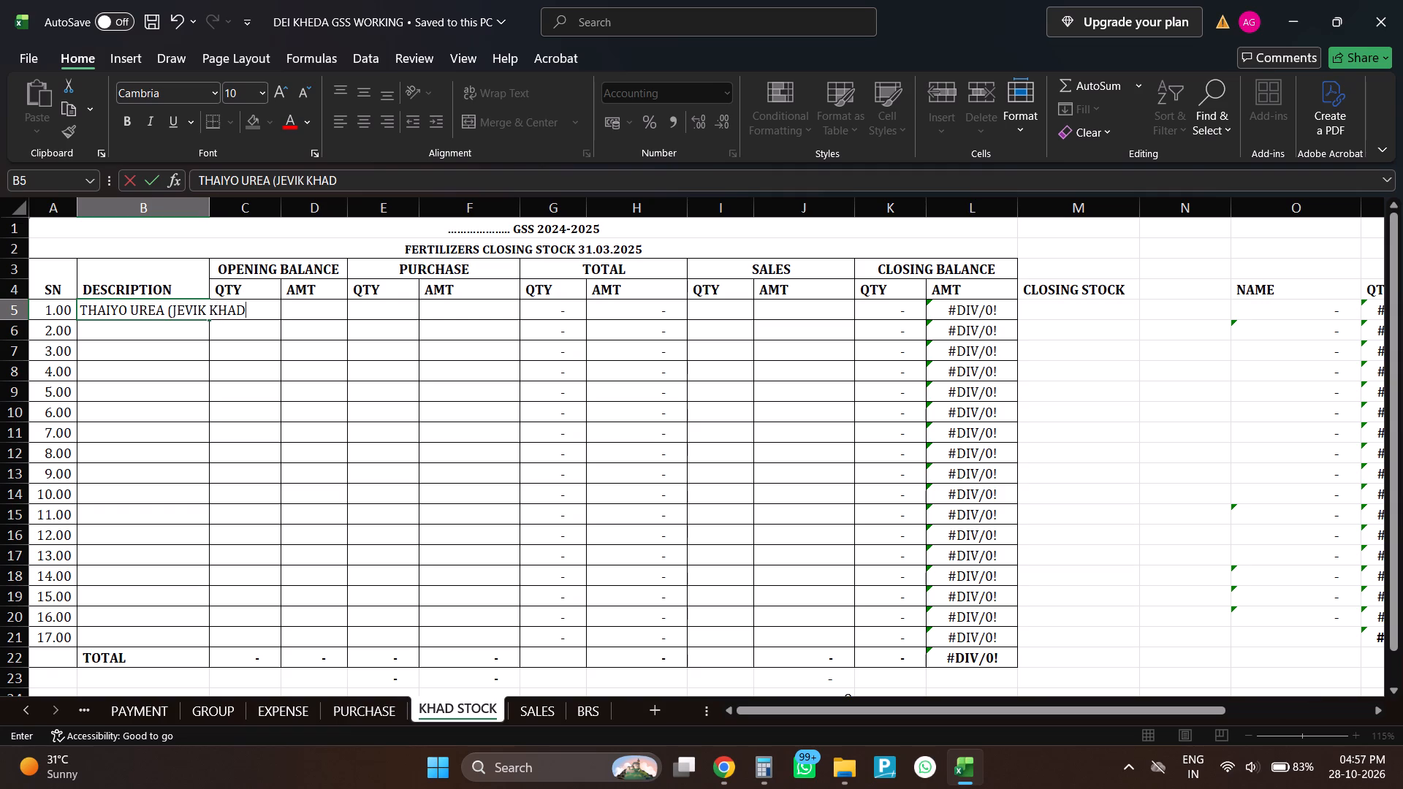
key("shift+parenright")
key("Return")
Enter 205 as item 1's opening balance quantity in cell C5.
key("Up")
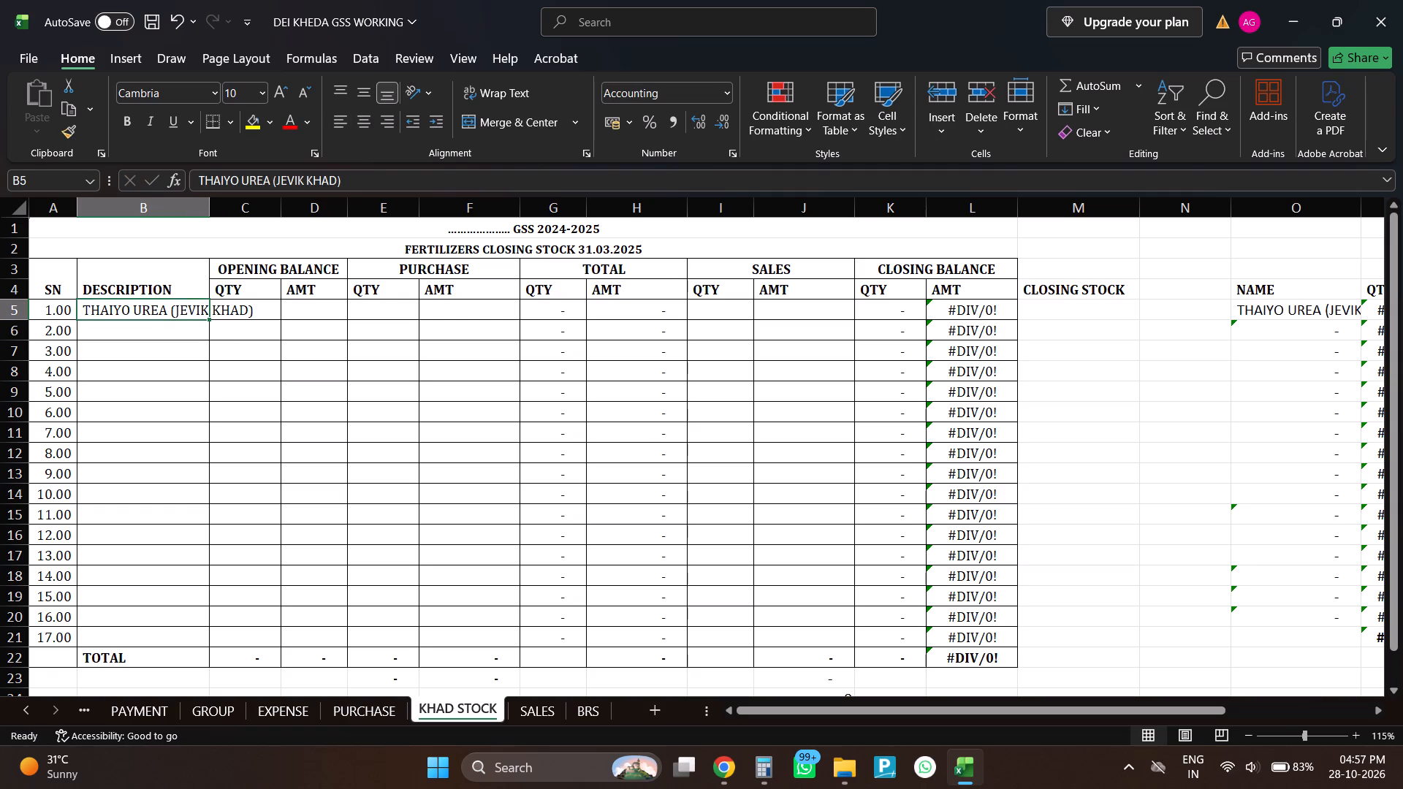
key("Right")
type("205")
key("Return")
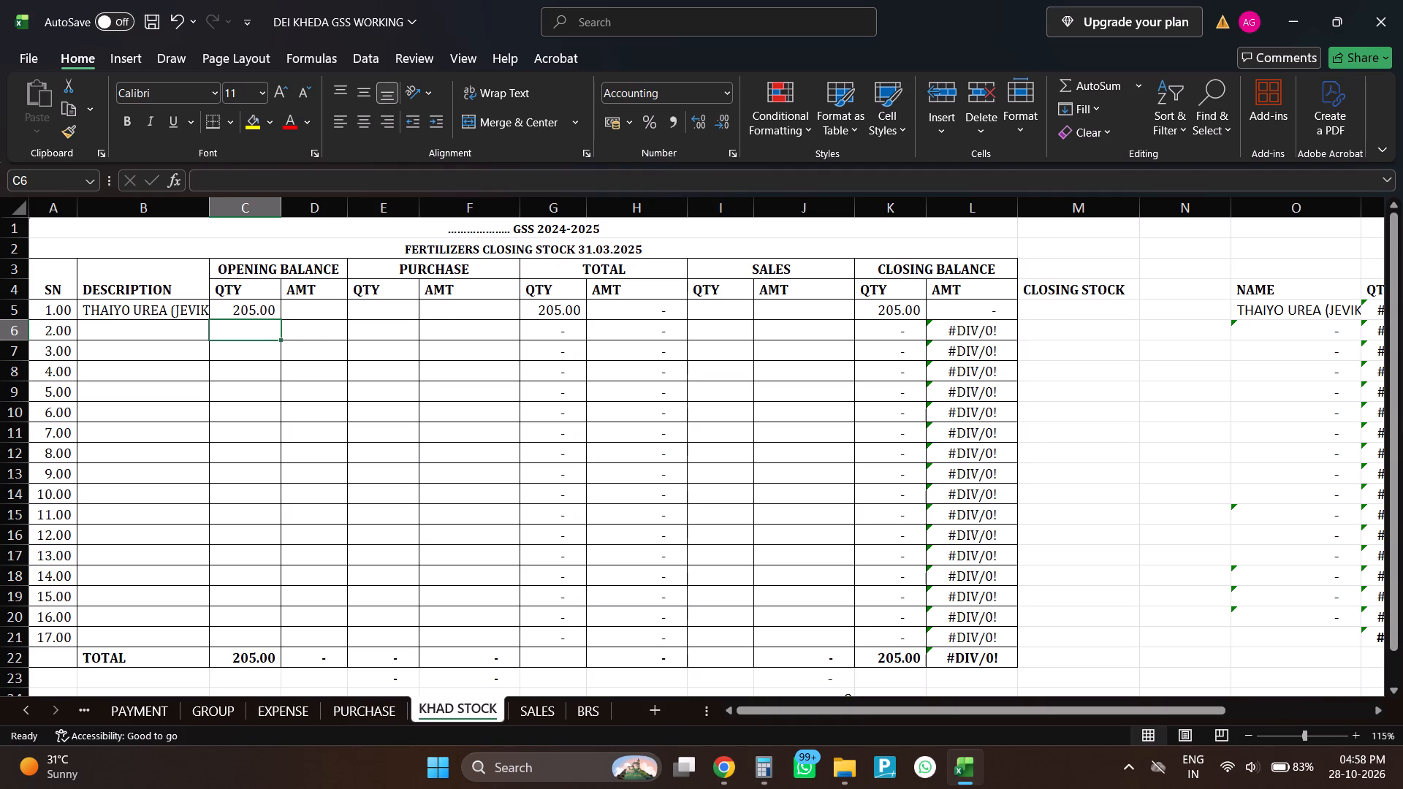
Enter 205 as item 1's closing stock in cell M5.
key("Up")
key("Right")
key("Right")
key("Right")
key("Right")
key("Right")
key("Right")
key("Right")
key("Right")
key("Right")
key("Right")
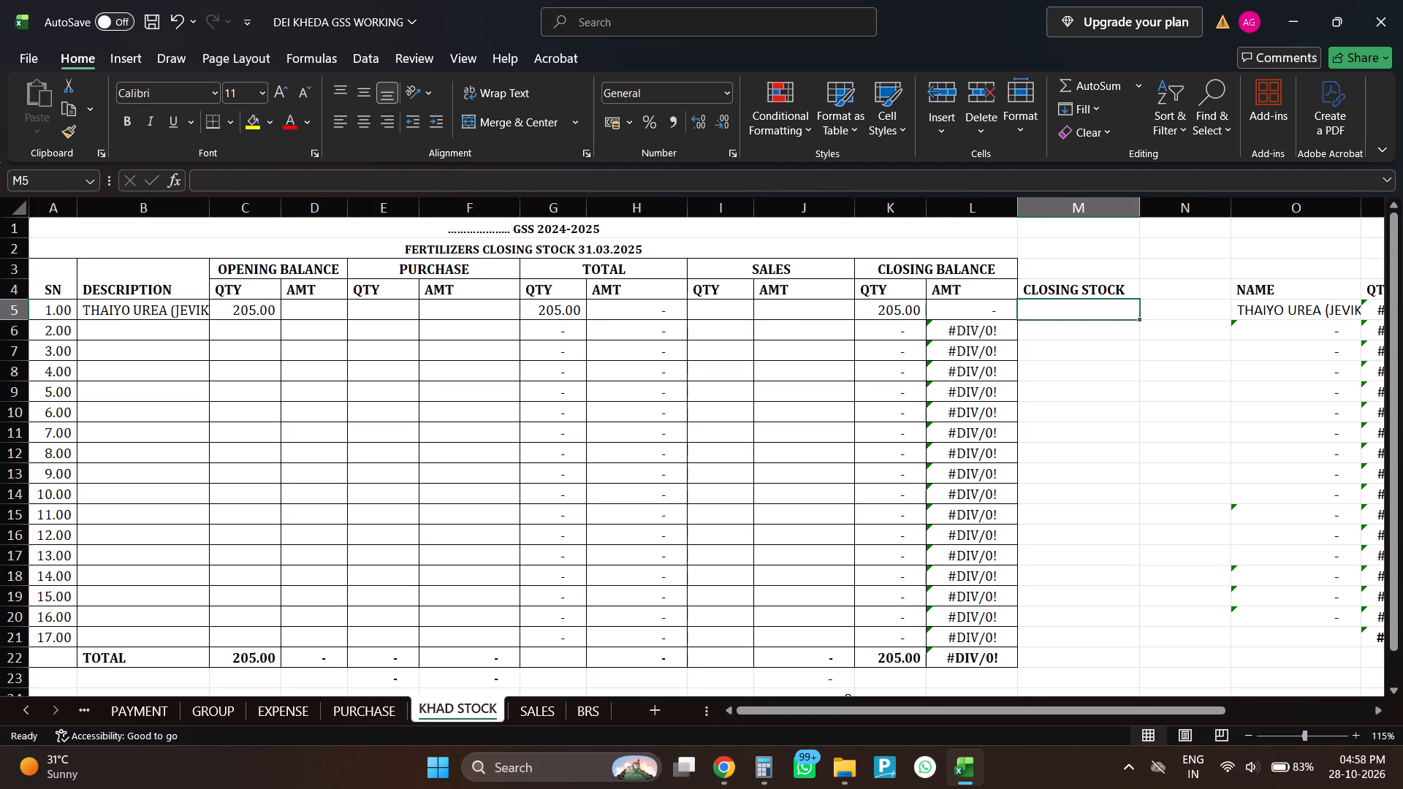
type("205")
key("Return")
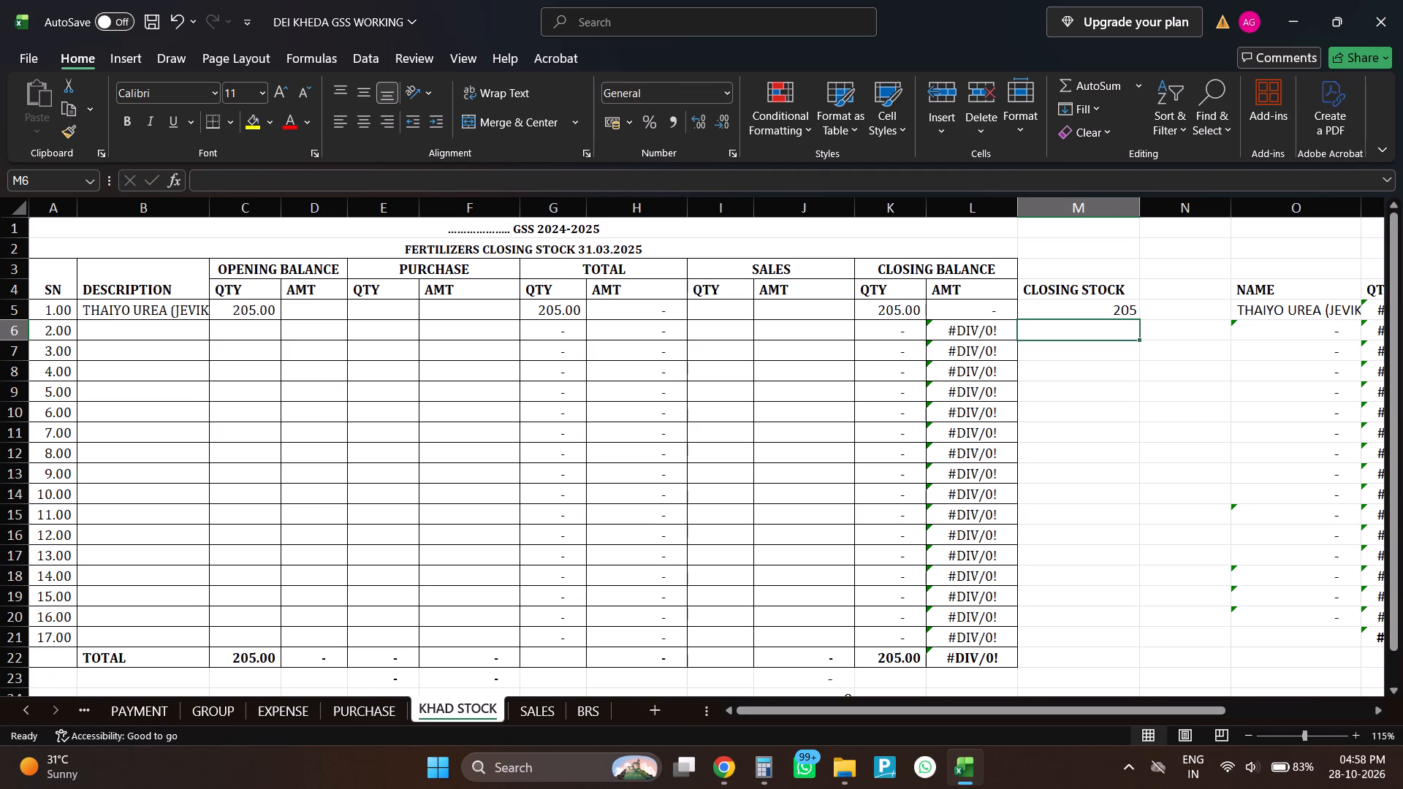
Enter "UREA" as the description of item 2 in cell B6.
key("Left")
key("Left")
key("Left")
key("Left")
key("Left")
key("Left")
key("Left")
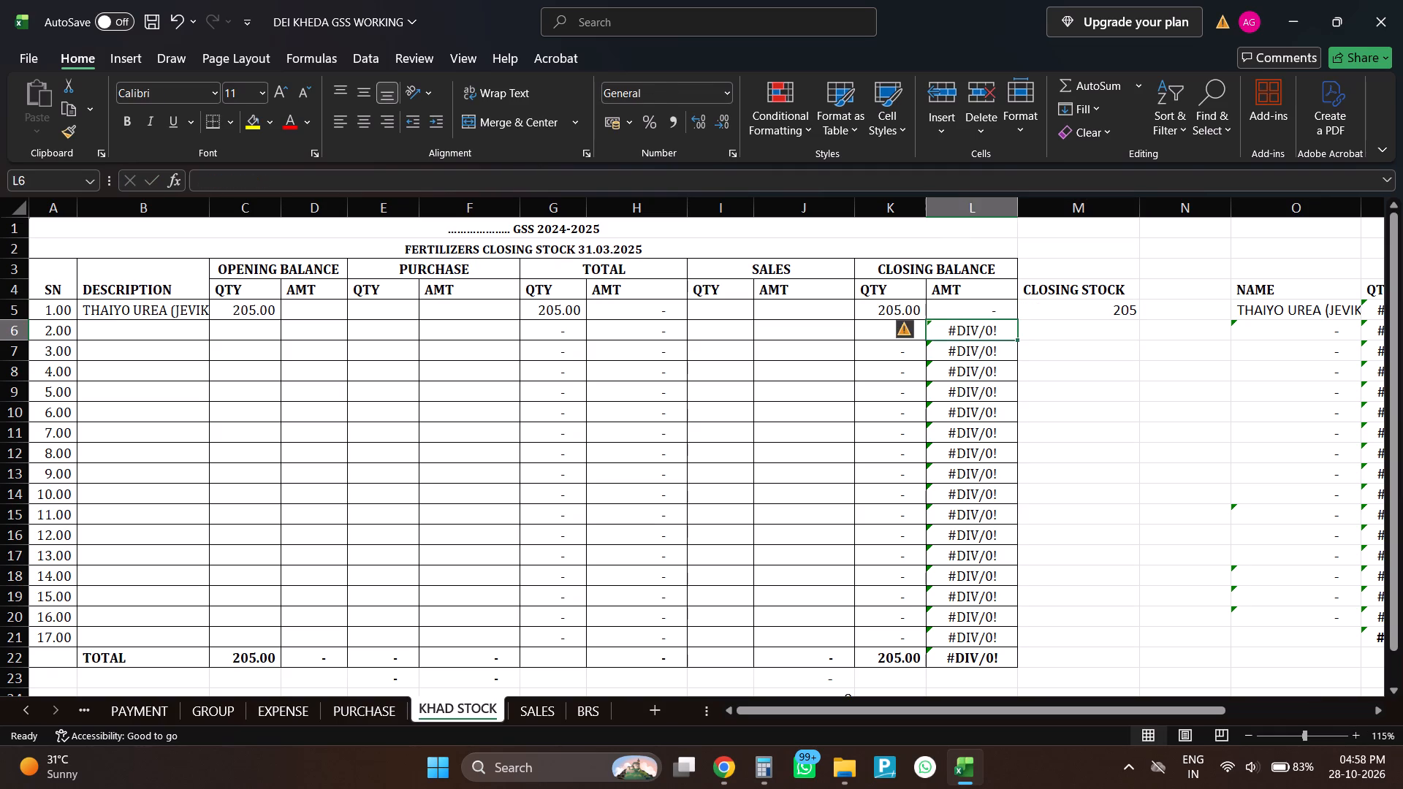
key("Left")
key("Left")
key("Left")
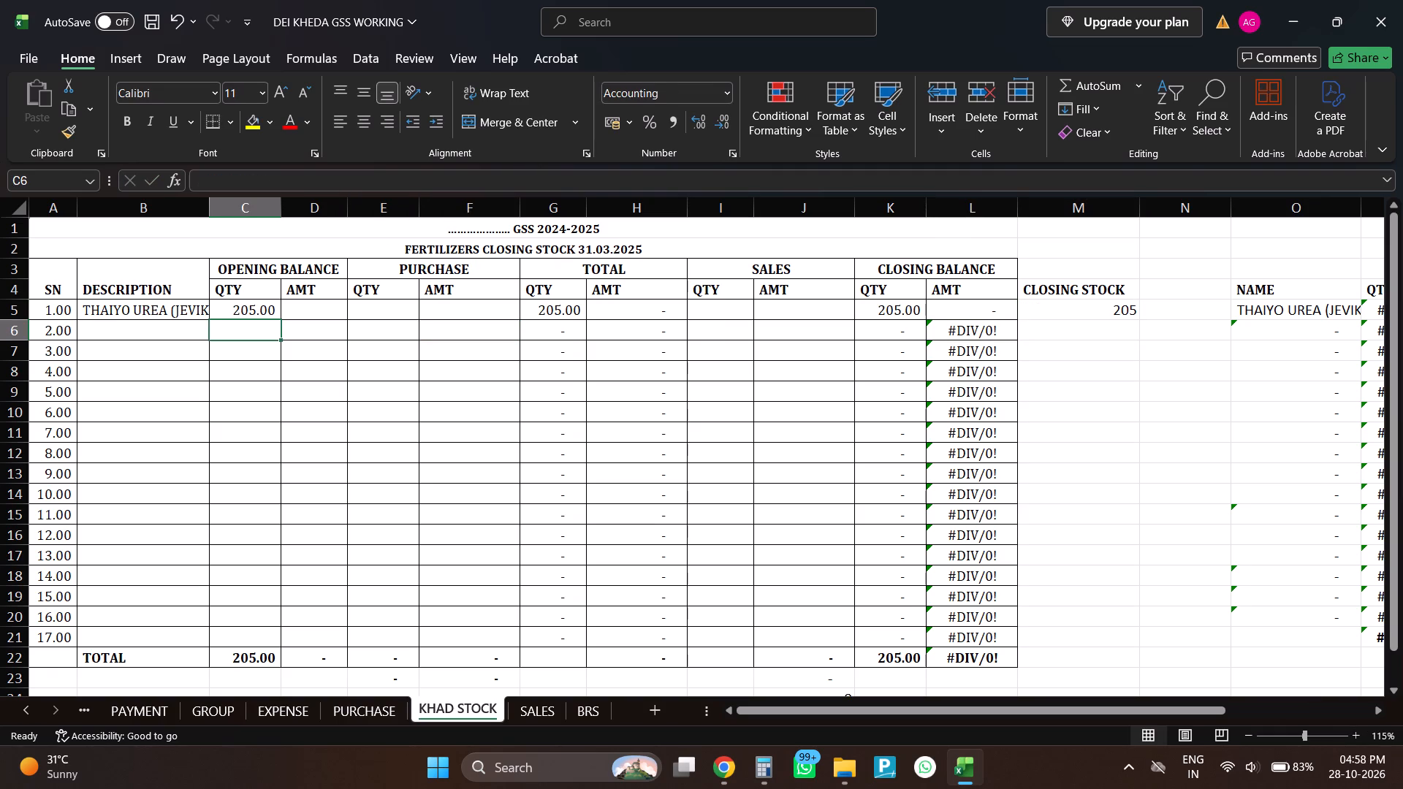
key("Left")
type("UREA")
key("Return")
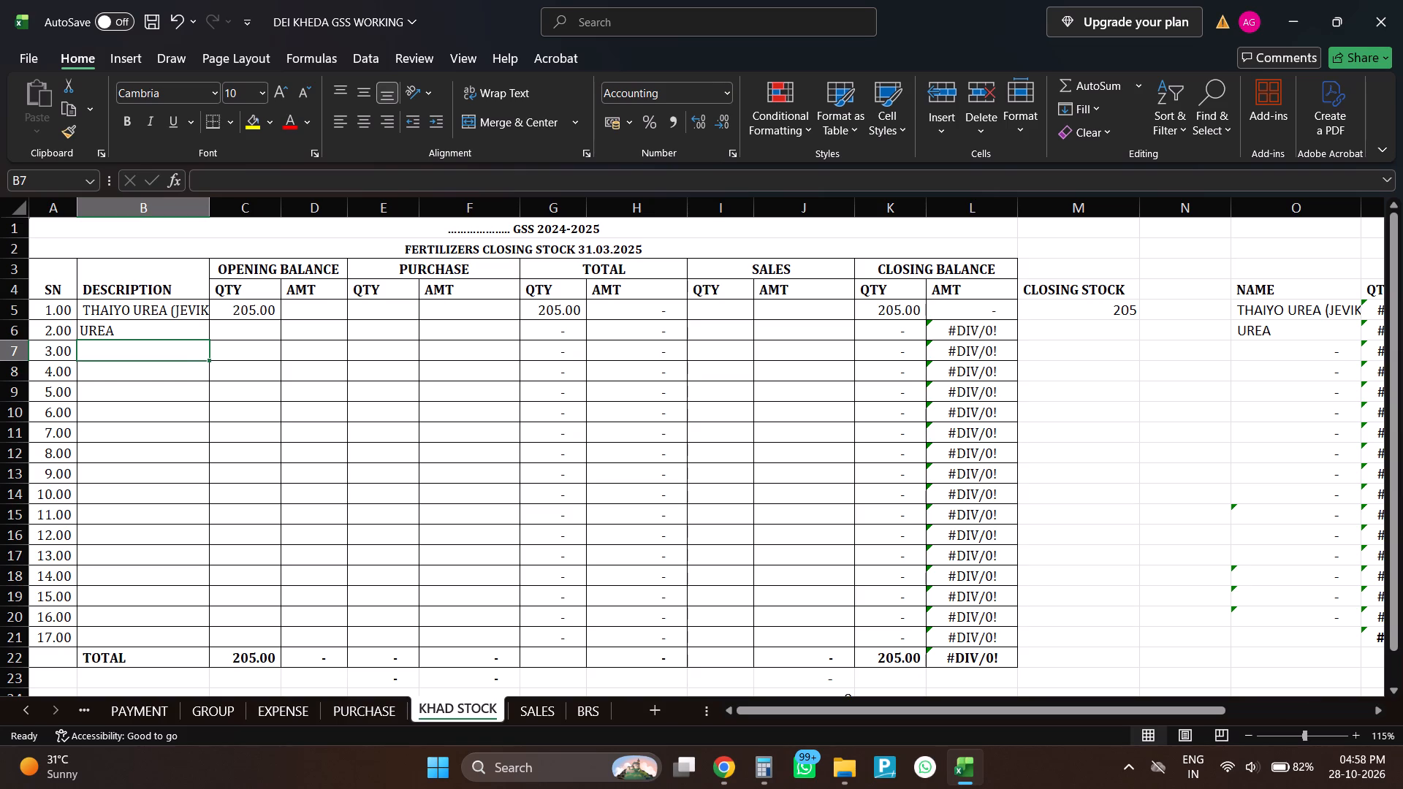
Enter 0 as UREA's opening balance quantity in C6 and 450 as its purchase quantity in E6.
key("Up")
key("Right")
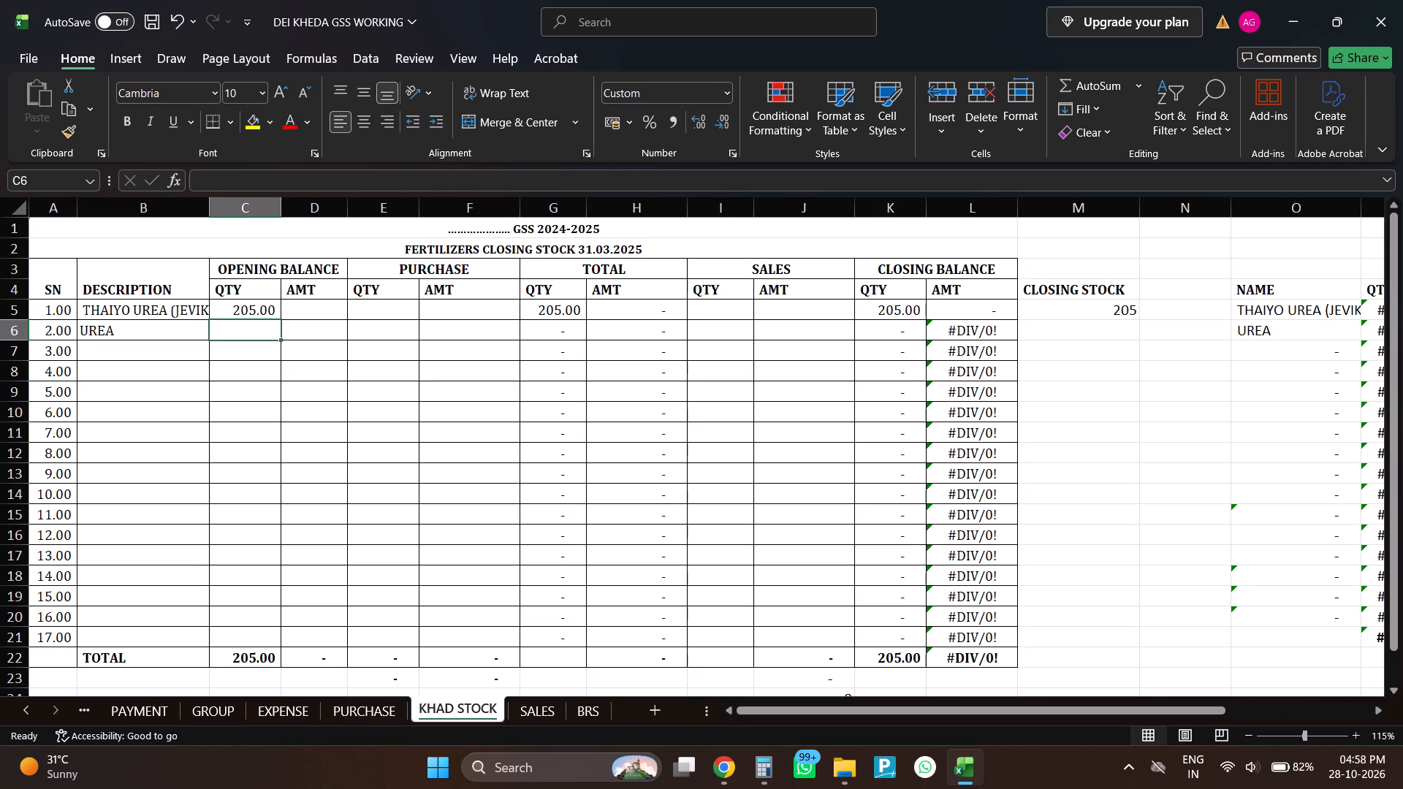
key("0")
key("Return")
key("Up")
key("Right")
key("Right")
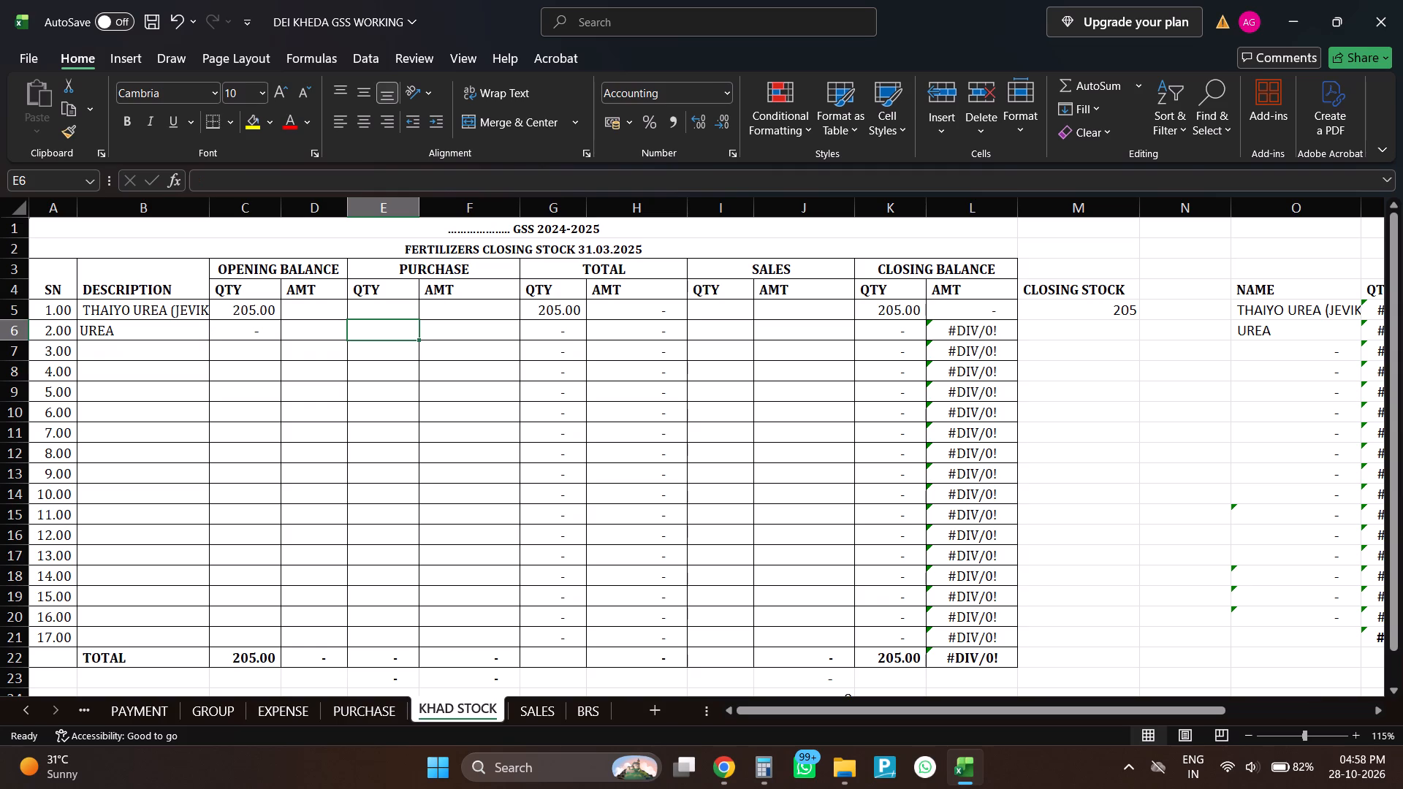
type("450")
key("Return")
Enter 450 as UREA's sales quantity in cell I6.
key("Up")
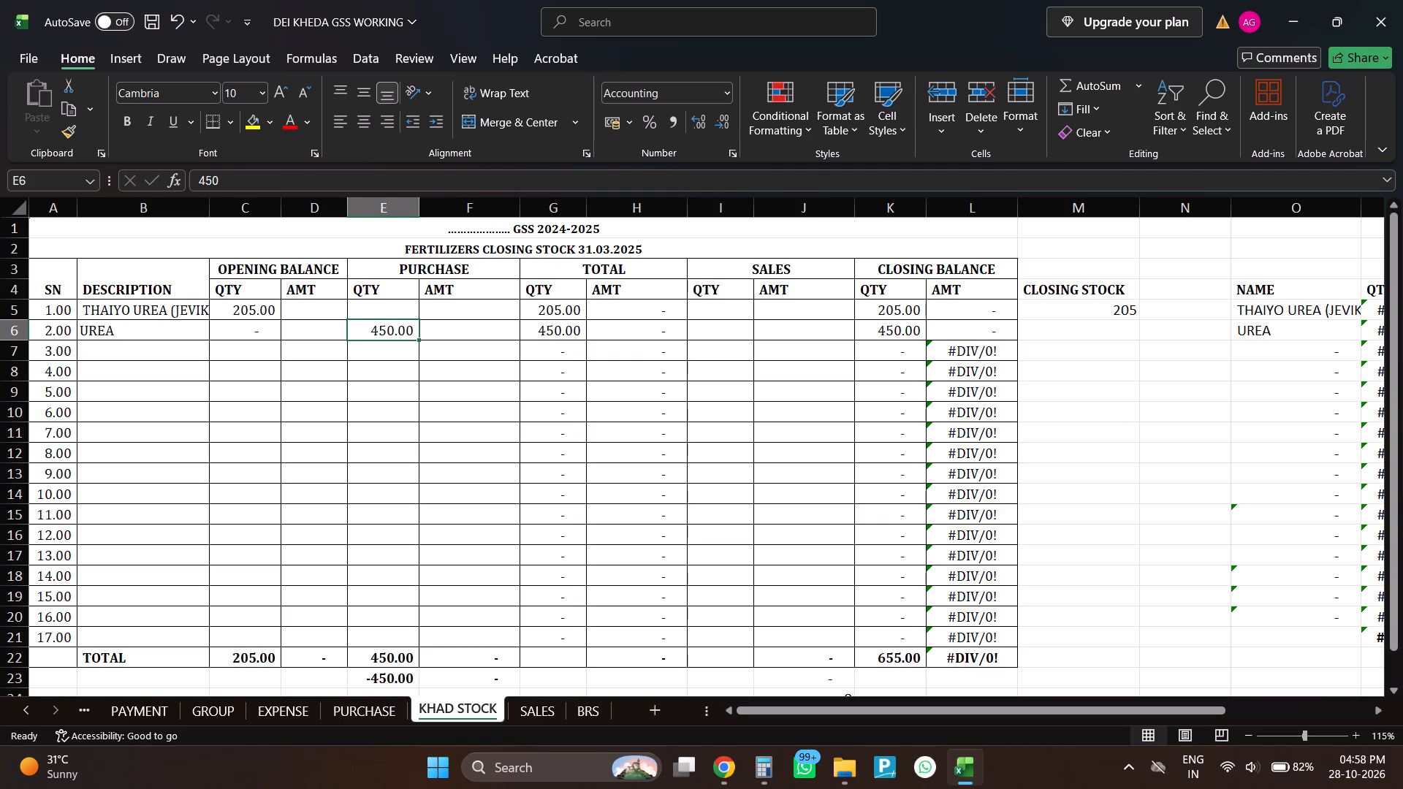
key("Right")
key("Right")
key("Right")
key("Right")
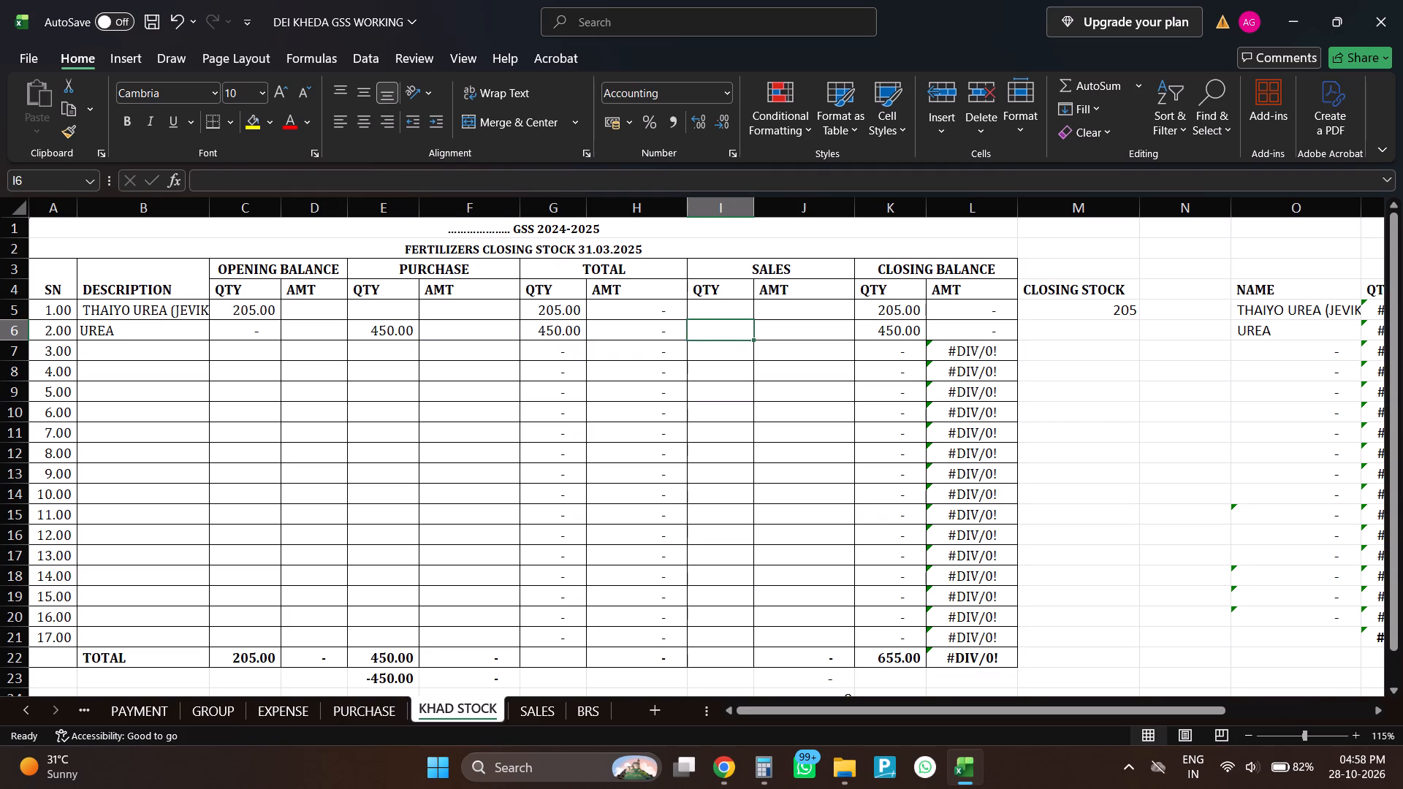
type("450")
key("Return")
Enter 0 as UREA's closing stock in cell M6.
key("Up")
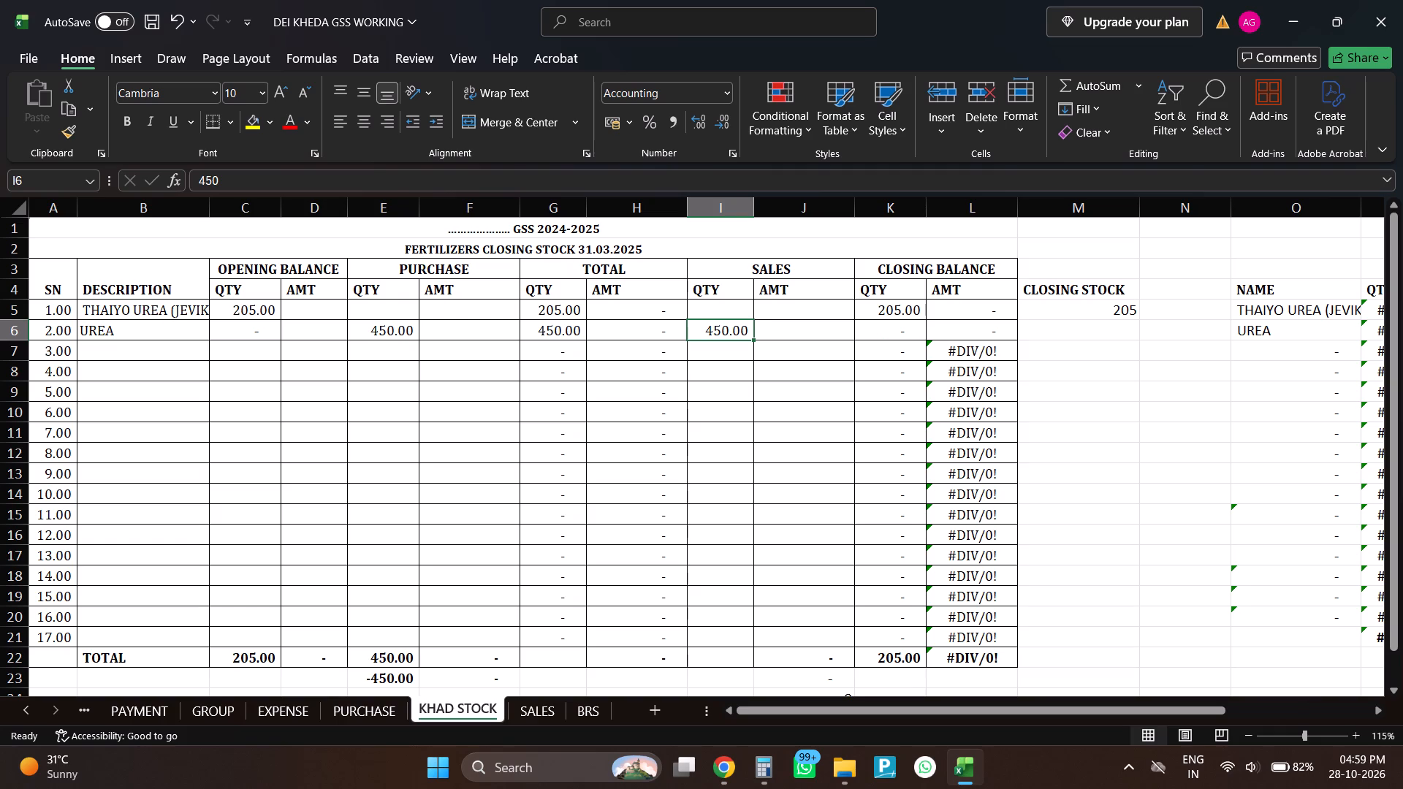
key("Right")
key("Right")
key("Right")
key("Right")
key("0")
key("Return")
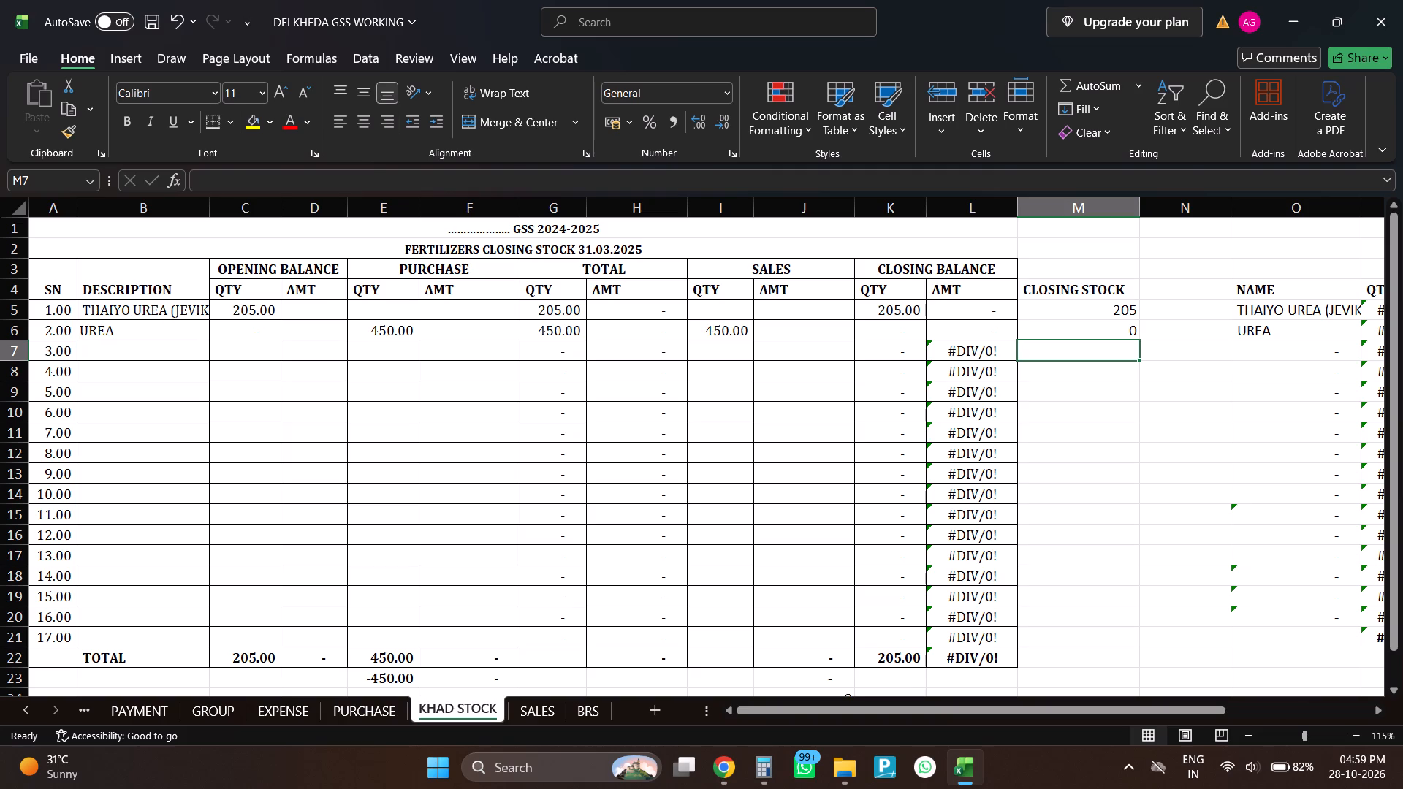
Turn UREA's opening balance quantity in C6 into the sum +0+0.
key("Left")
key("Left")
key("Left")
key("Left")
key("Left")
key("Left")
key("Left")
key("Left")
key("Left")
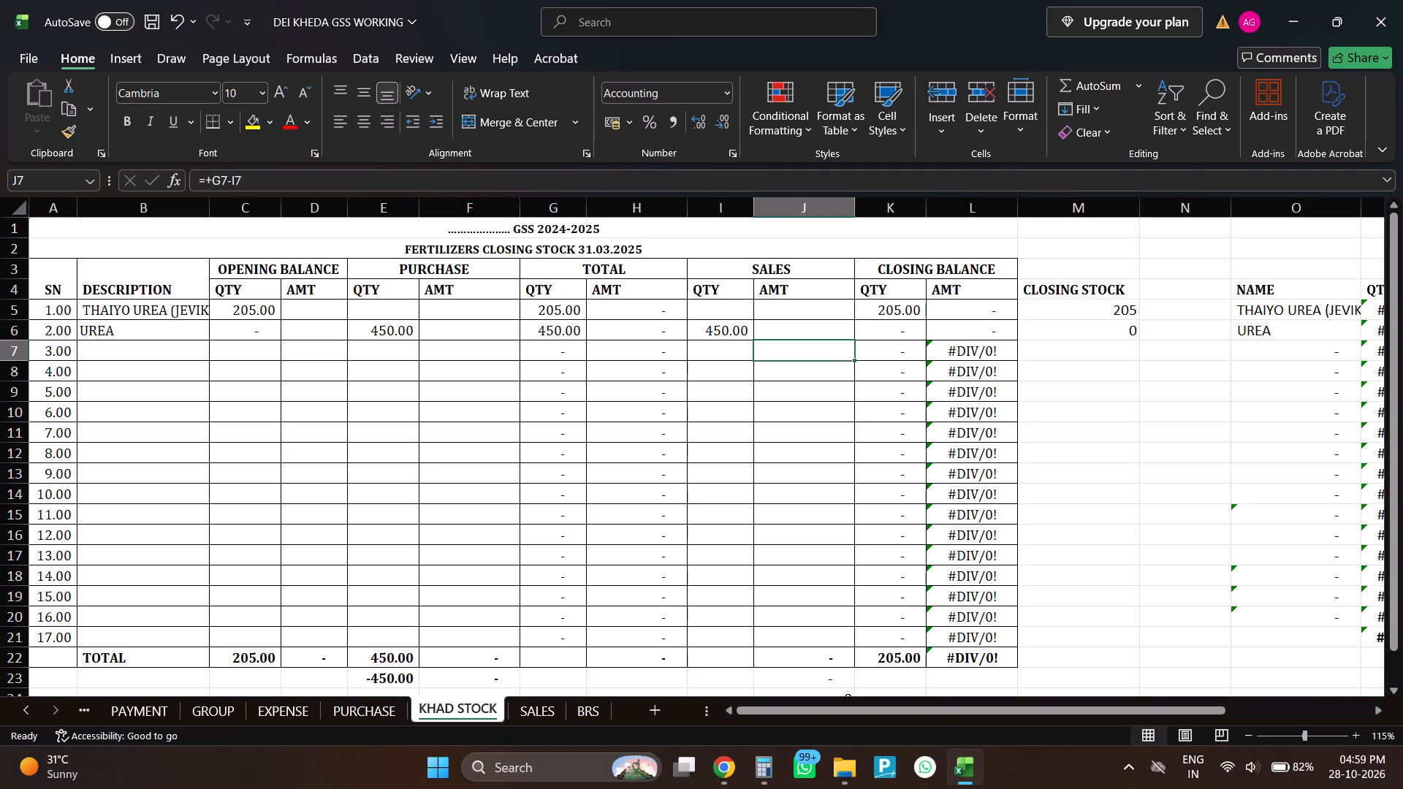
key("Left")
key("Up")
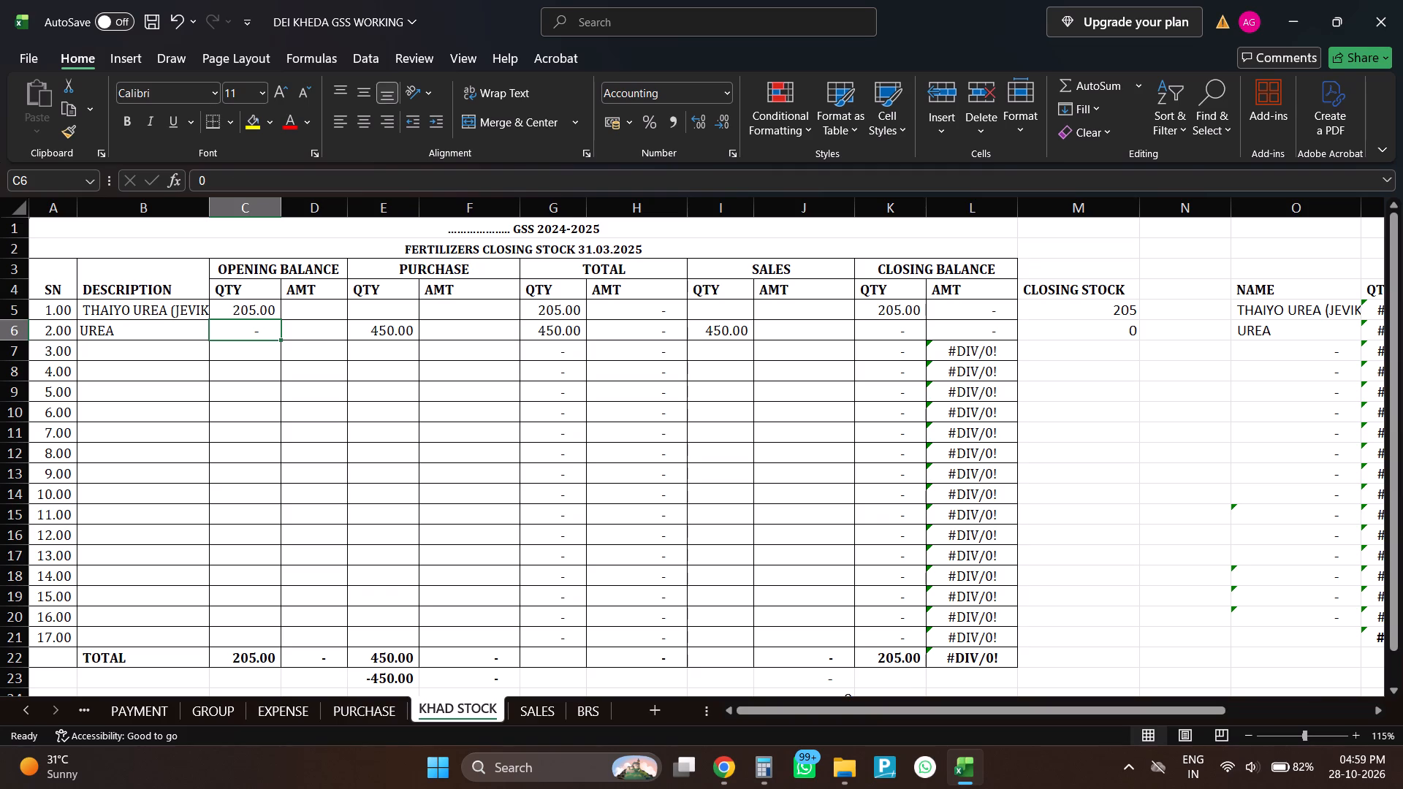
key("F2")
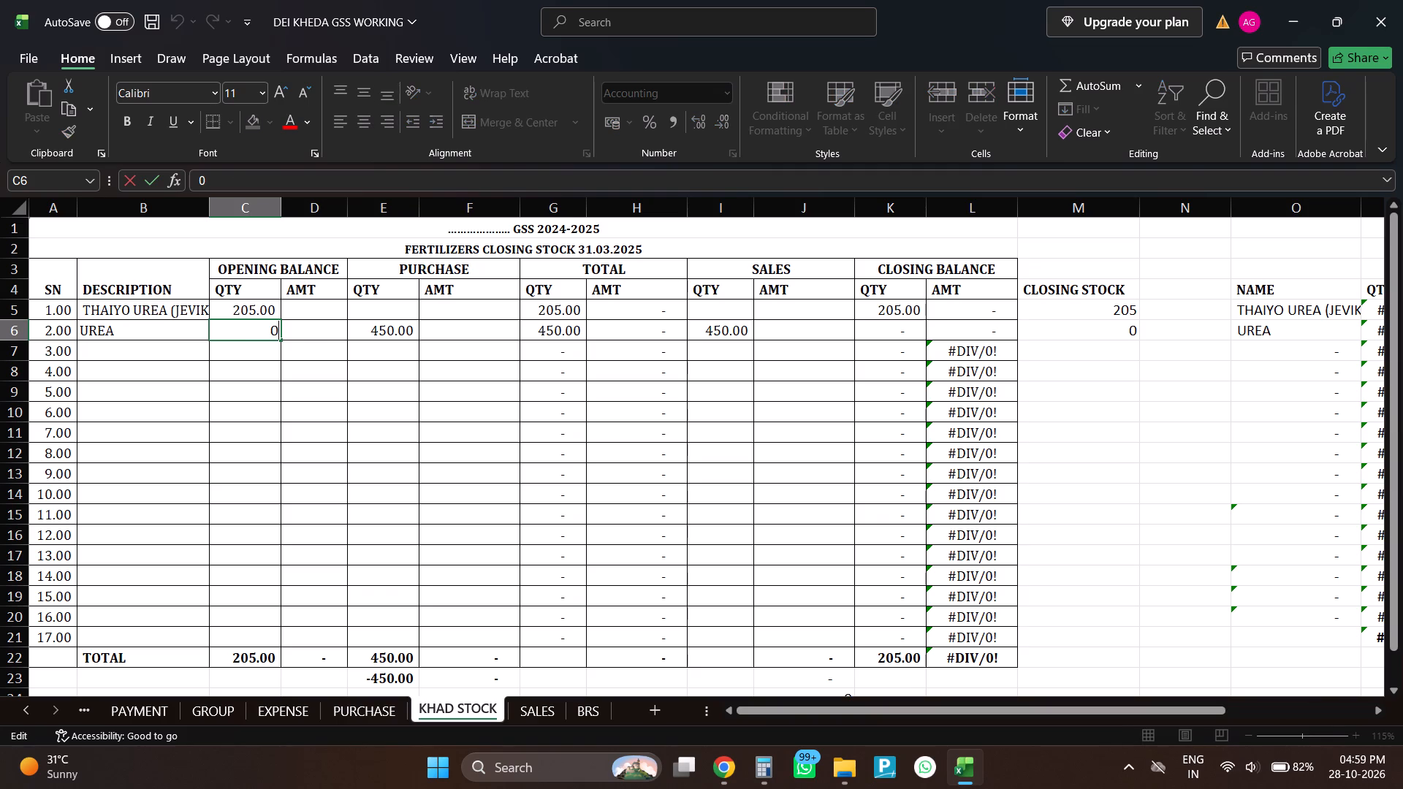
type("+0")
key("Left")
key("Left")
key("Left")
key("Left")
key("plus")
key("Return")
Add 400 to UREA's purchase quantity in E6 so the cell holds the sum +450+400.
key("Up")
key("Right")
key("Right")
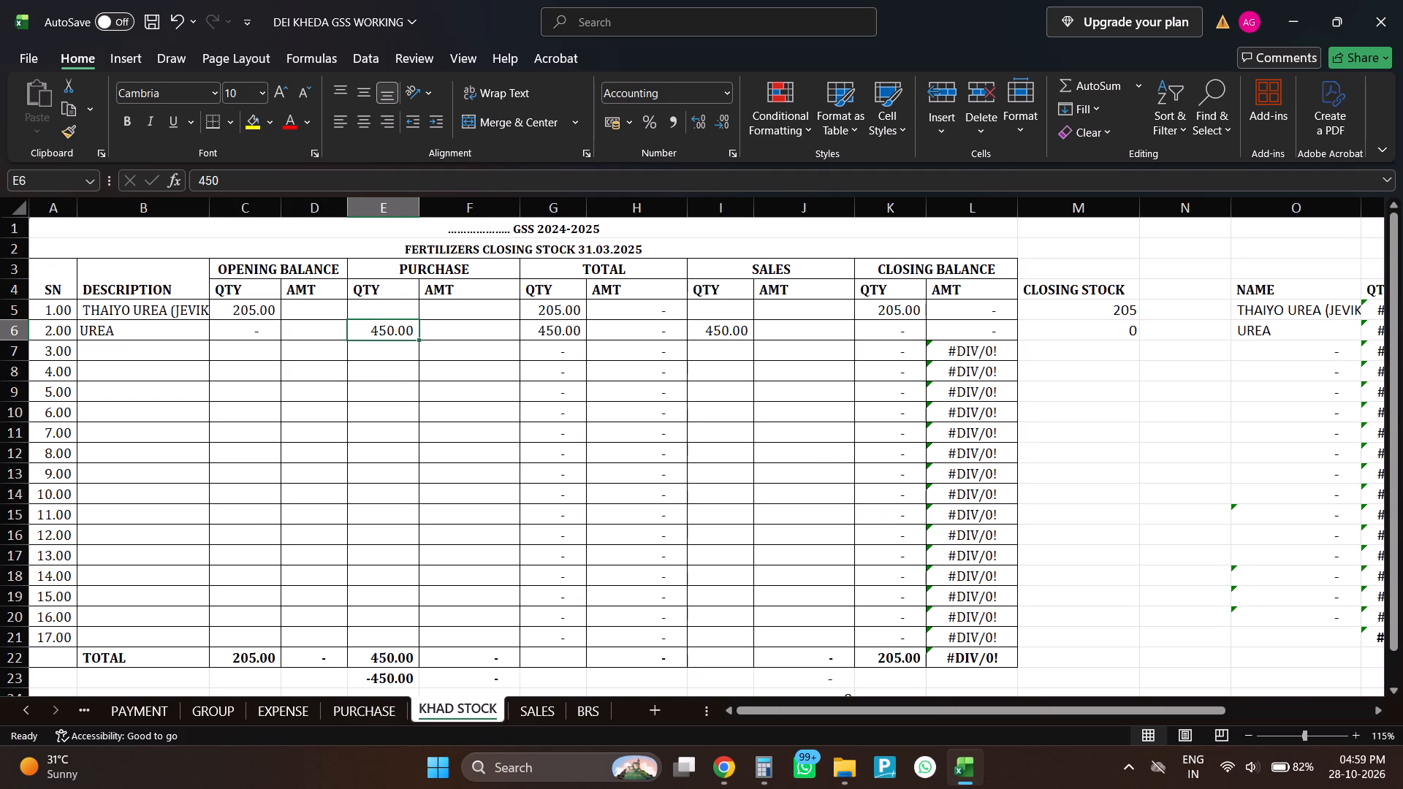
key("F2")
type("+400")
key("Left")
key("Left")
key("Left")
key("Left")
key("Left")
key("Left")
key("Left")
key("Left")
key("Left")
key("Left")
key("Left")
key("Left")
key("Left")
key("Left")
key("Left")
key("Left")
key("Left")
key("plus")
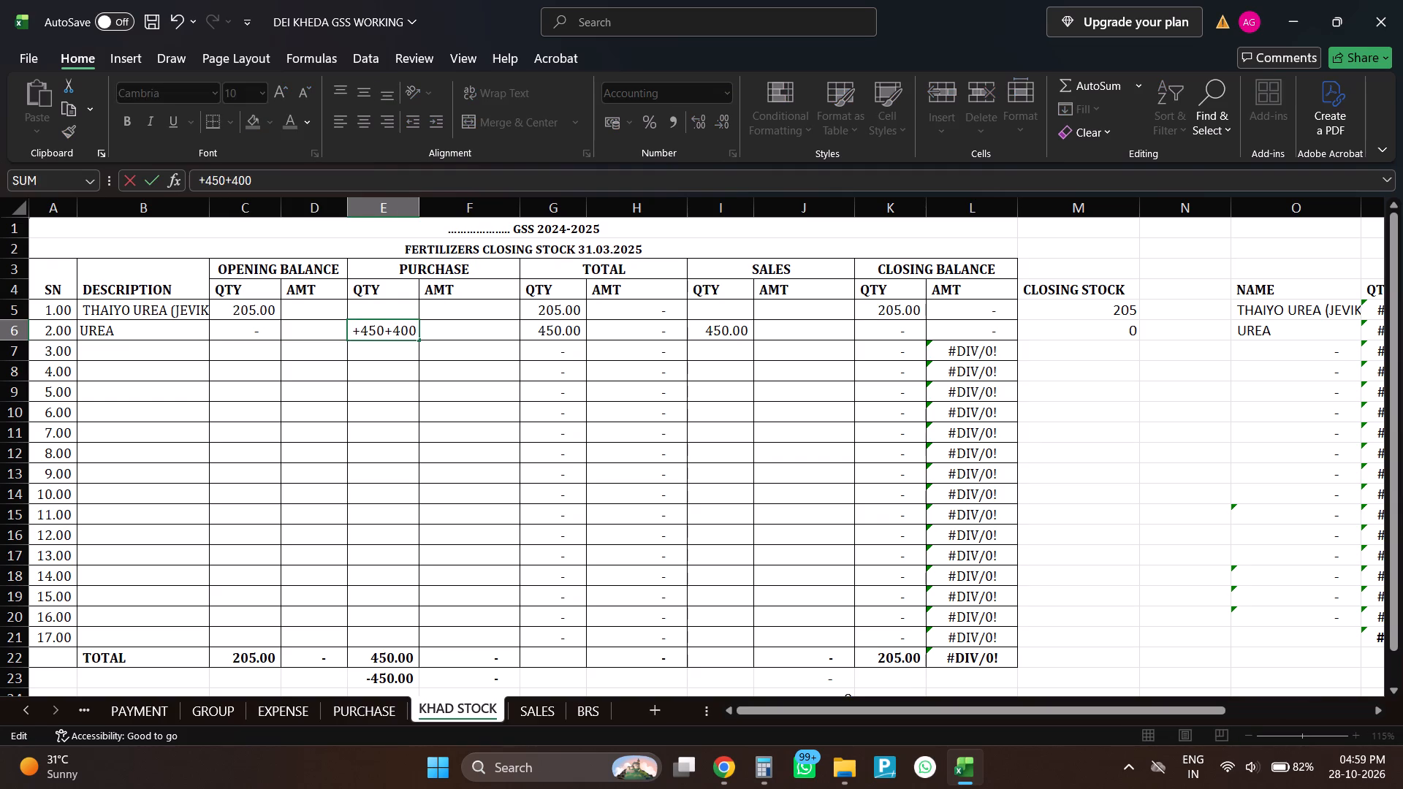
key("Return")
Add 400 to UREA's sales quantity in I6 so the cell holds the sum +450+400.
key("Up")
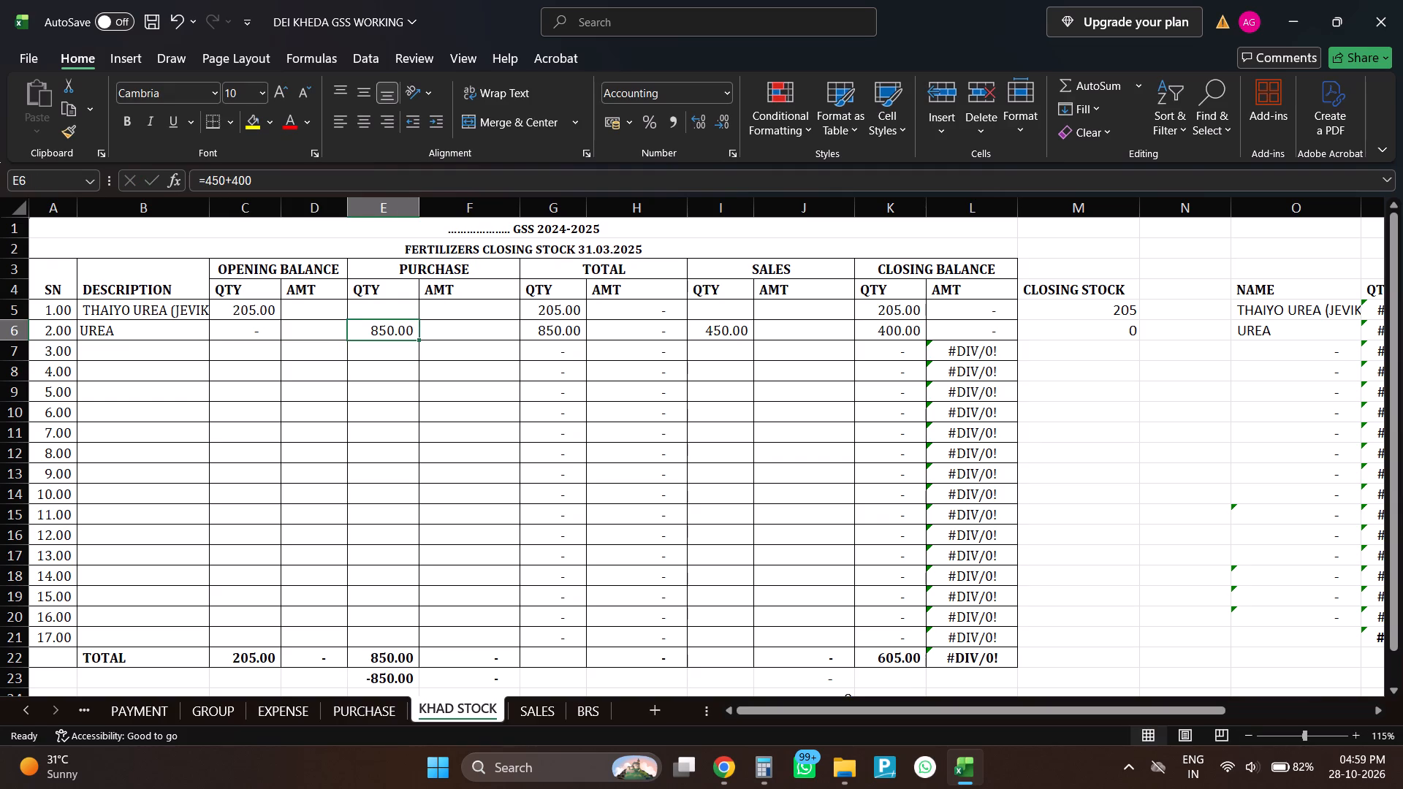
key("Right")
key("Right")
key("Right")
key("Right")
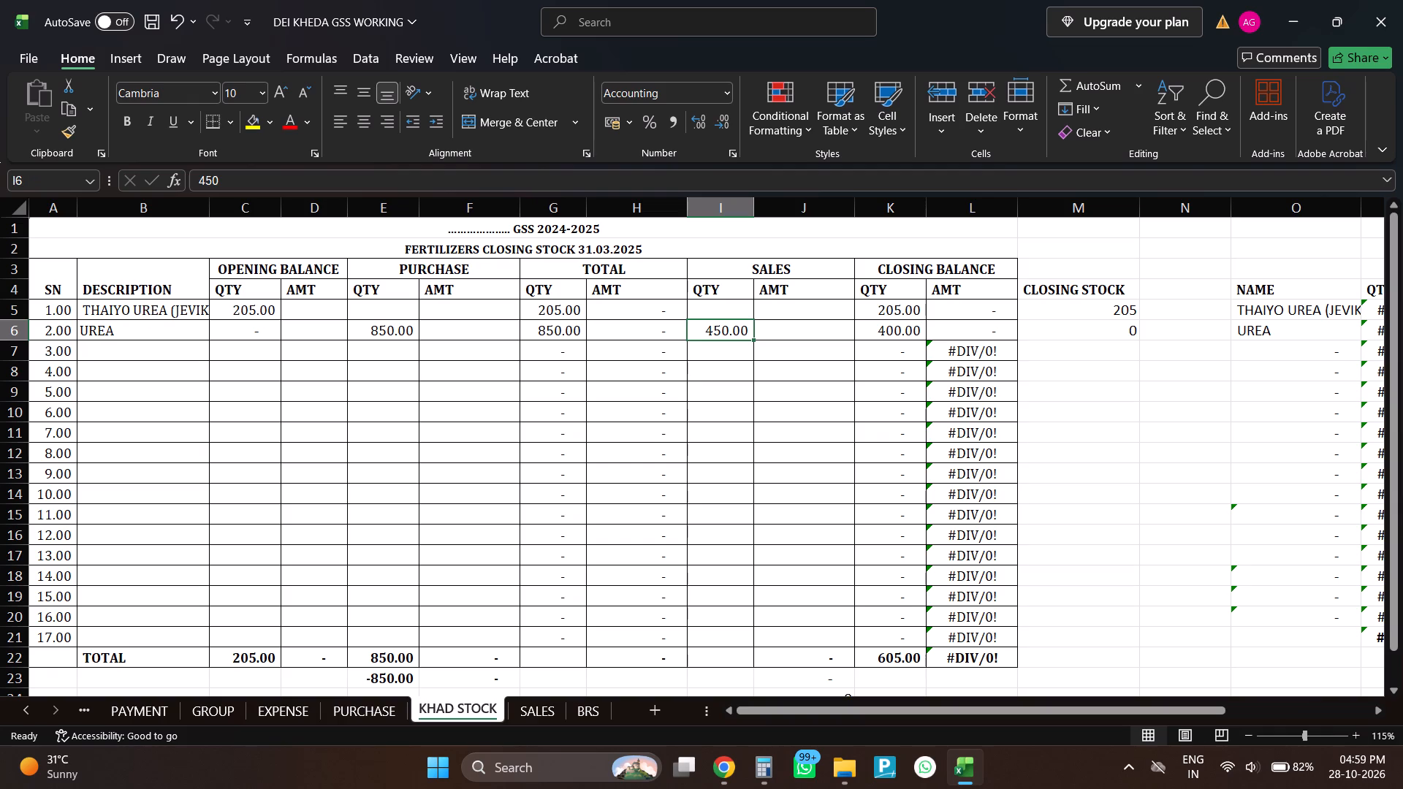
key("F2")
type("+400")
key("Left")
key("Left")
key("Left")
key("Left")
key("Left")
key("Left")
key("Left")
key("Left")
key("Left")
key("Left")
key("Left")
key("Left")
key("Left")
key("Left")
key("Left")
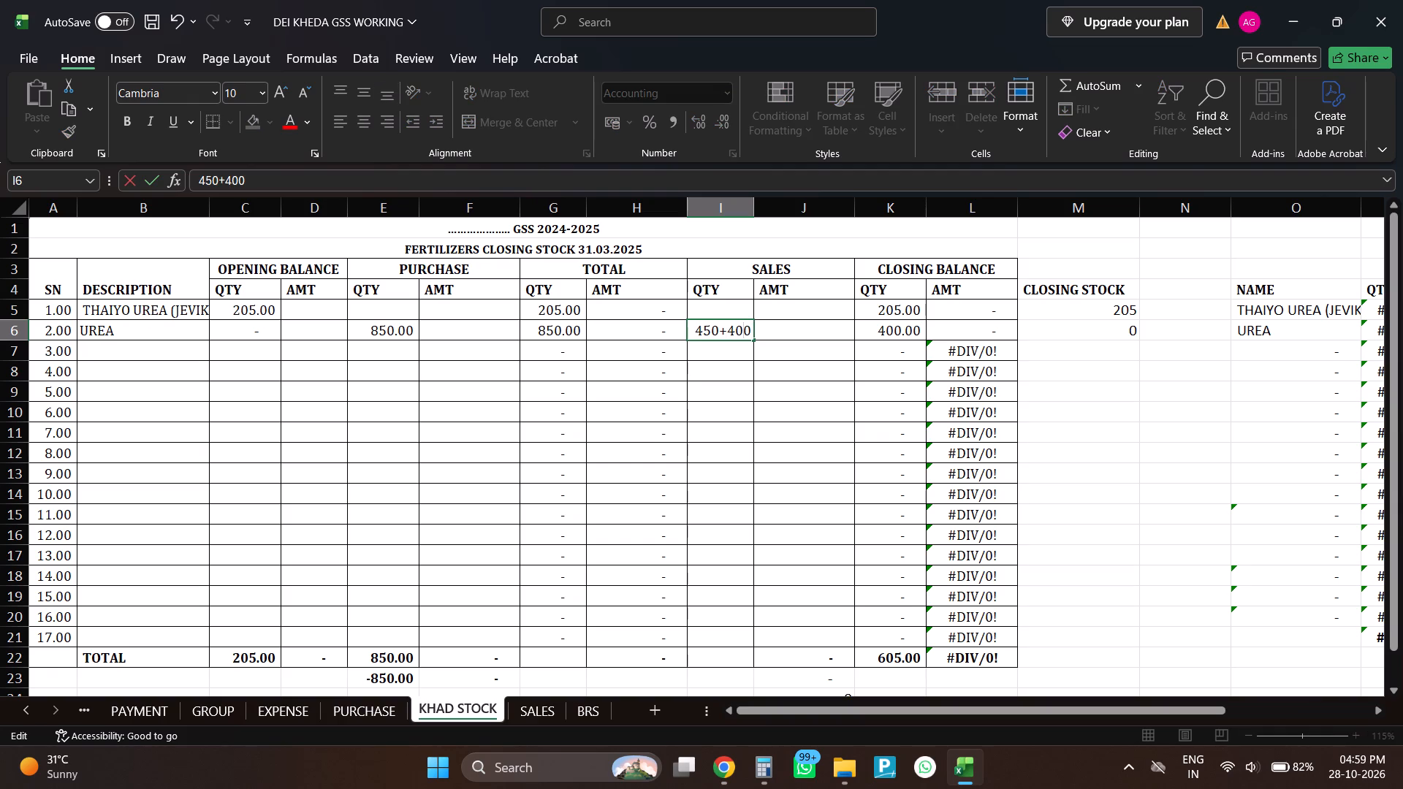
key("plus")
key("Return")
Turn UREA's closing stock in M6 into the sum +0+0.
key("Up")
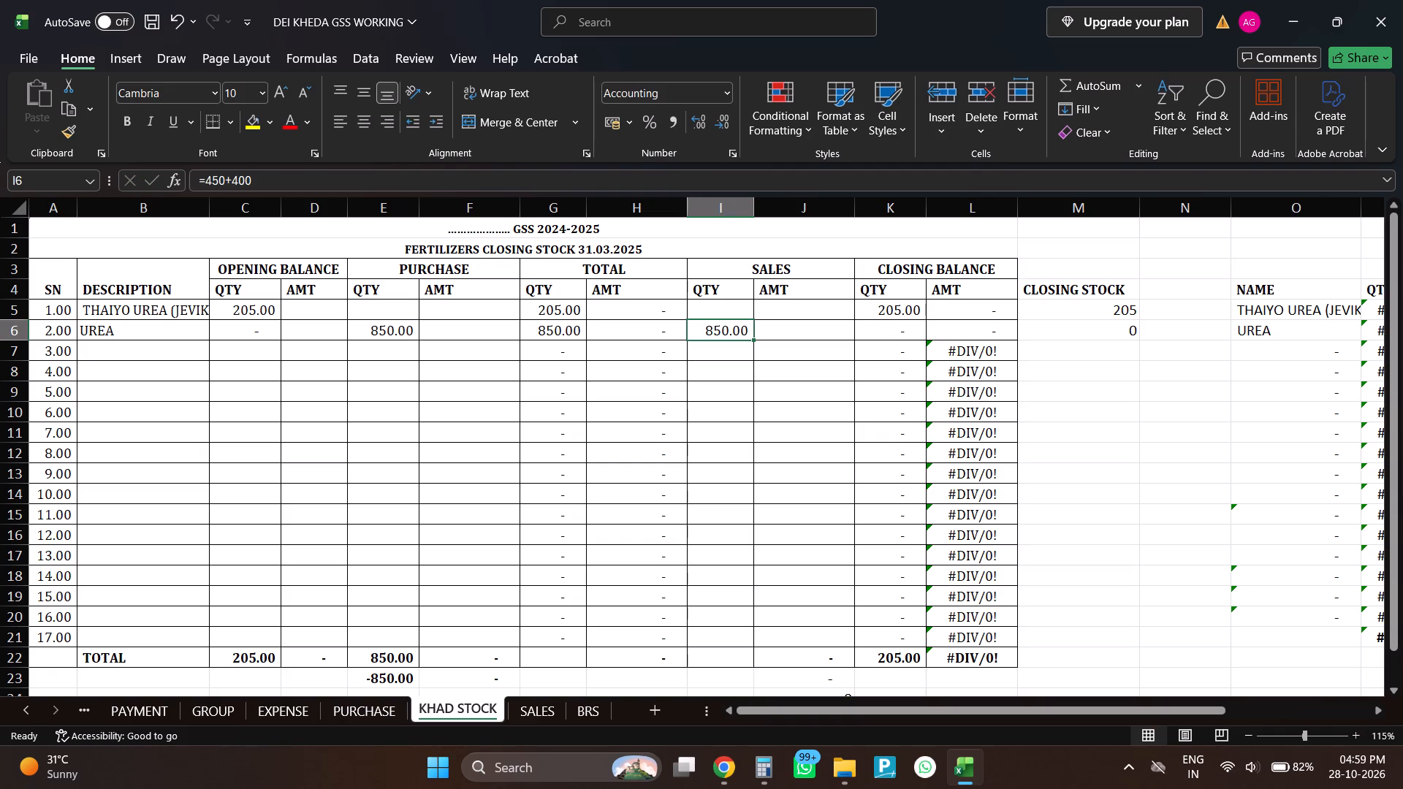
key("Right")
key("Right")
key("Right")
key("Right")
key("F2")
type("+0")
key("Left")
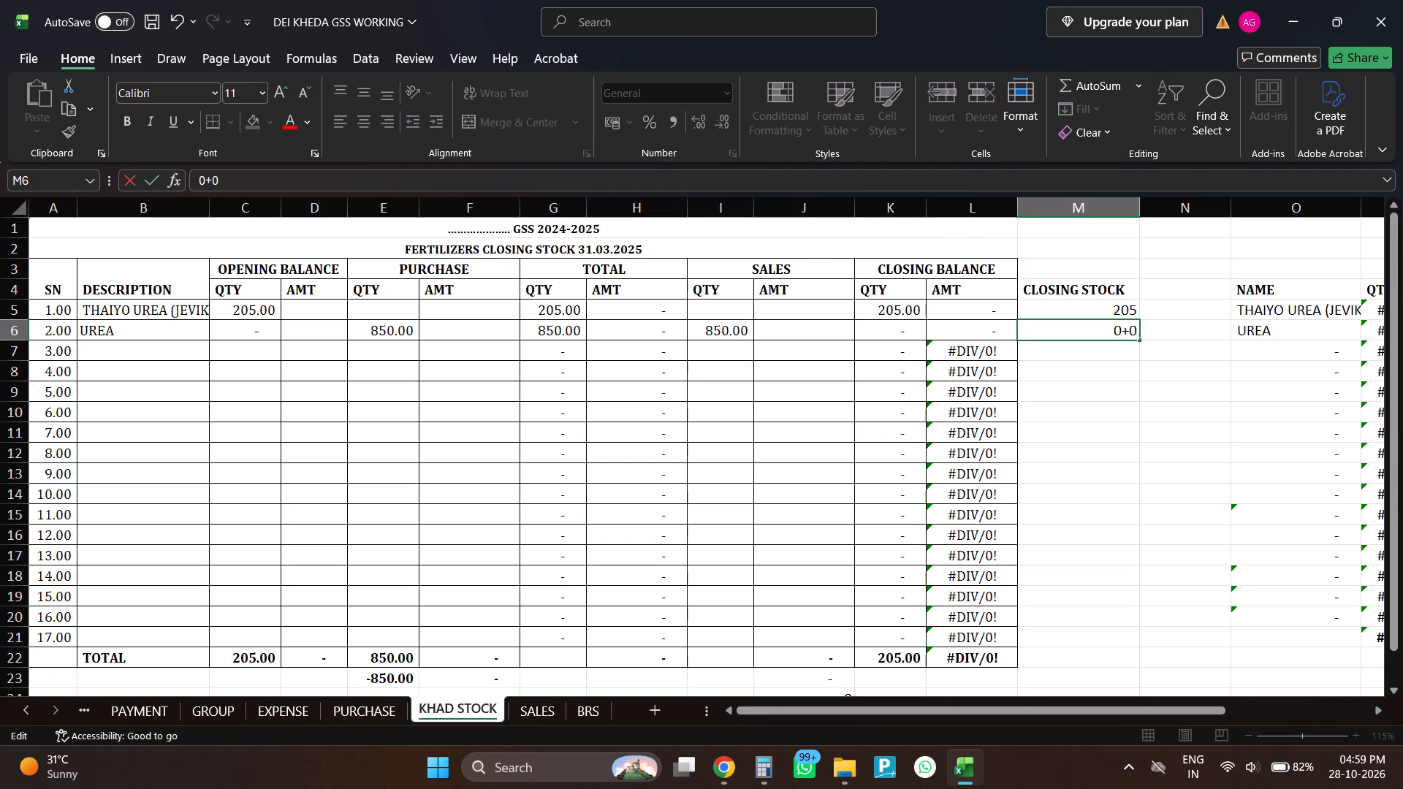
key("Left")
key("Left")
key("Left")
key("plus")
key("Return")
Enter "RHIZOSUPER" as the description of item 3 in cell B7.
key("Up")
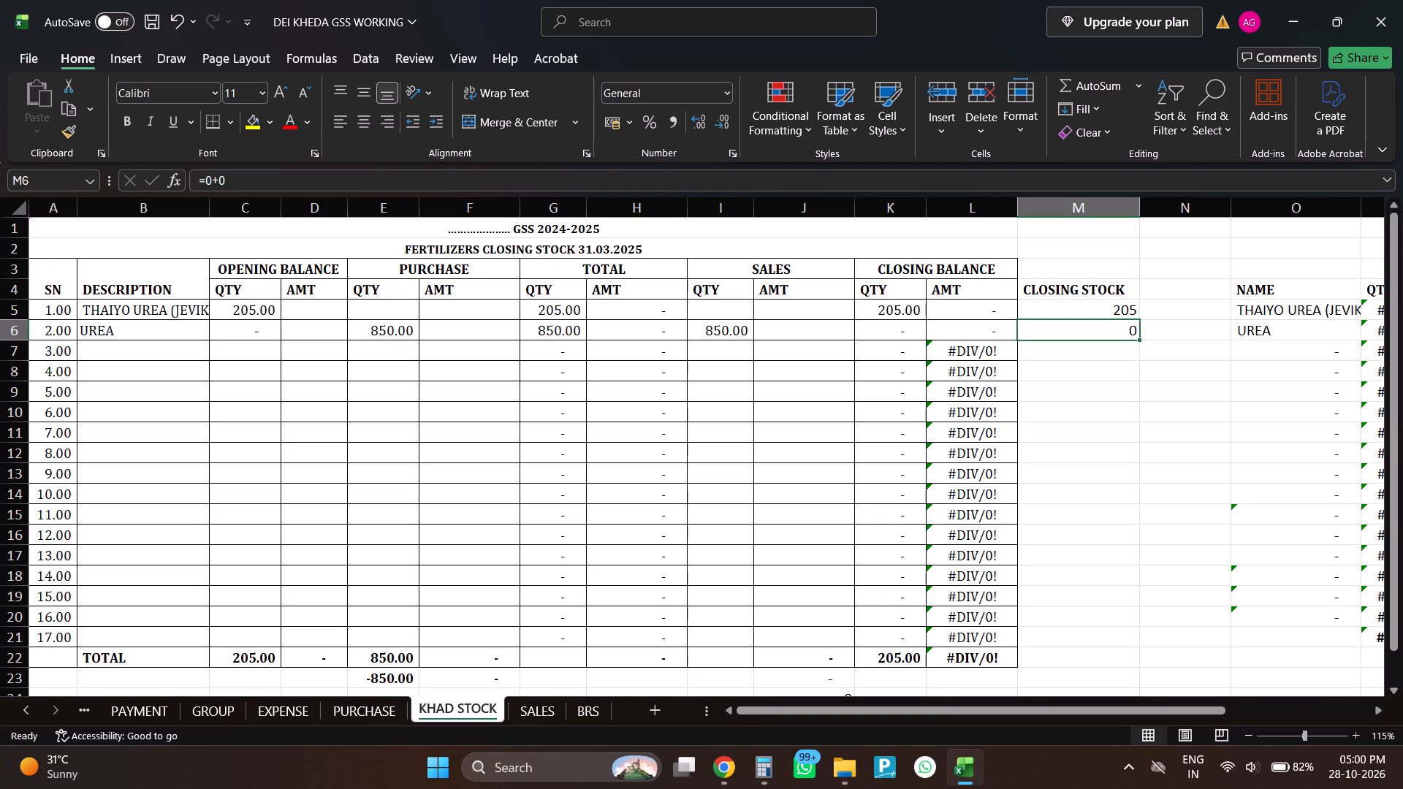
key("Left")
key("Left")
key("Left")
key("Left")
key("Left")
key("Left")
key("Left")
key("Left")
key("Left")
key("Left")
key("Left")
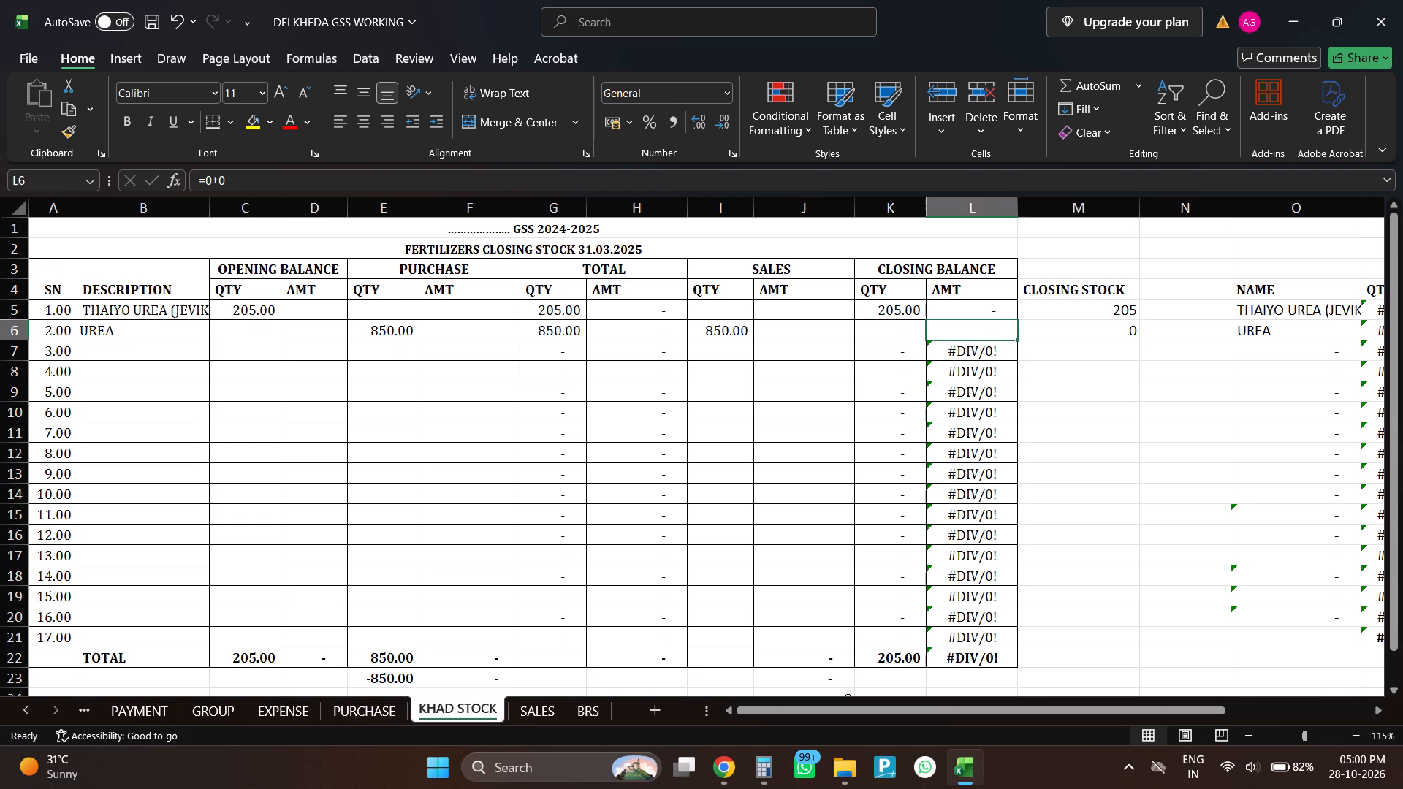
key("Down")
type("RHIZOSUPER")
key("Return")
Enter 0 as RHIZOSUPER's opening balance quantity in C7 and 42 as its purchase quantity in E7.
key("Up")
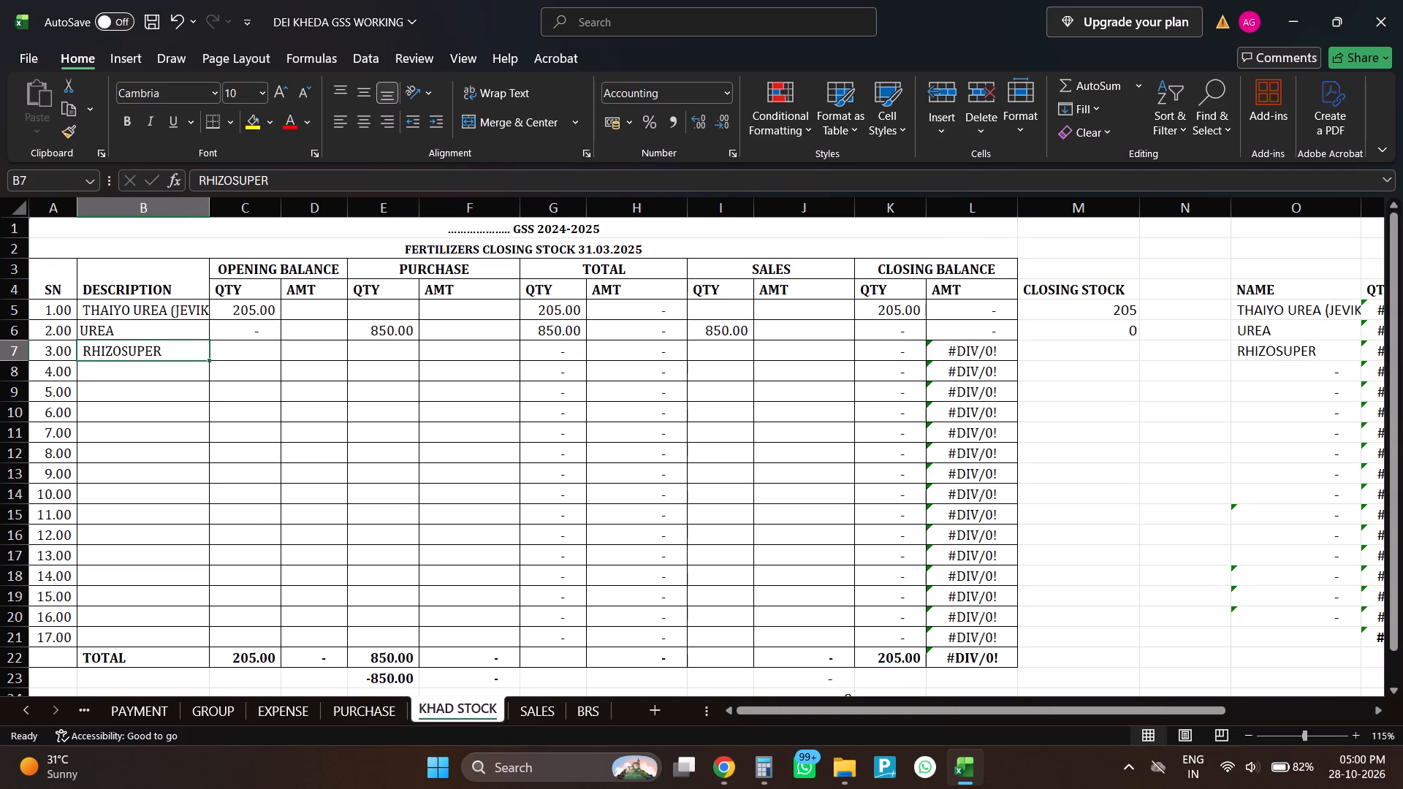
key("Right")
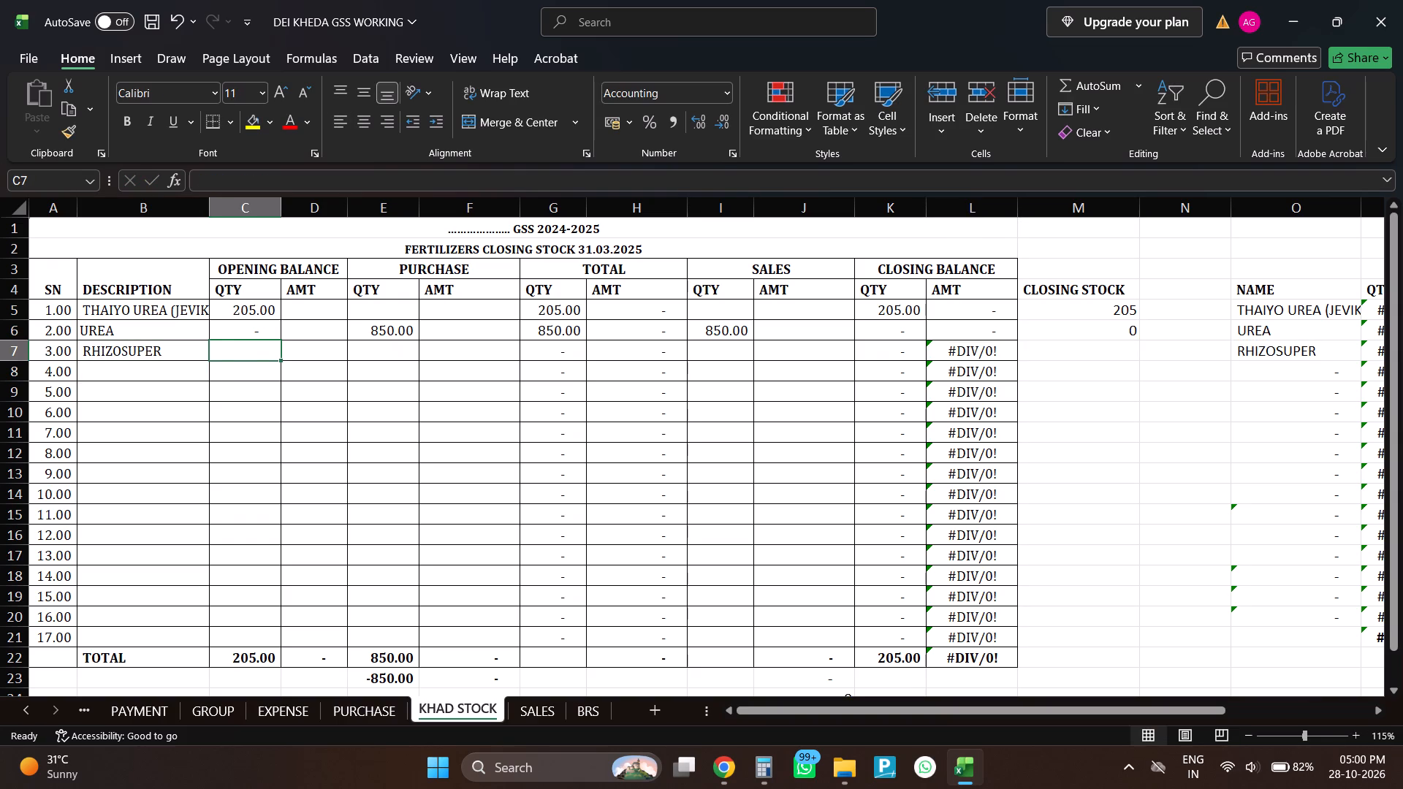
key("0")
key("Return")
key("Up")
key("Right")
key("Right")
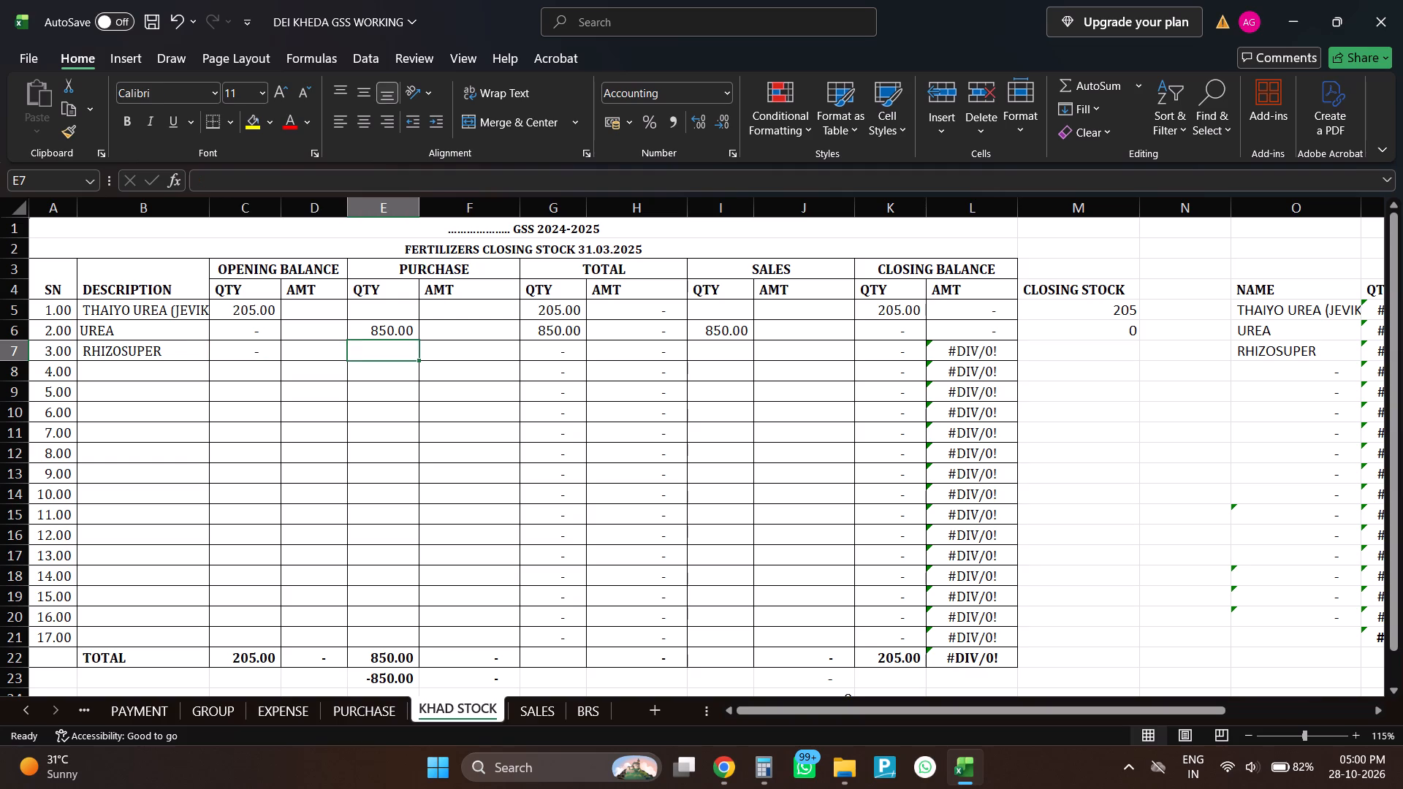
type("42")
key("Return")
Enter 42 as RHIZOSUPER's sales quantity in cell I7.
key("Up")
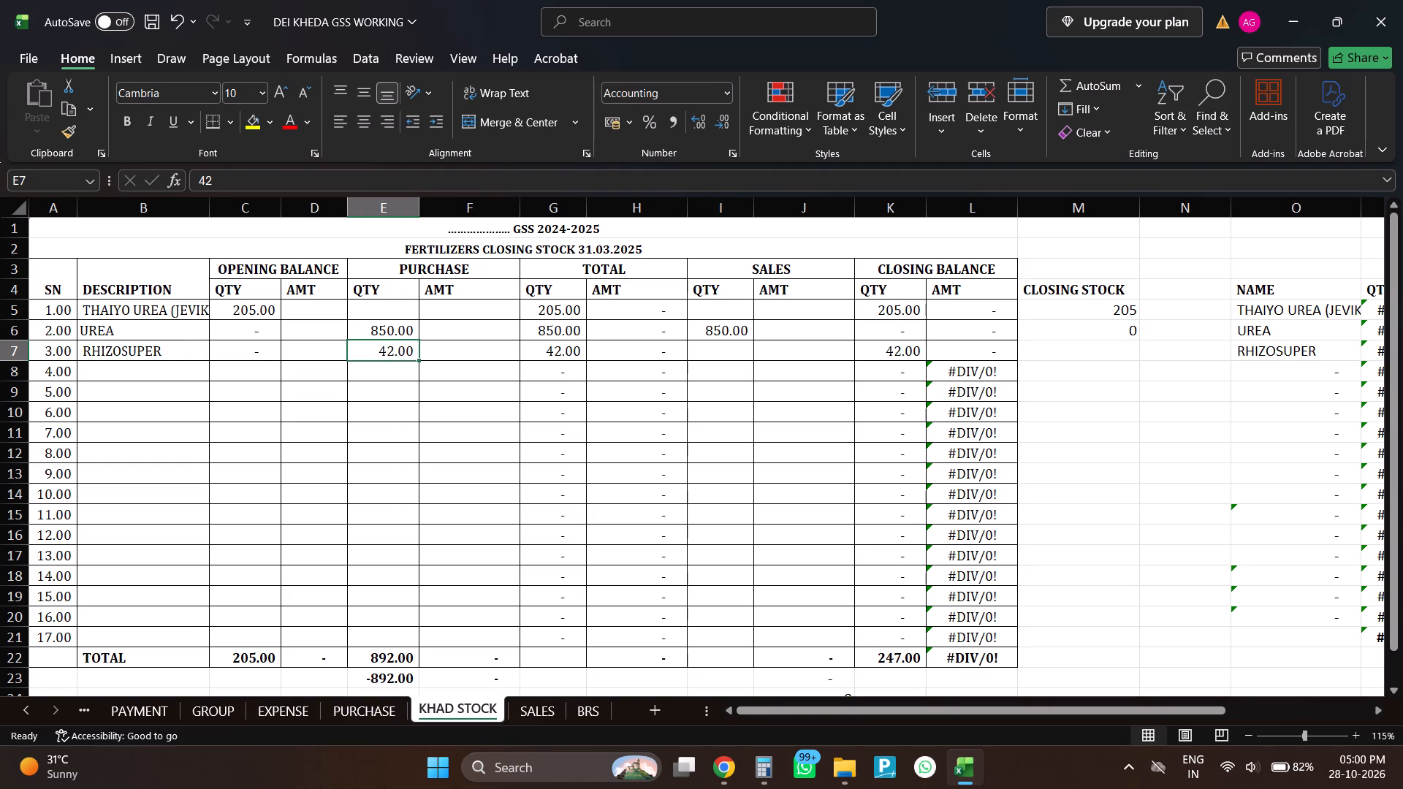
key("Right")
key("Right")
key("Right")
key("Right")
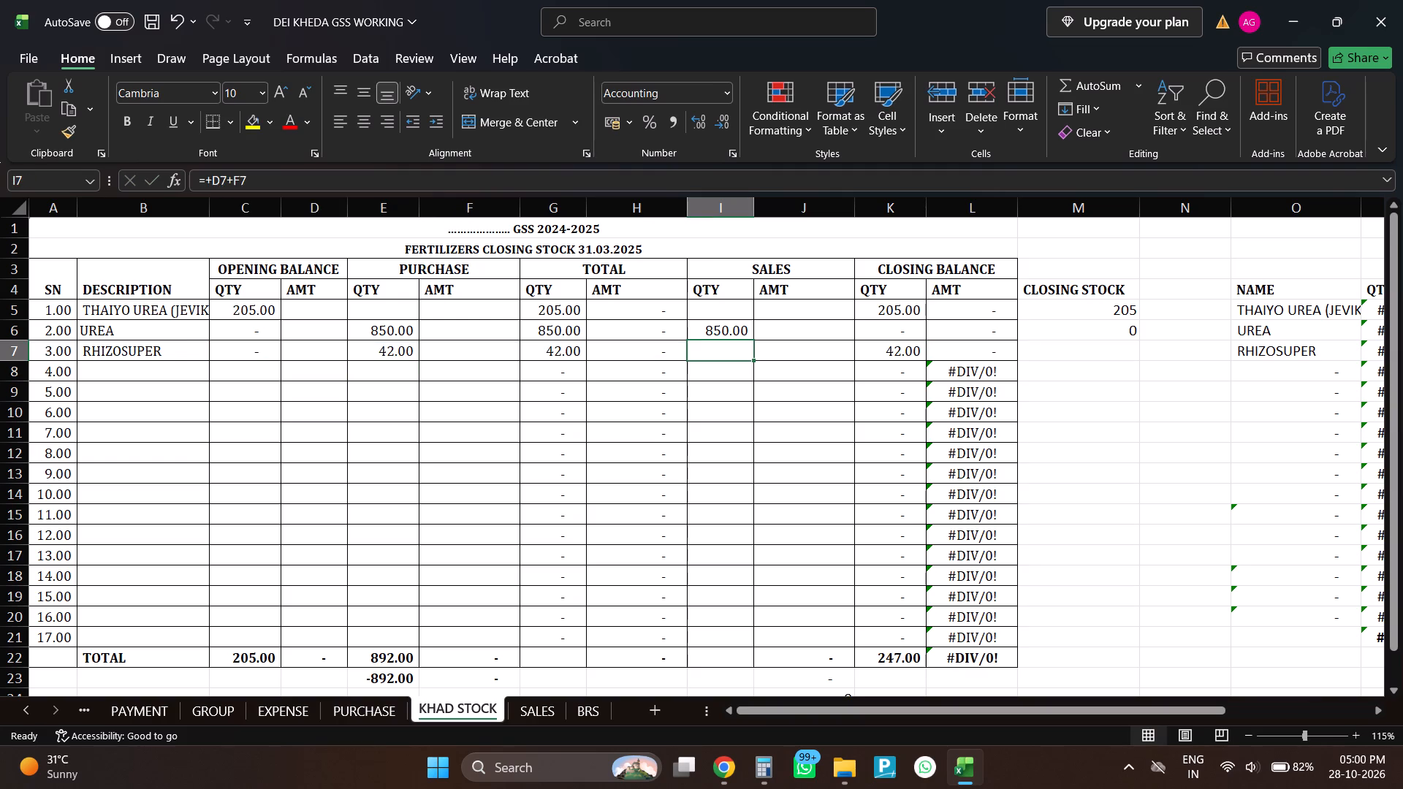
type("42")
key("Return")
Enter 0 as RHIZOSUPER's closing stock in cell M7.
key("Up")
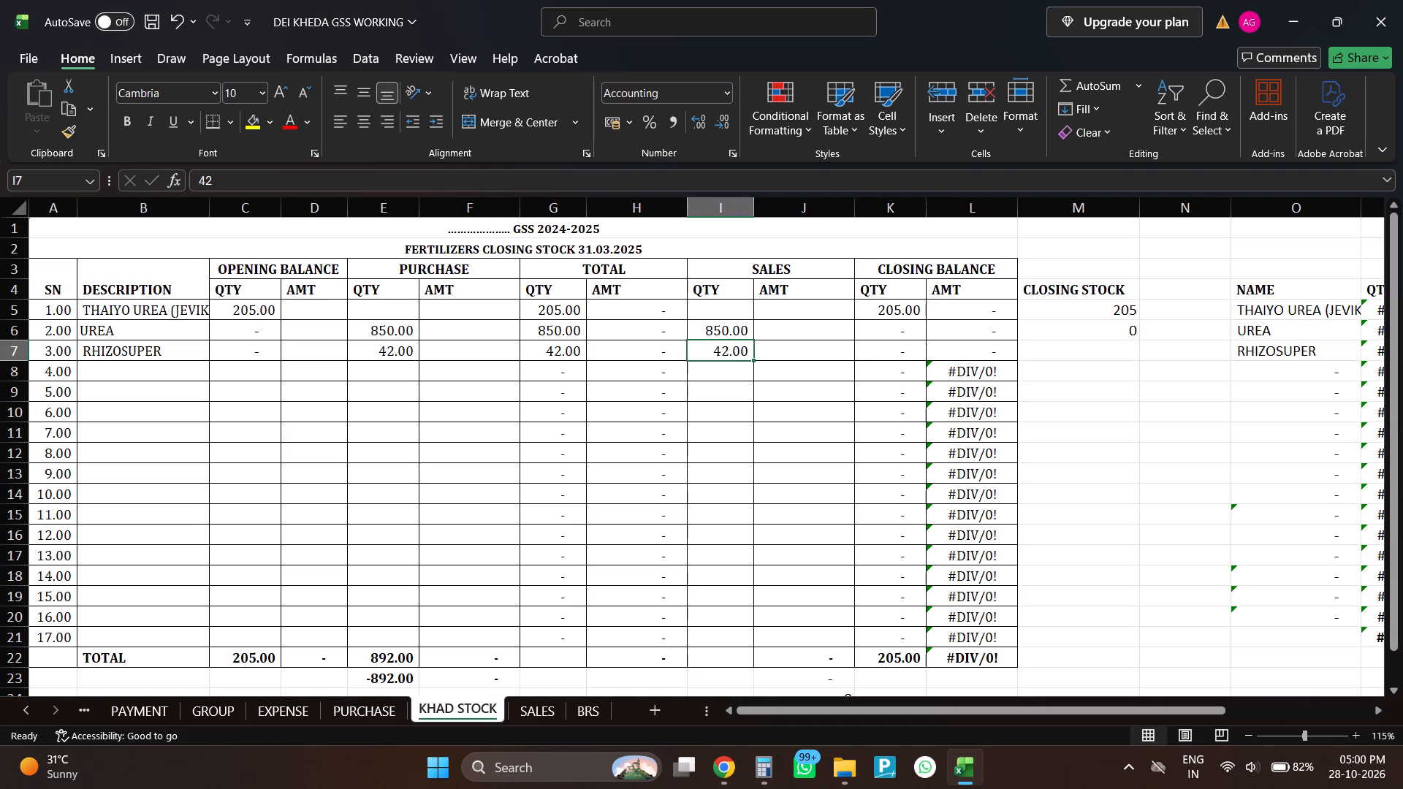
key("Right")
key("Right")
key("Right")
key("Right")
key("Right")
key("Left")
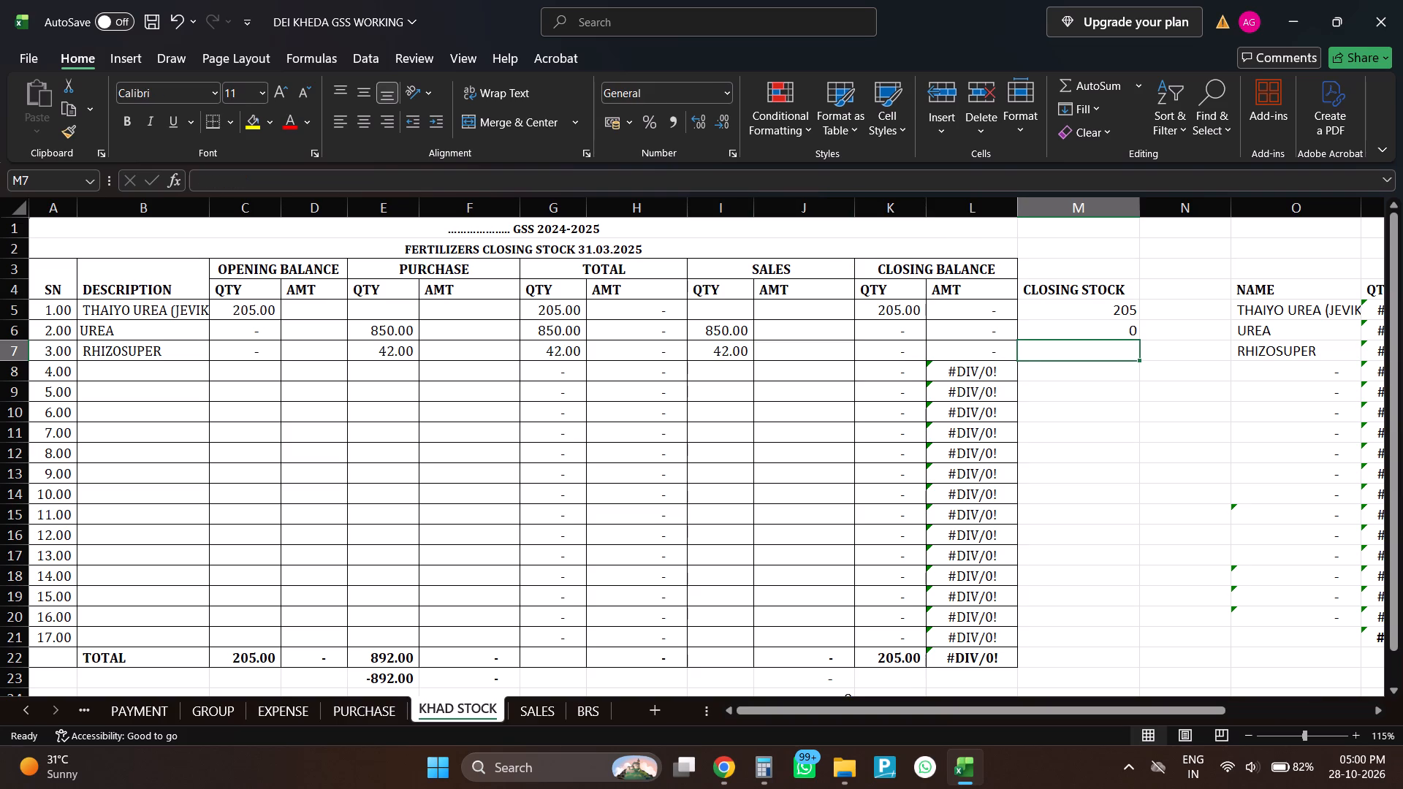
key("0")
key("Return")
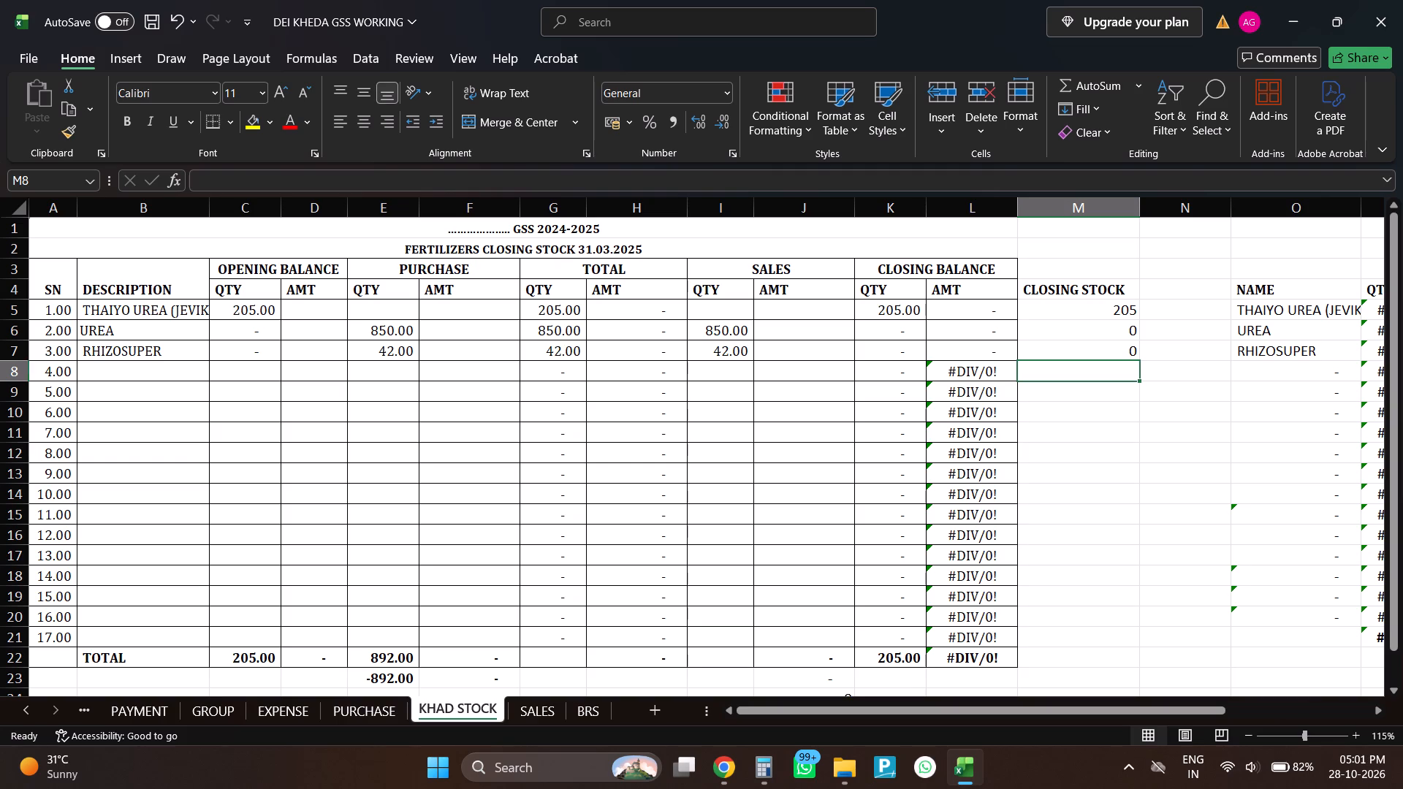
Enter "18-:18:18" as the description of item 4 in cell B8.
key("Left")
key("Left")
key("Left")
key("Left")
key("Left")
key("Left")
key("Left")
key("Left")
key("Left")
key("Left")
key("Left")
key("Left")
key("Left")
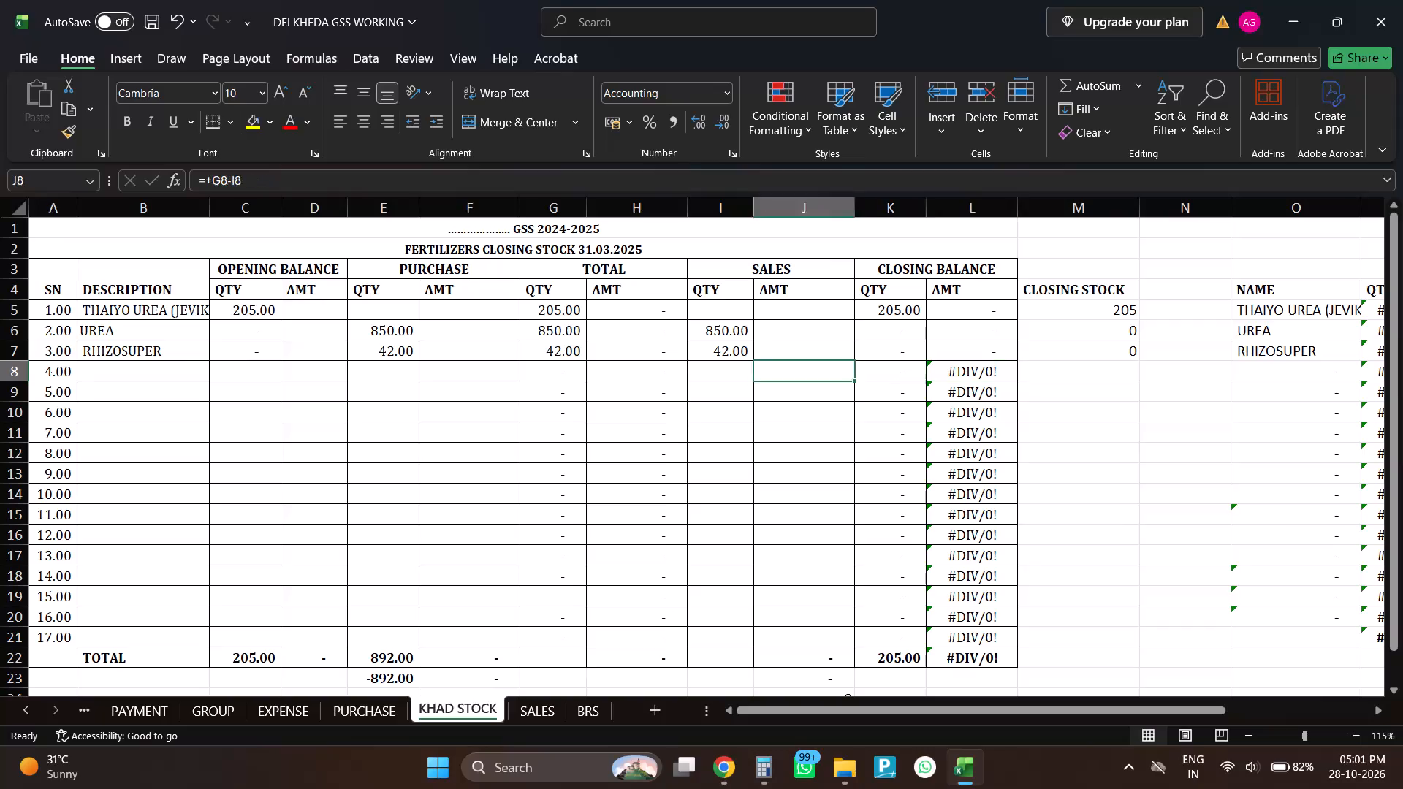
key("Right")
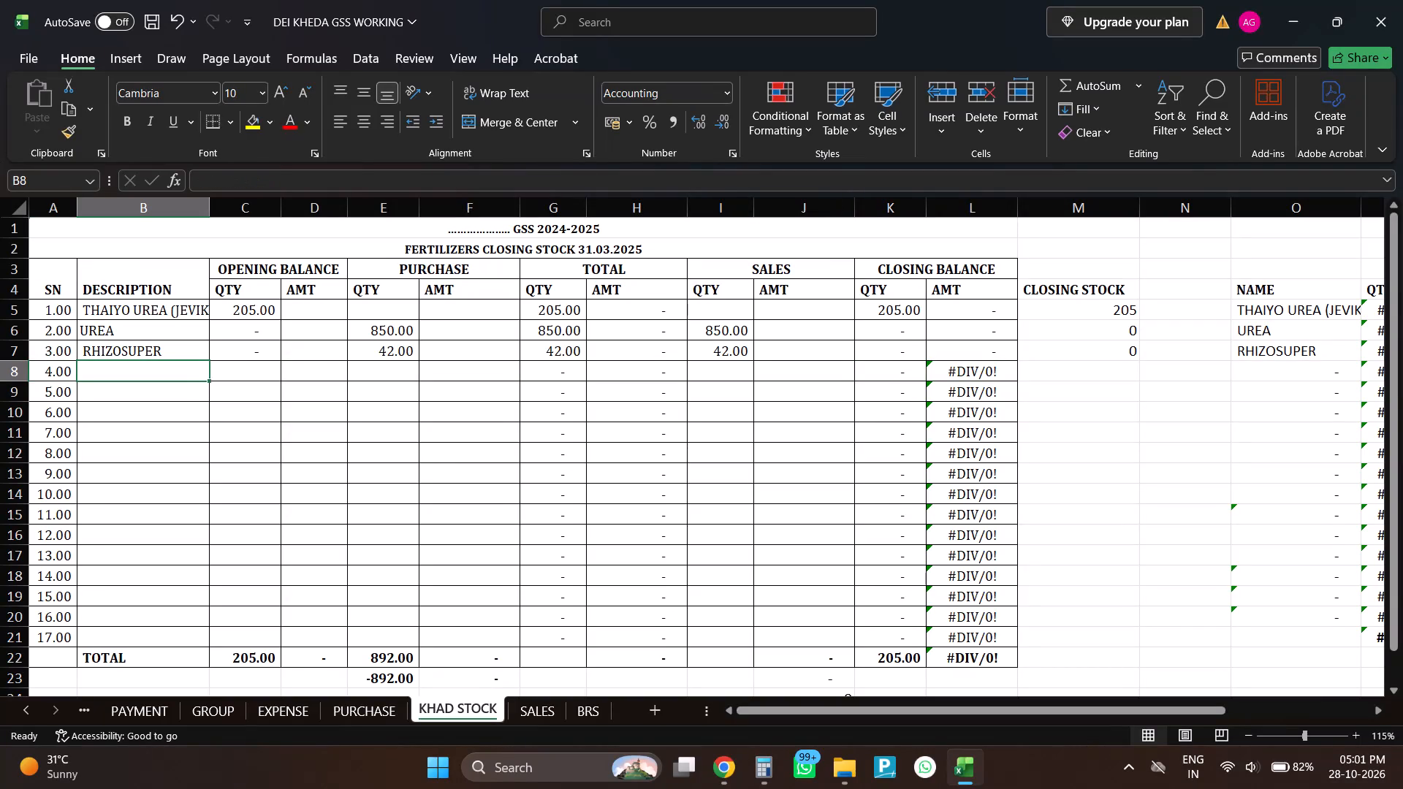
type("18-:18")
type(":18")
key("Return")
key("Up")
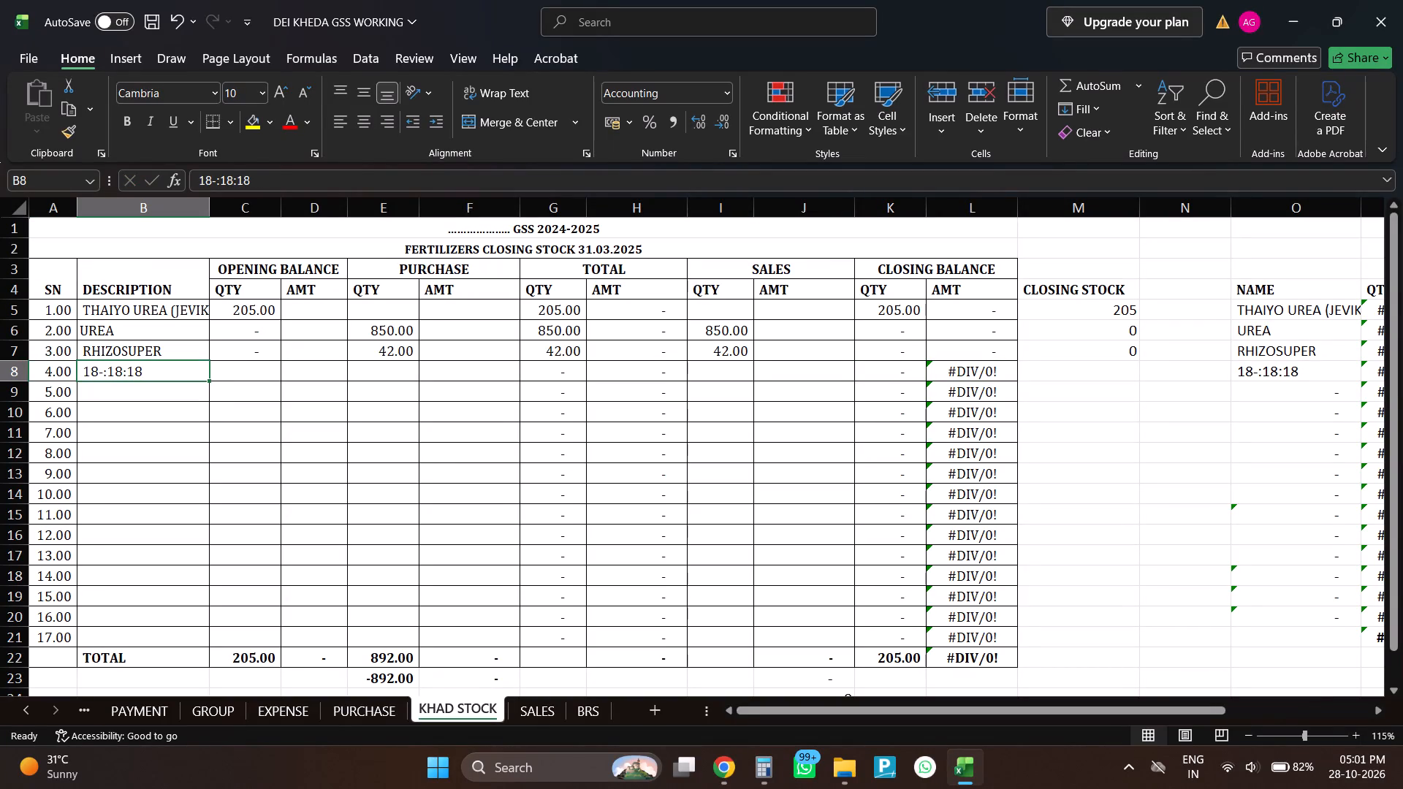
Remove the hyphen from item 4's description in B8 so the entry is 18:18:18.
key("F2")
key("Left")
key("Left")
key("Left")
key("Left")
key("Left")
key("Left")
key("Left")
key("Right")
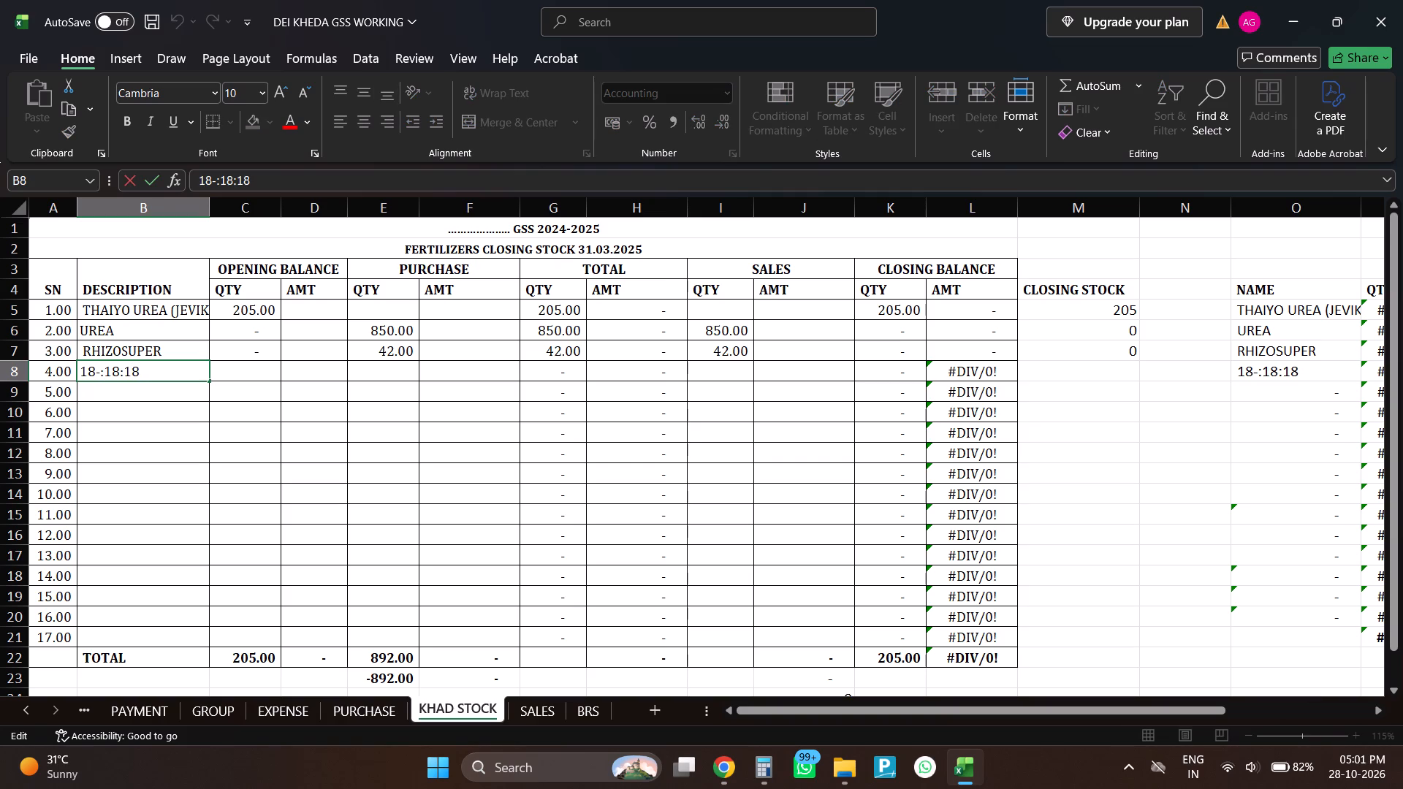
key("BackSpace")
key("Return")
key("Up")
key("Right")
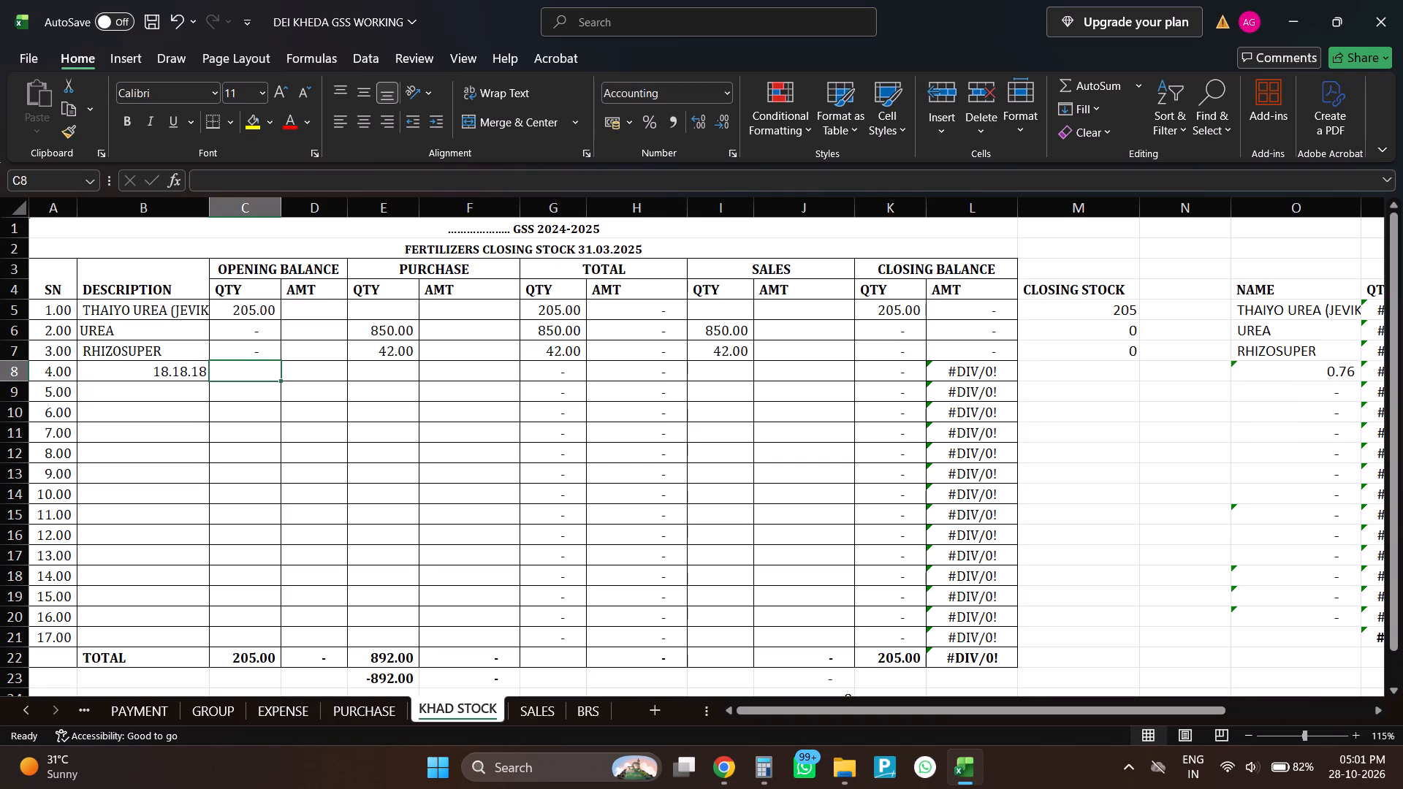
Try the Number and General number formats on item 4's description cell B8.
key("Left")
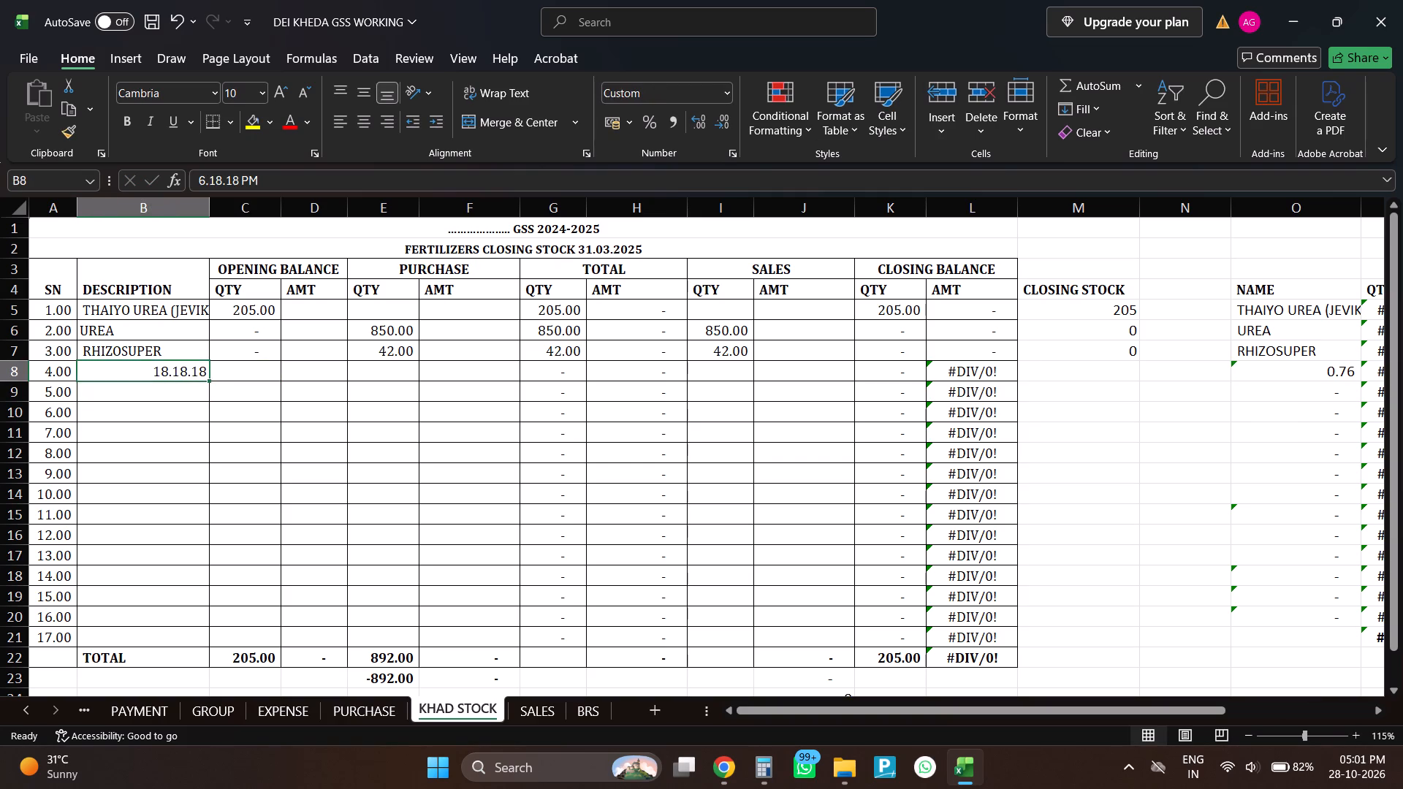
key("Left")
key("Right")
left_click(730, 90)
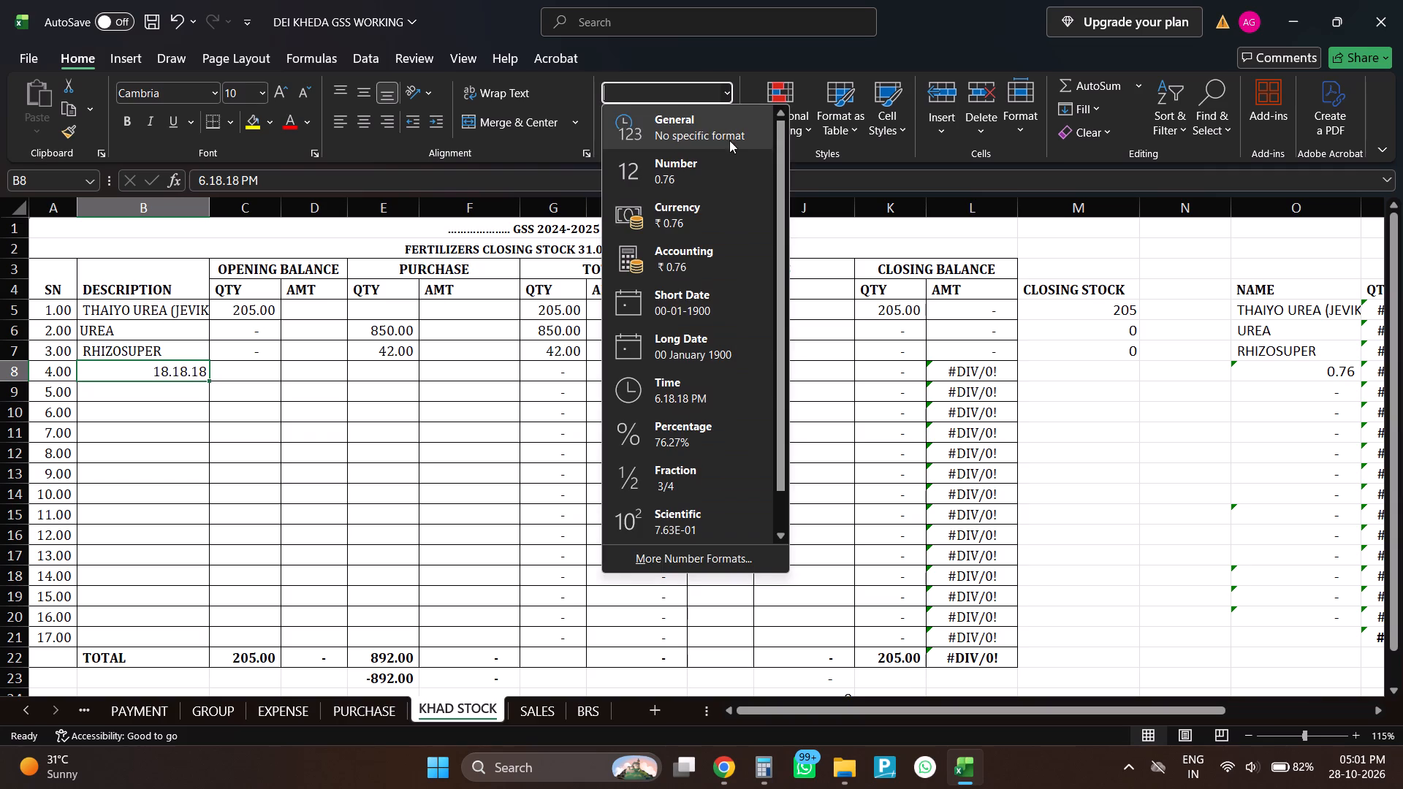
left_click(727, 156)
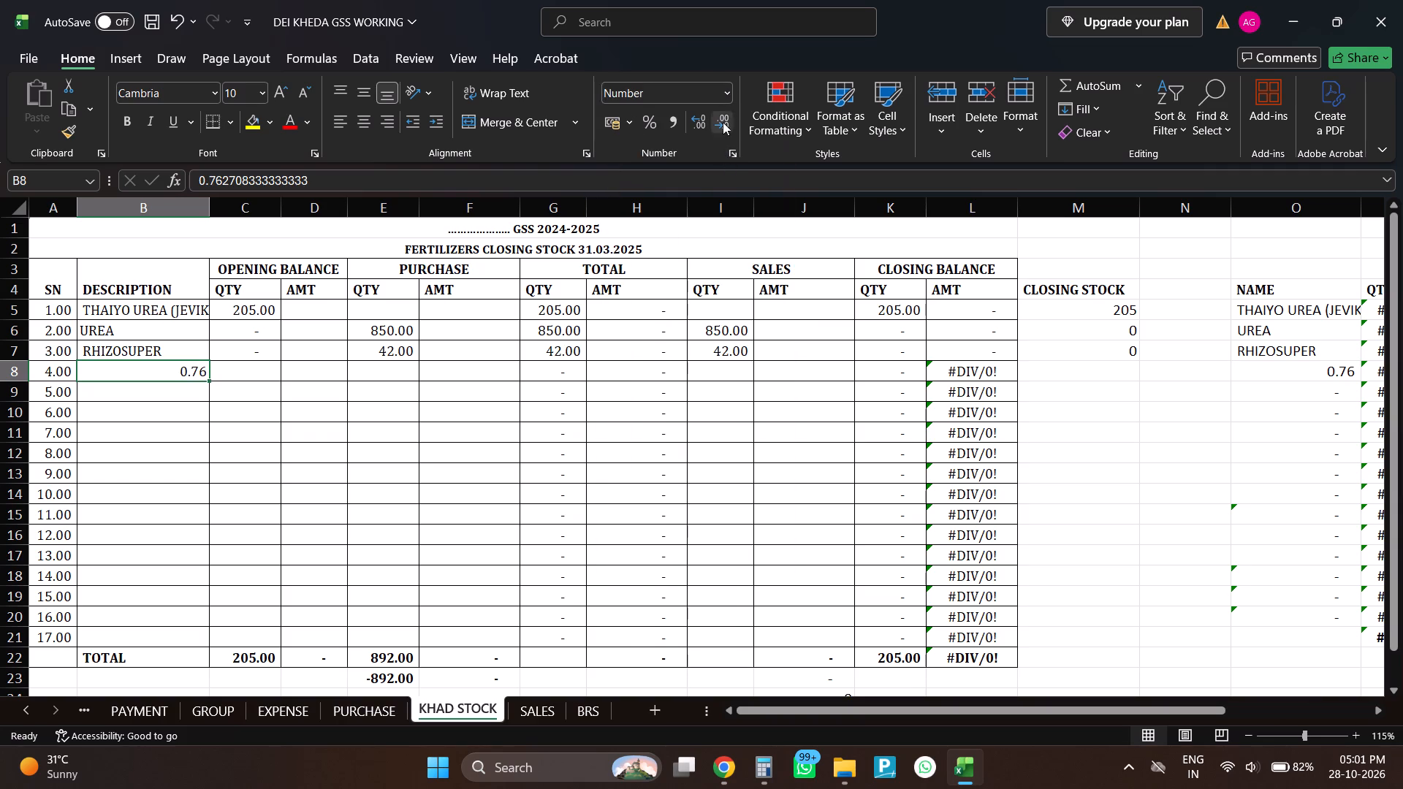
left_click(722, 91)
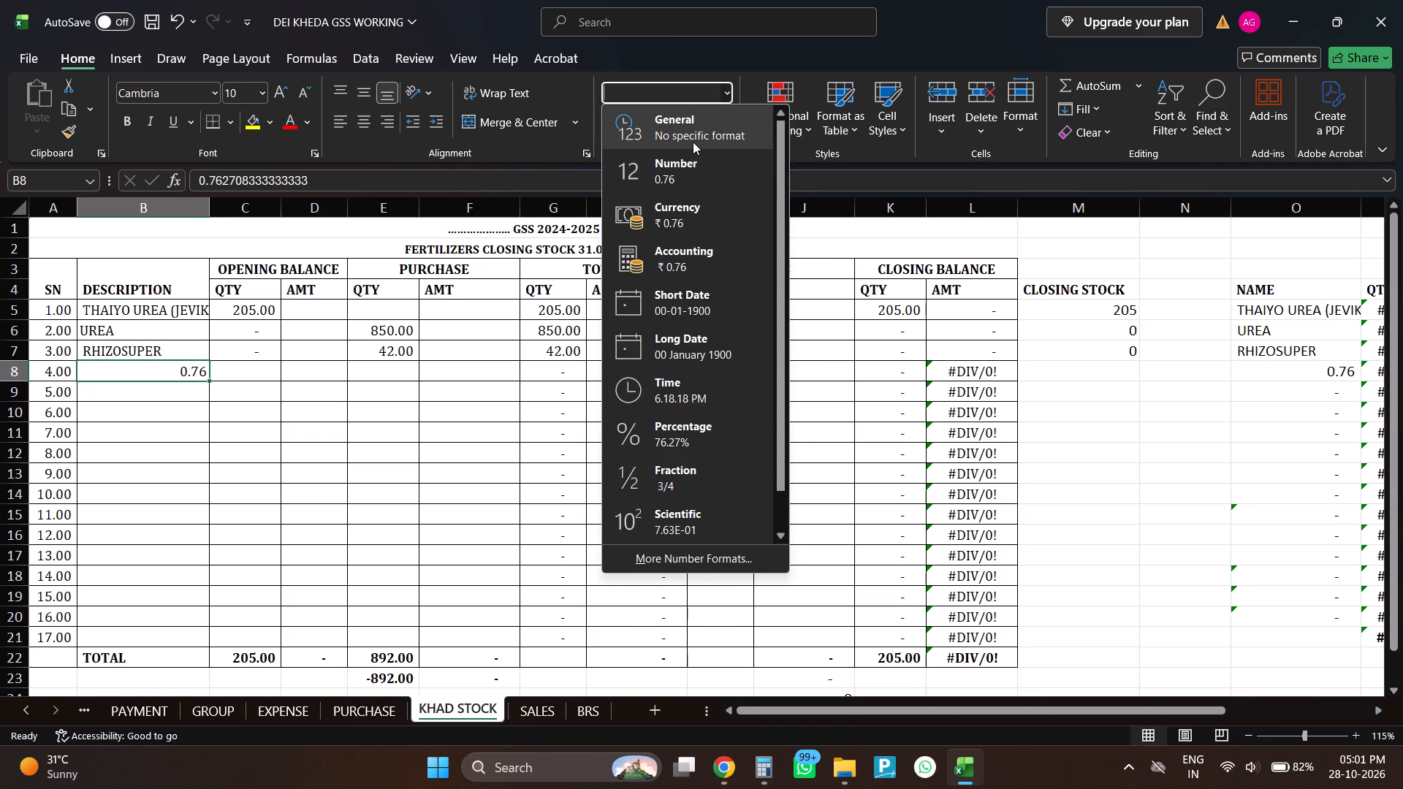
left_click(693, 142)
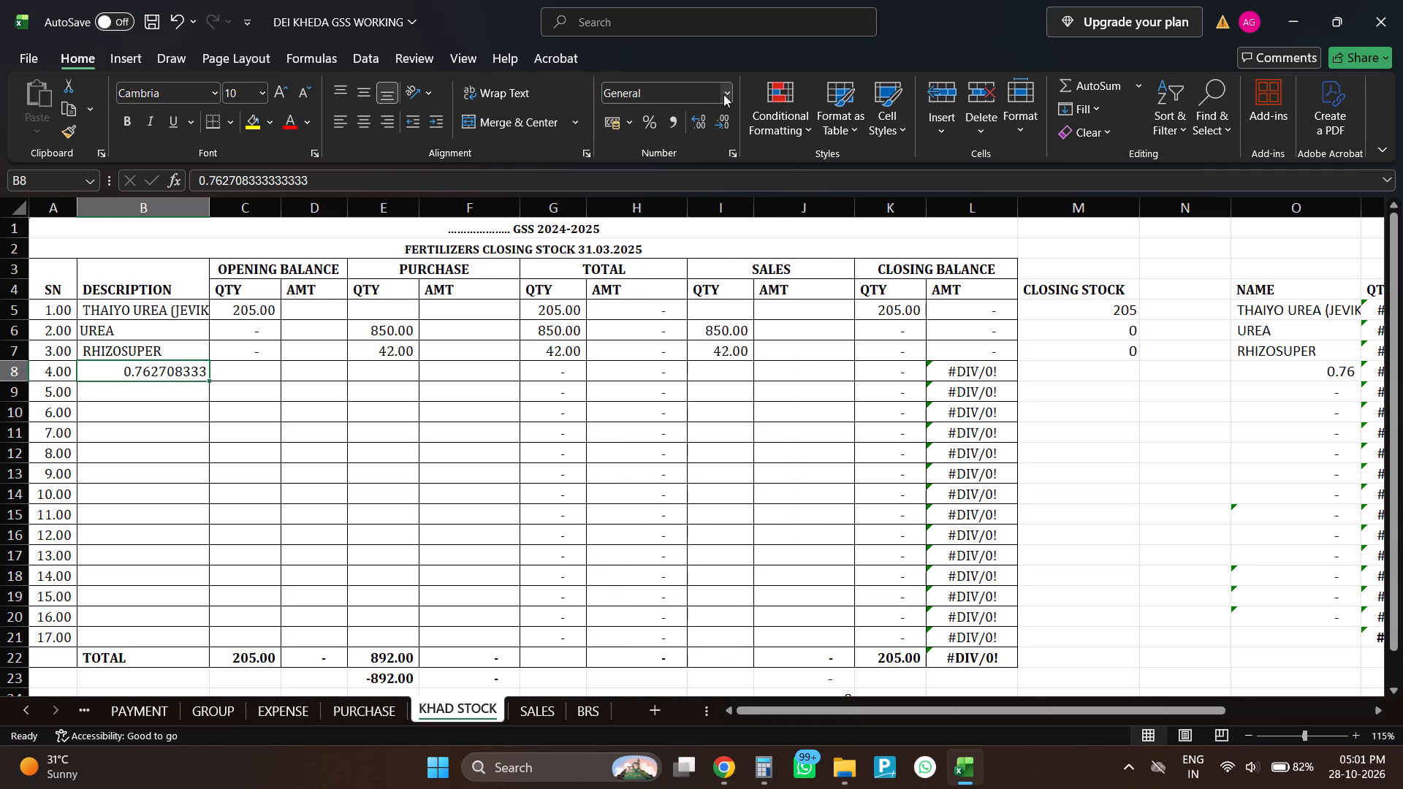
Clear cell B8 and re-enter 18:18:18 as item 4's description.
key("Delete")
type("18")
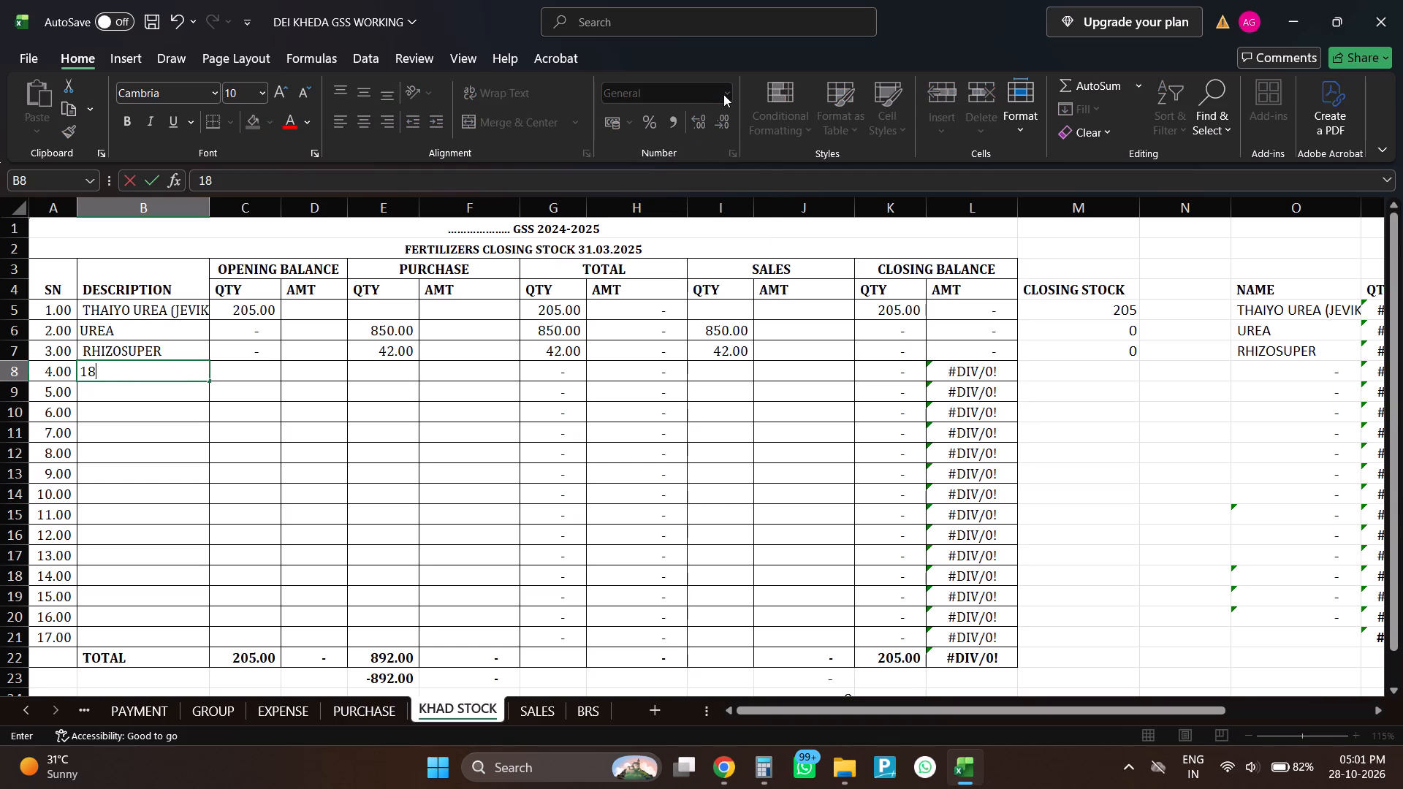
key("shift+colon")
type("18")
type(":18")
key("Return")
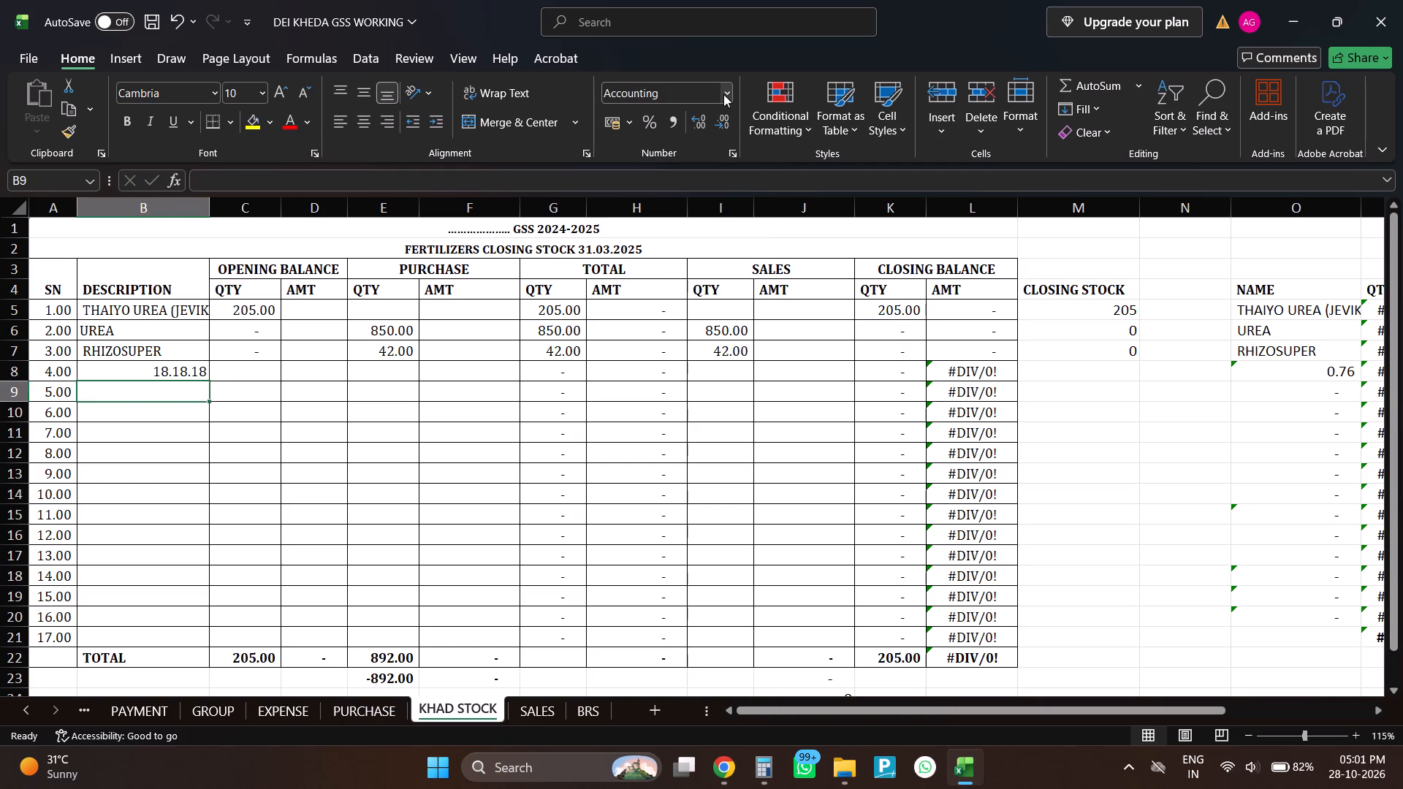
Enter 563 as item 4's opening balance quantity in cell C8.
key("Up")
key("Right")
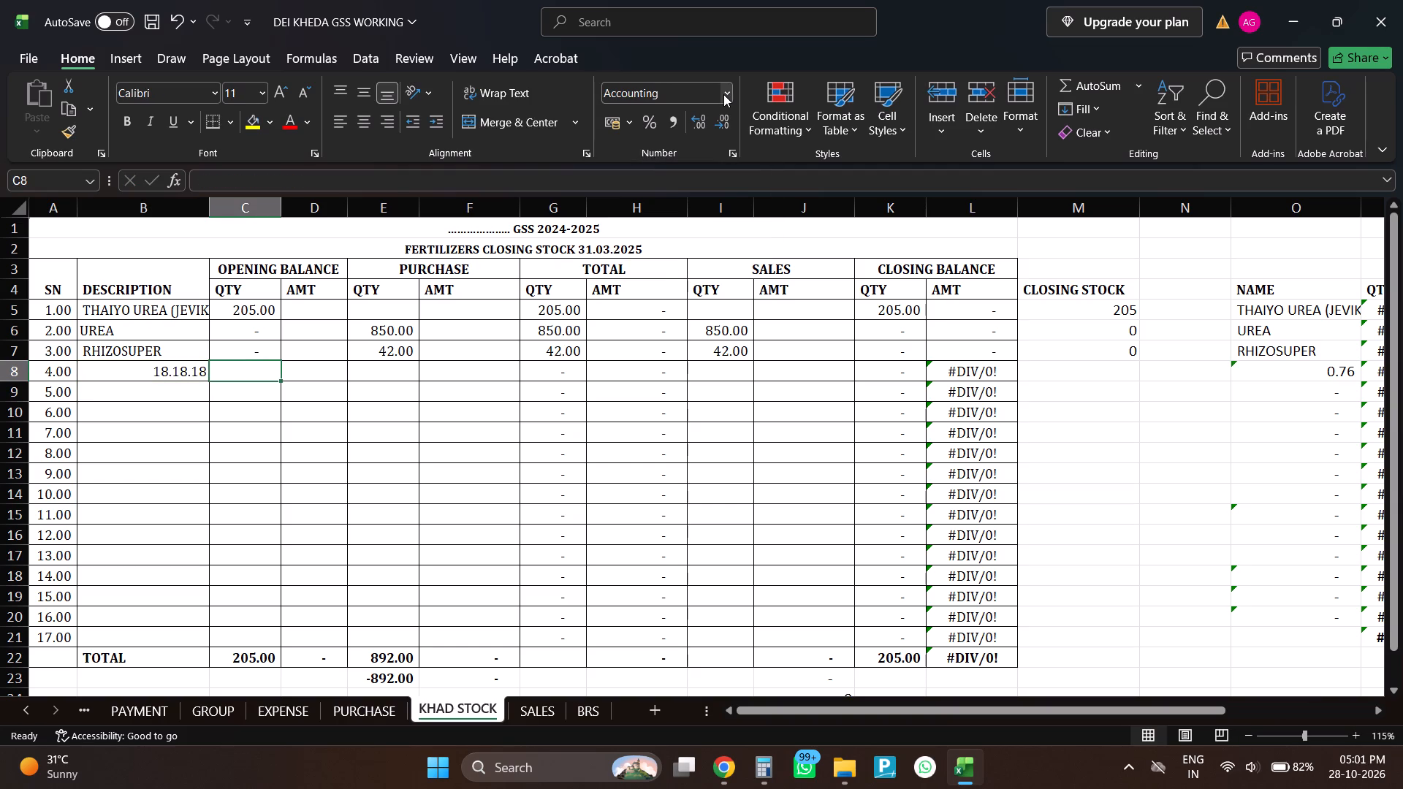
key("Left")
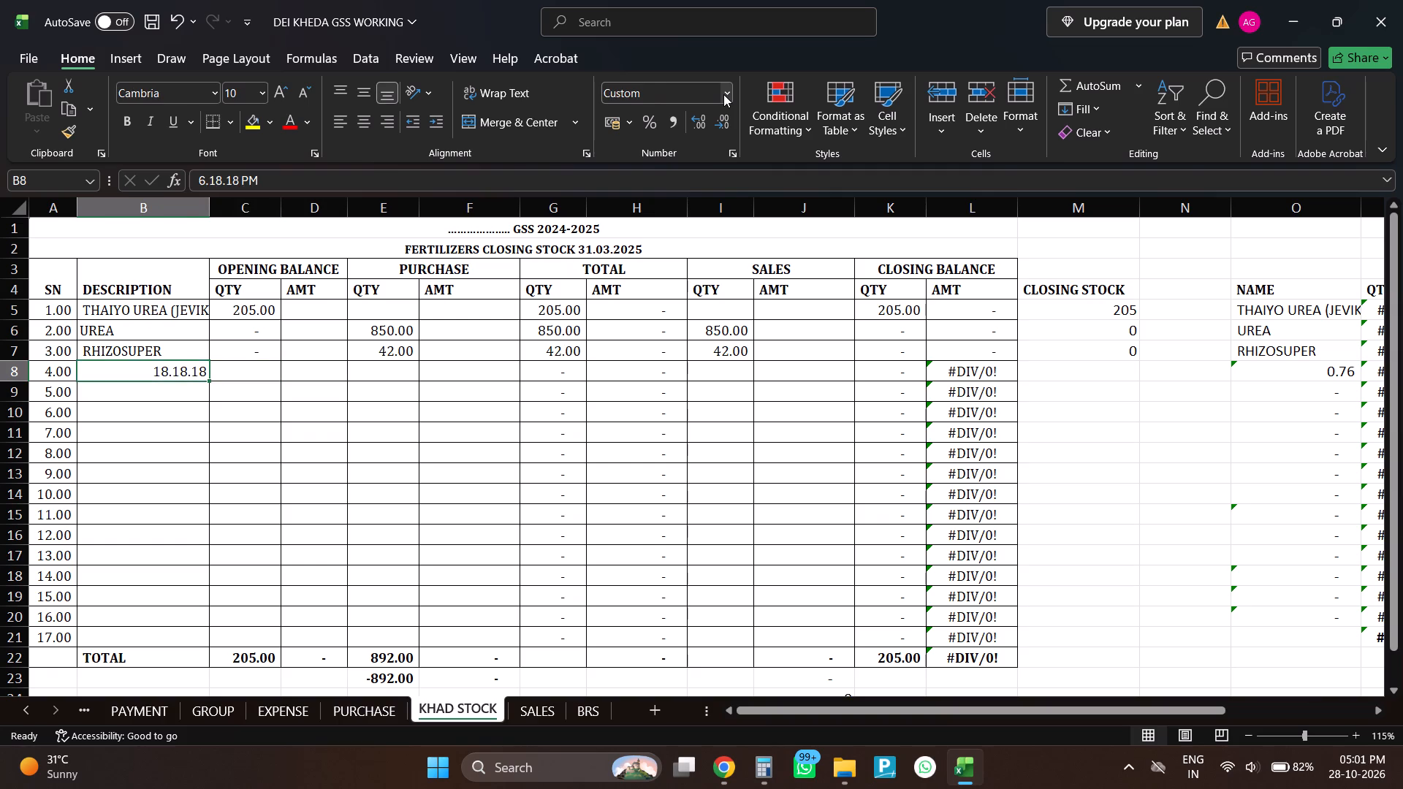
key("Right")
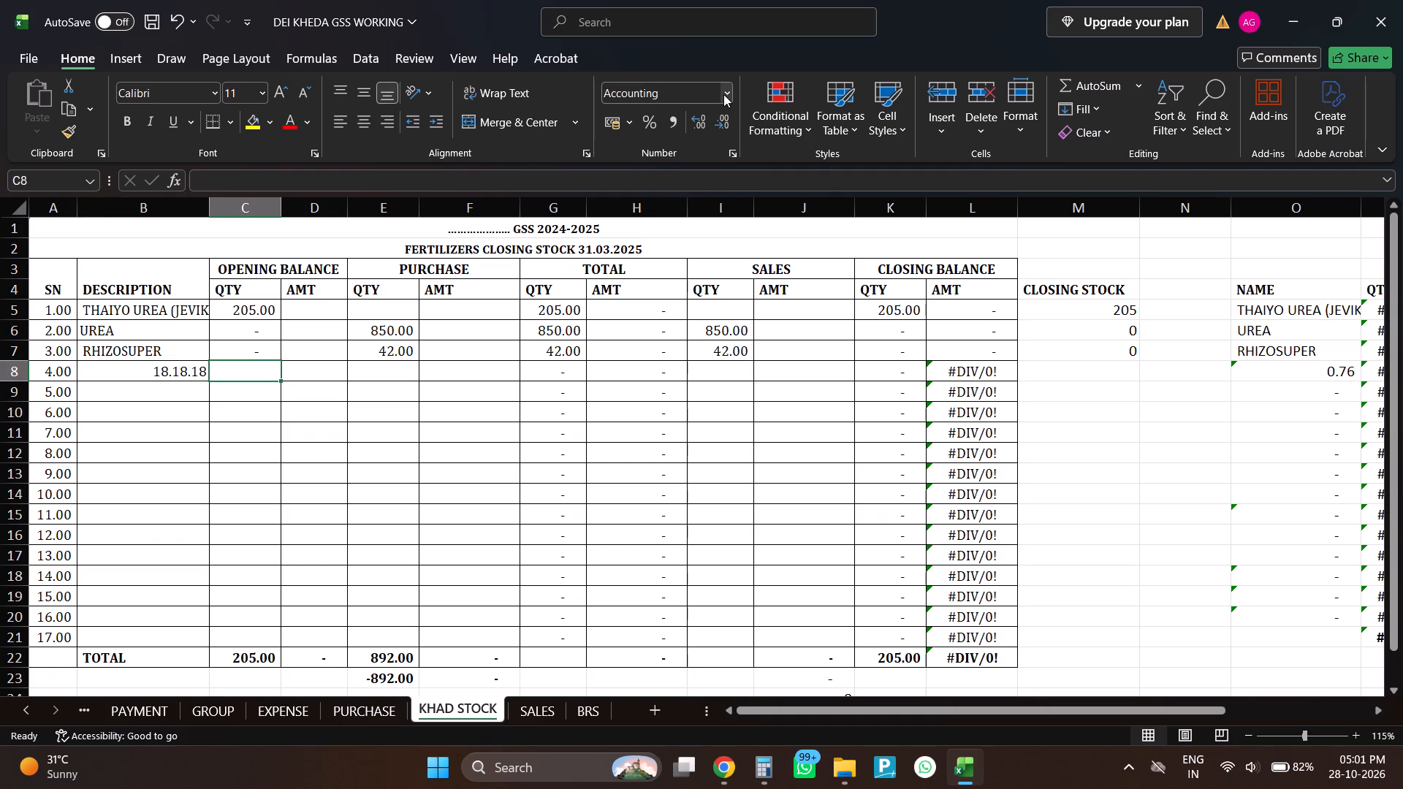
type("563")
key("Return")
Enter 563 as item 4's closing stock in cell M8.
key("Up")
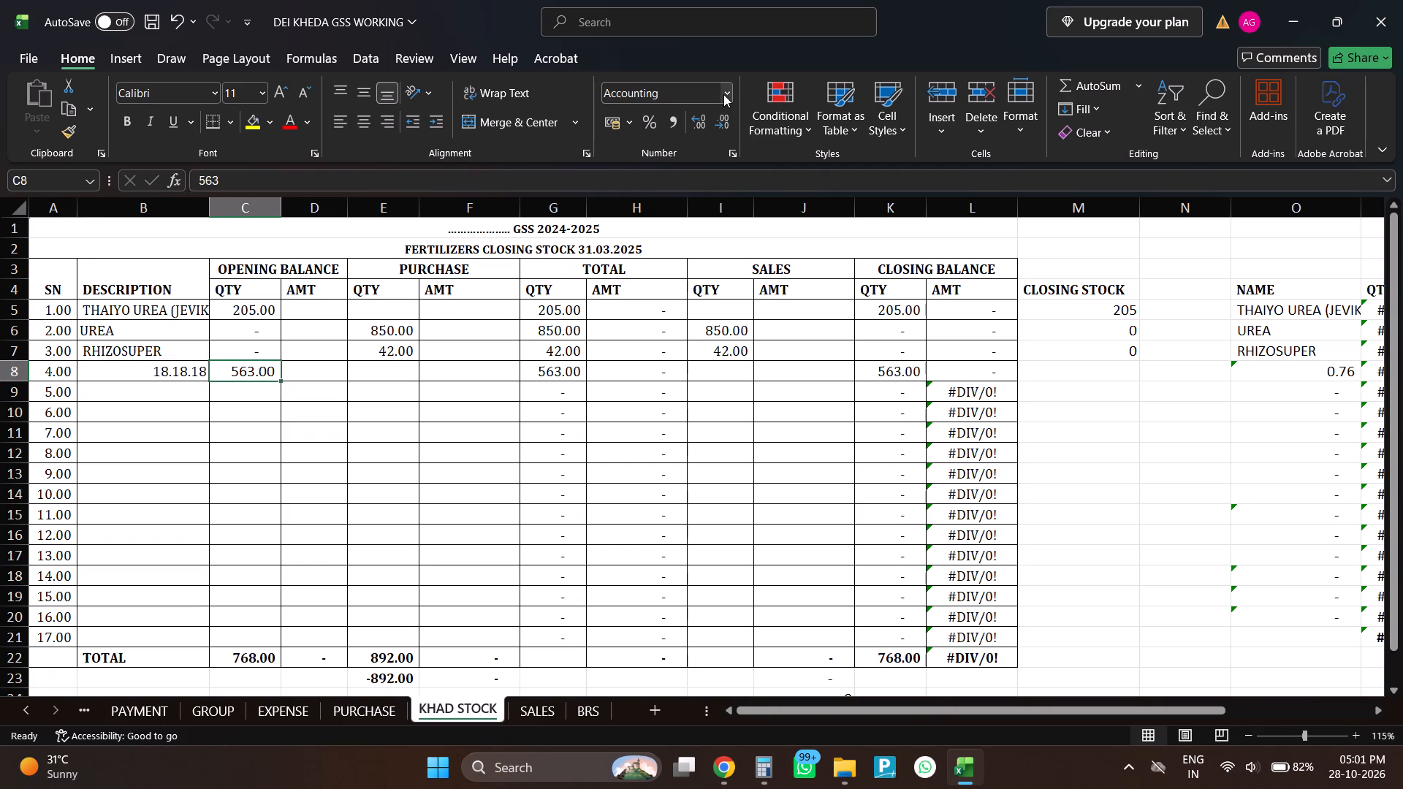
key("Right")
key("Right")
key("Right")
key("Right")
key("Right")
key("Right")
key("Right")
key("Right")
key("Right")
key("Right")
type("563")
key("Return")
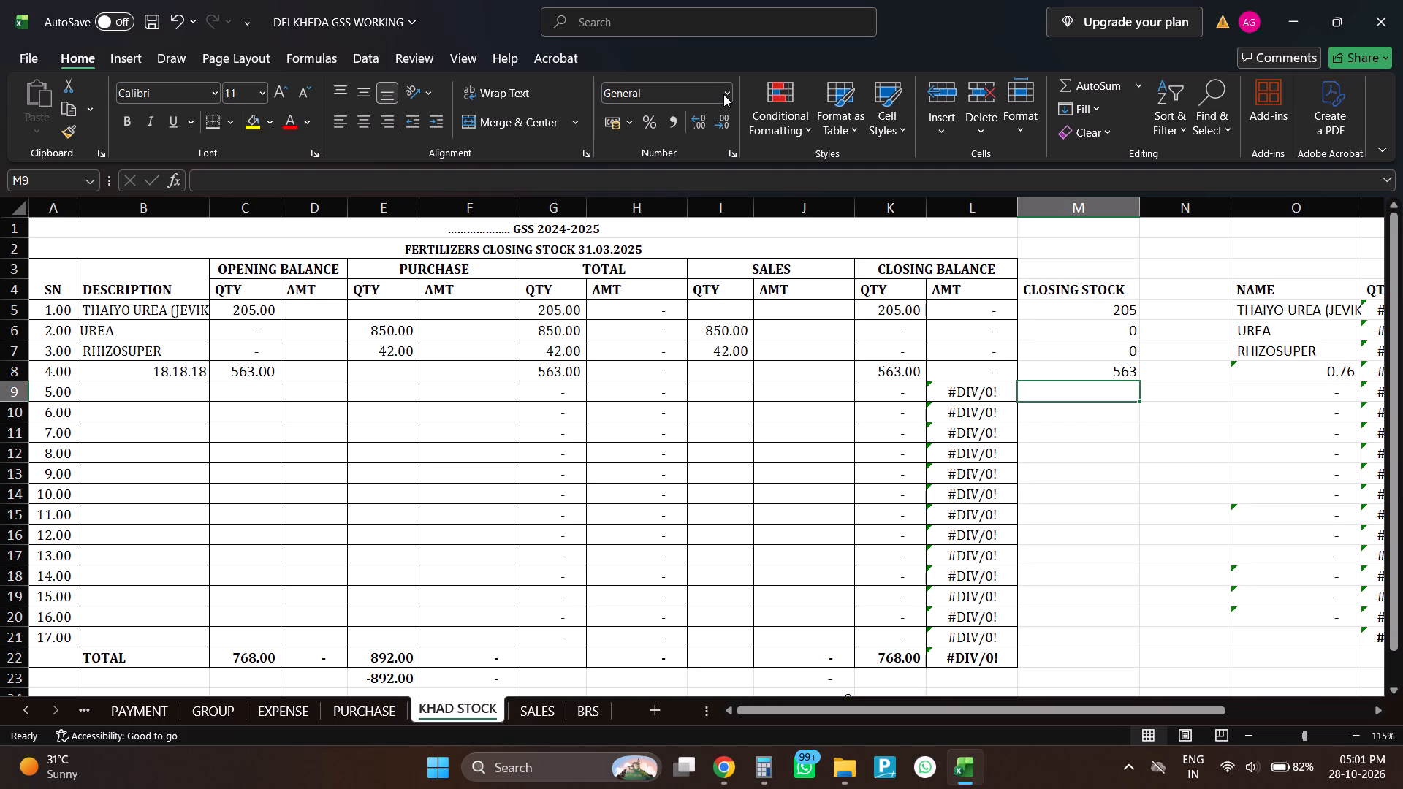
Enter "UREA PHOSPHATE" as the description of item 5 in cell B9.
key("Left")
key("Left")
key("Left")
key("Left")
key("Left")
key("Left")
key("Left")
key("Left")
key("Left")
key("Left")
key("Left")
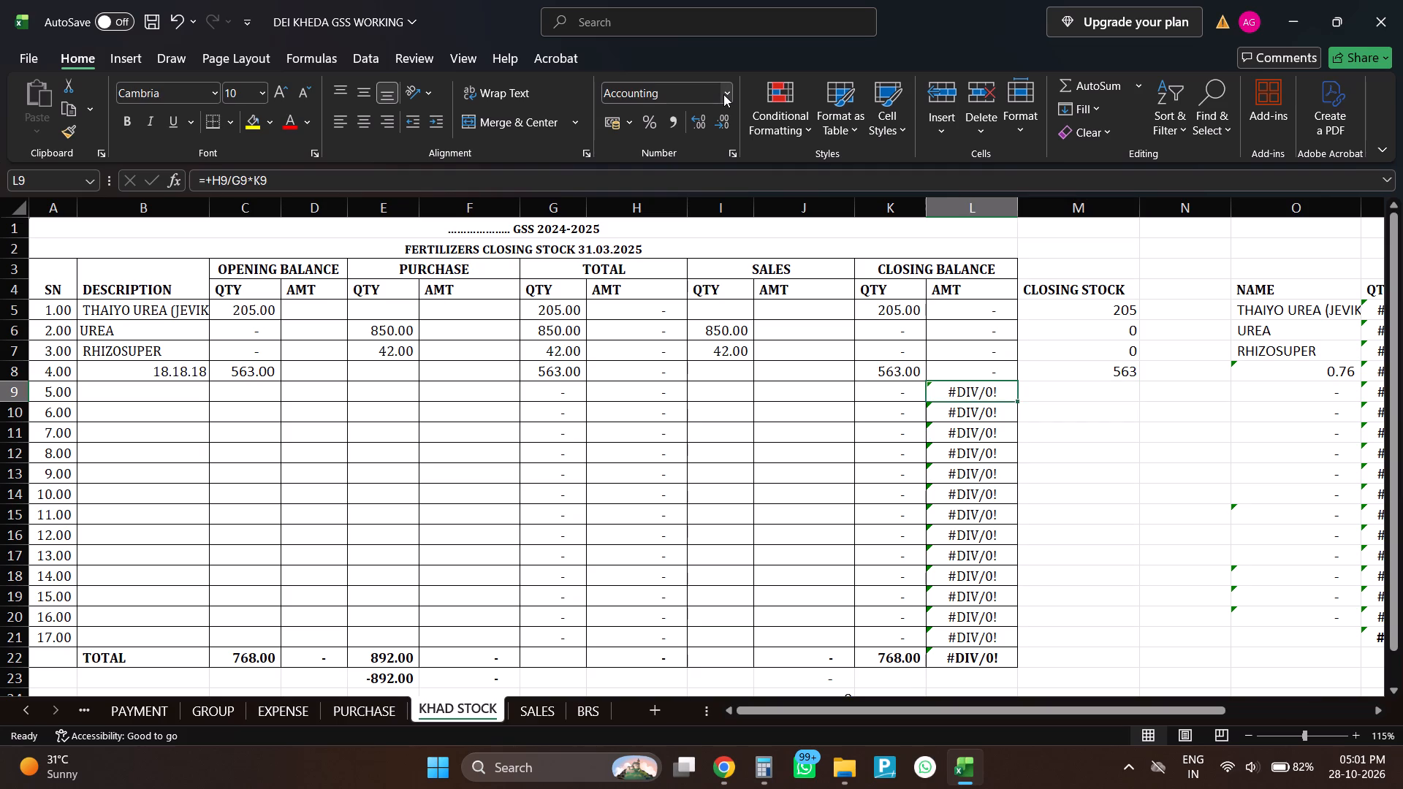
type("URA")
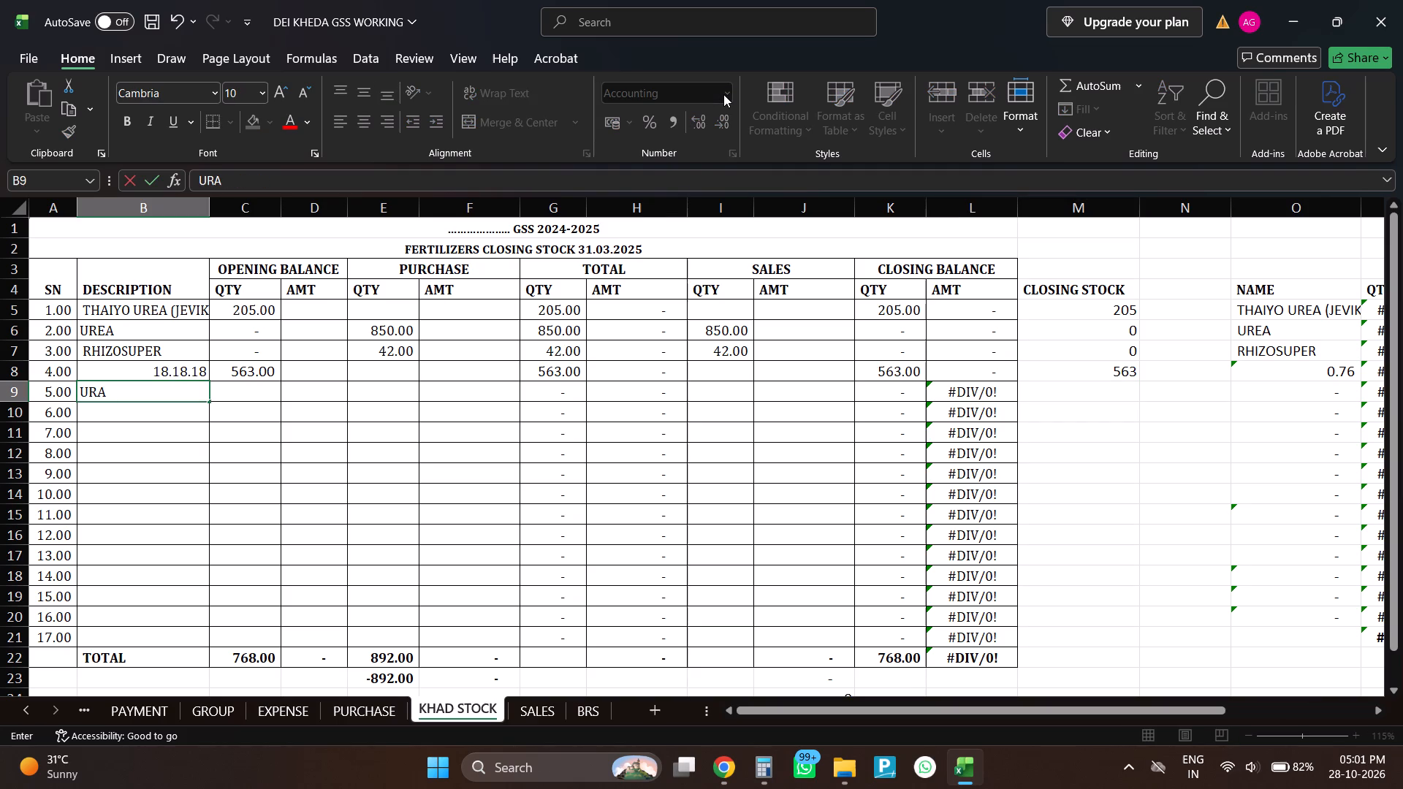
key("BackSpace")
type("EA")
key("space")
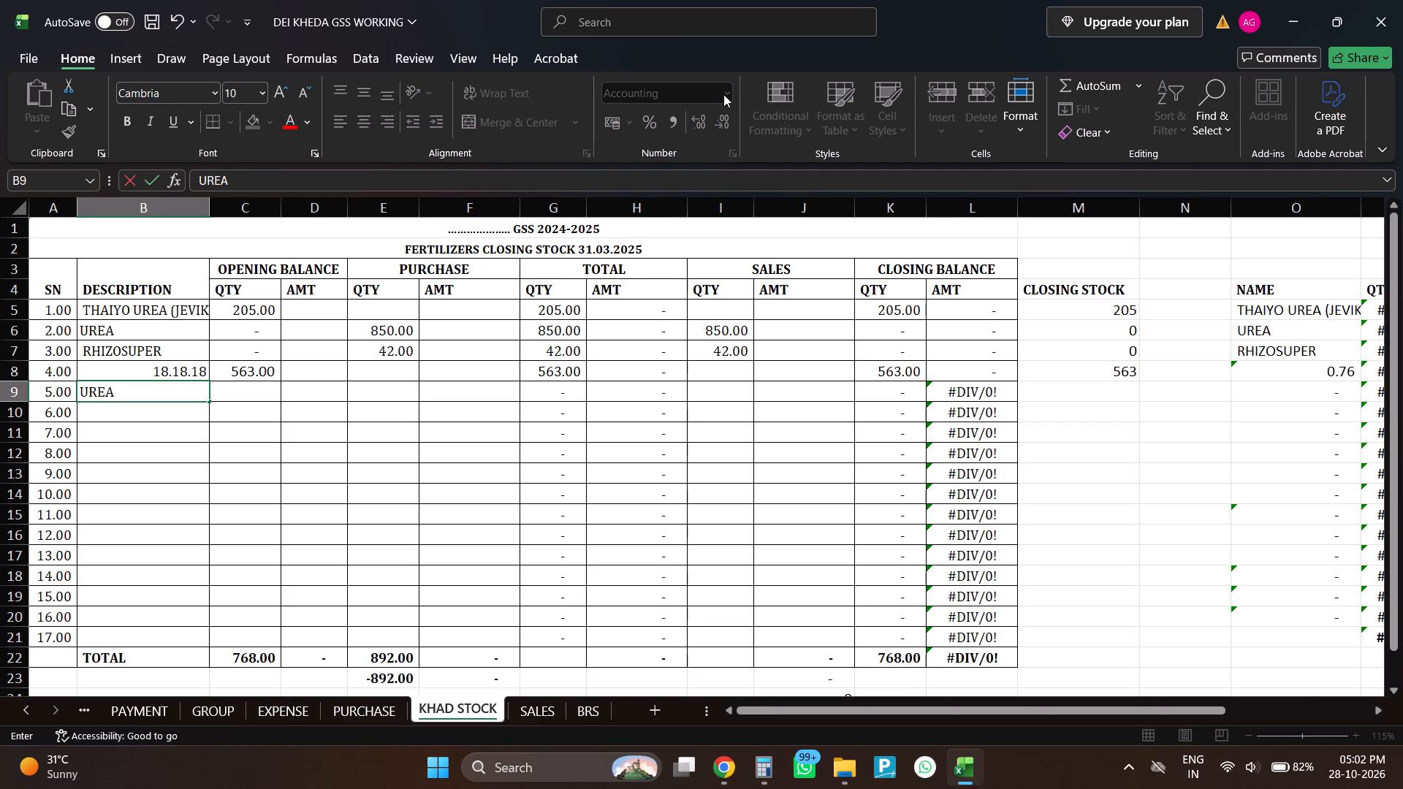
type("PHOSPHATE")
key("Return")
Enter 200 as UREA PHOSPHATE's opening balance quantity in cell C9.
key("Up")
key("Right")
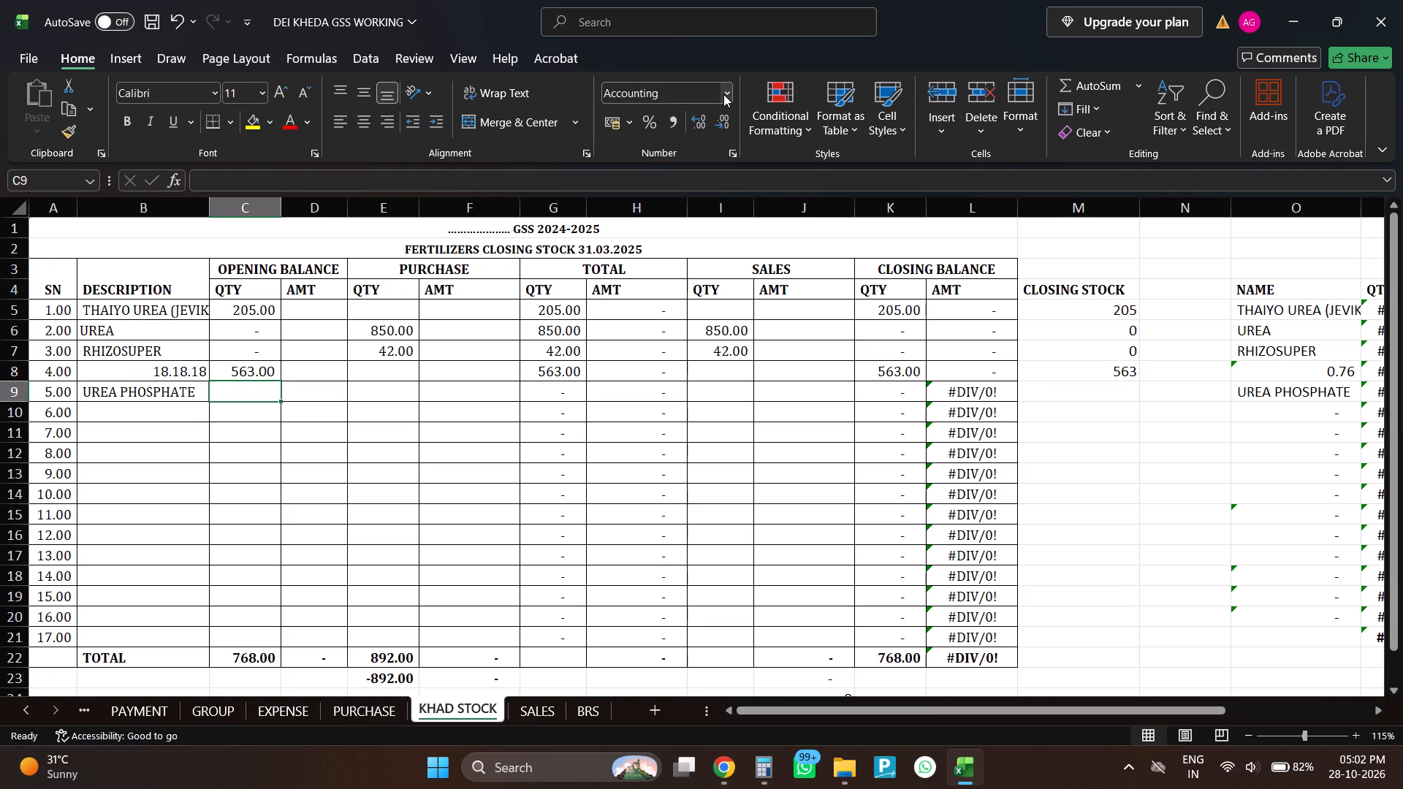
type("200")
key("Return")
Enter 200 as UREA PHOSPHATE's closing stock in cell M9.
key("Up")
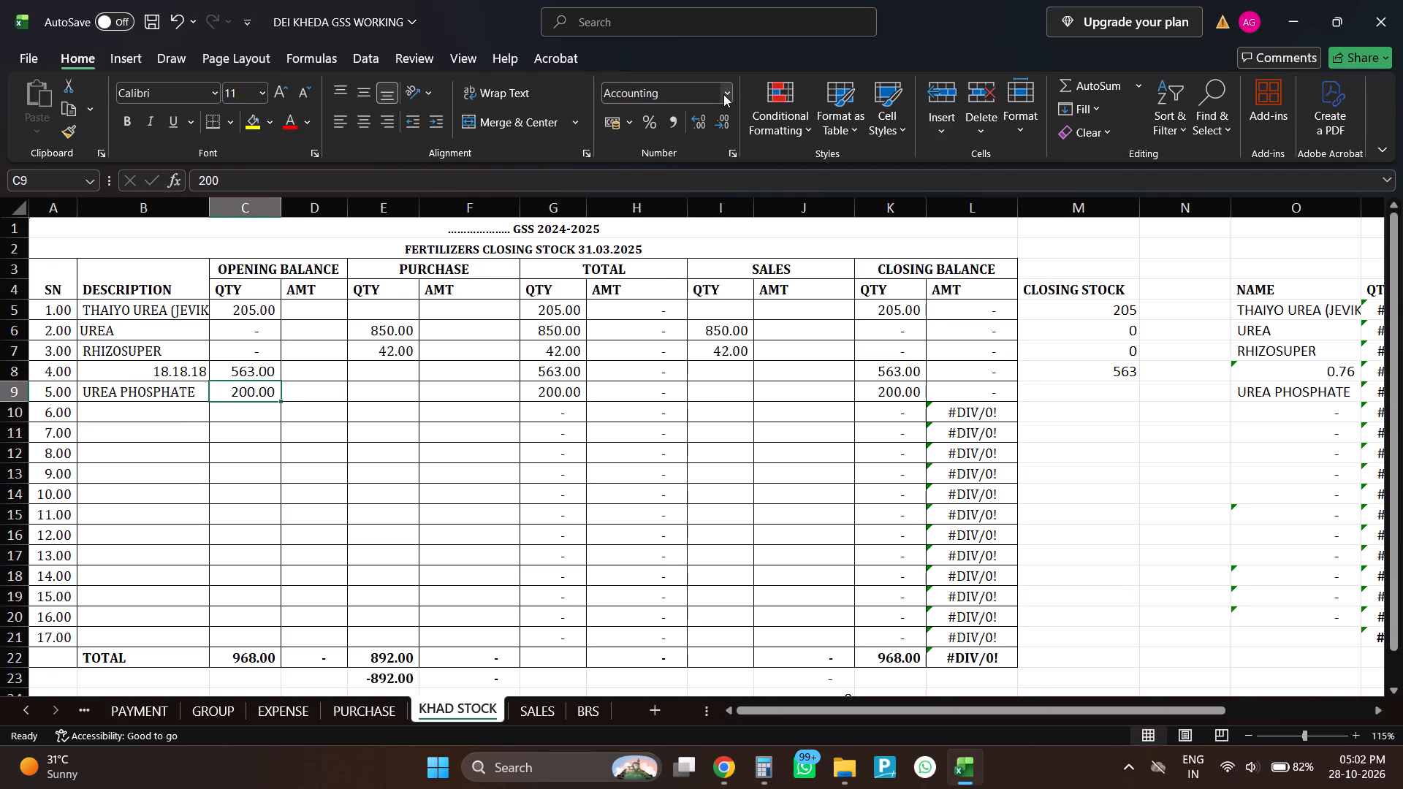
key("Right")
key("Right")
key("Right")
key("Right")
key("Right")
key("Right")
key("Right")
key("Right")
key("Right")
key("Right")
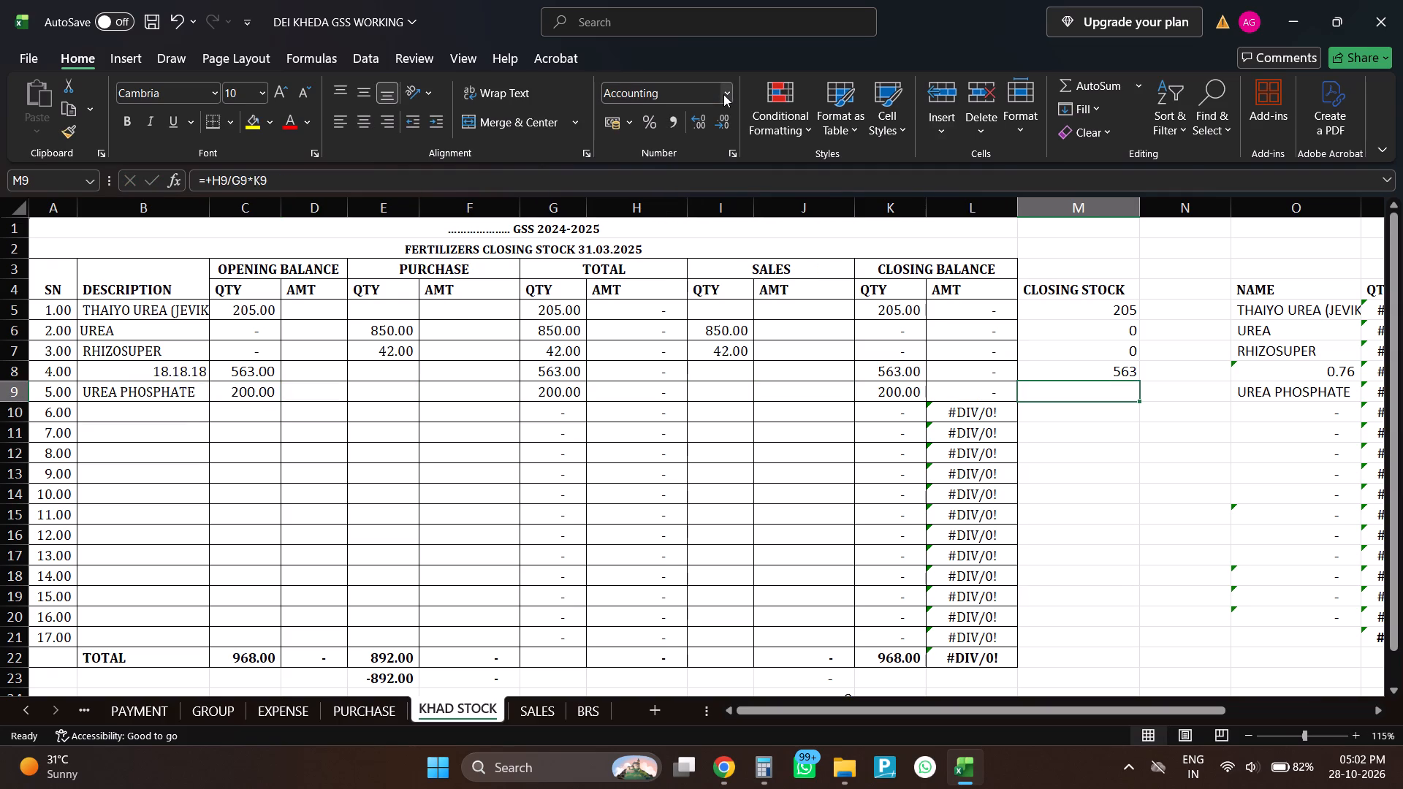
type("200")
key("Return")
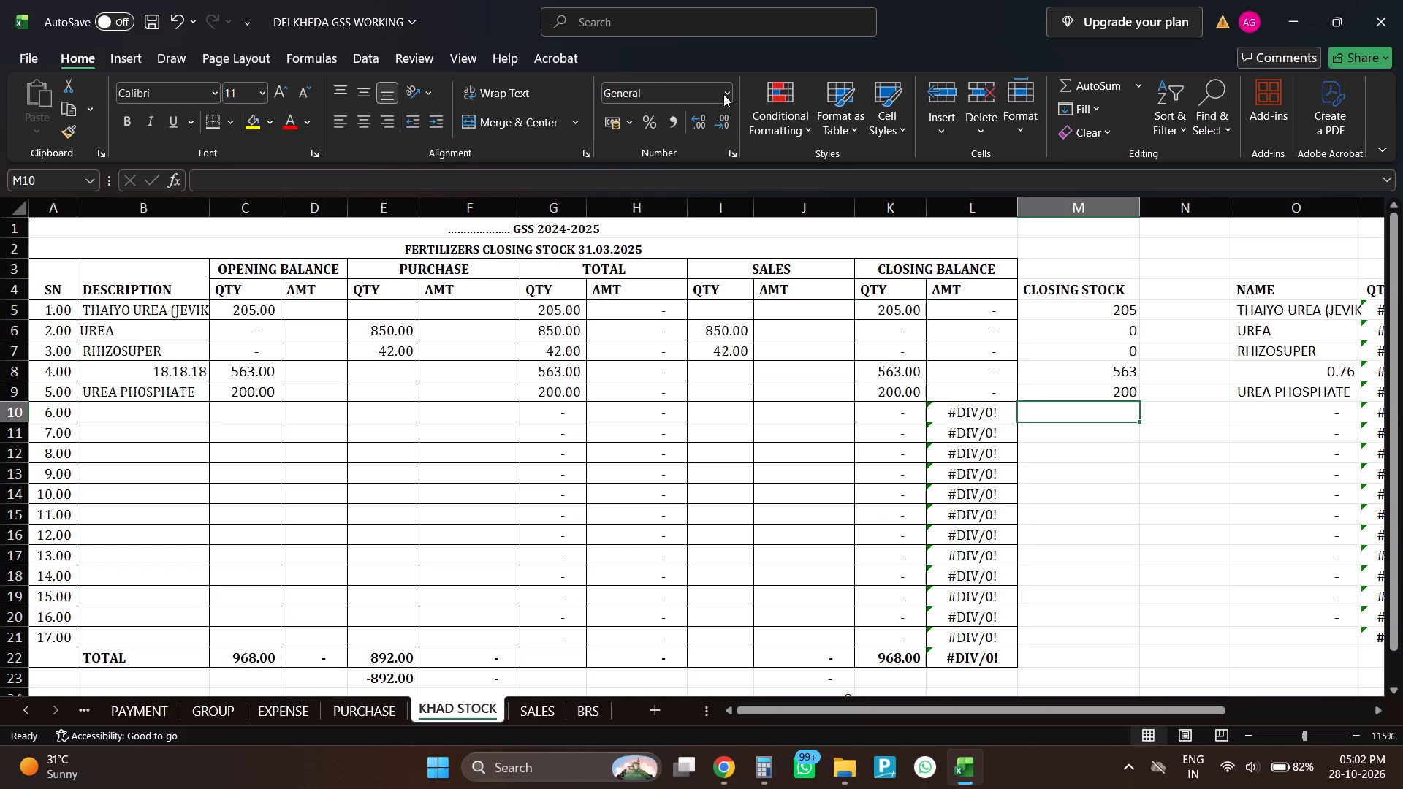
Enter "JEVIK COMPOST" as the description of item 6 in cell B10.
key("Left")
key("Left")
key("Left")
key("Left")
key("Left")
key("Left")
key("Left")
key("Left")
key("Left")
key("Left")
key("Left")
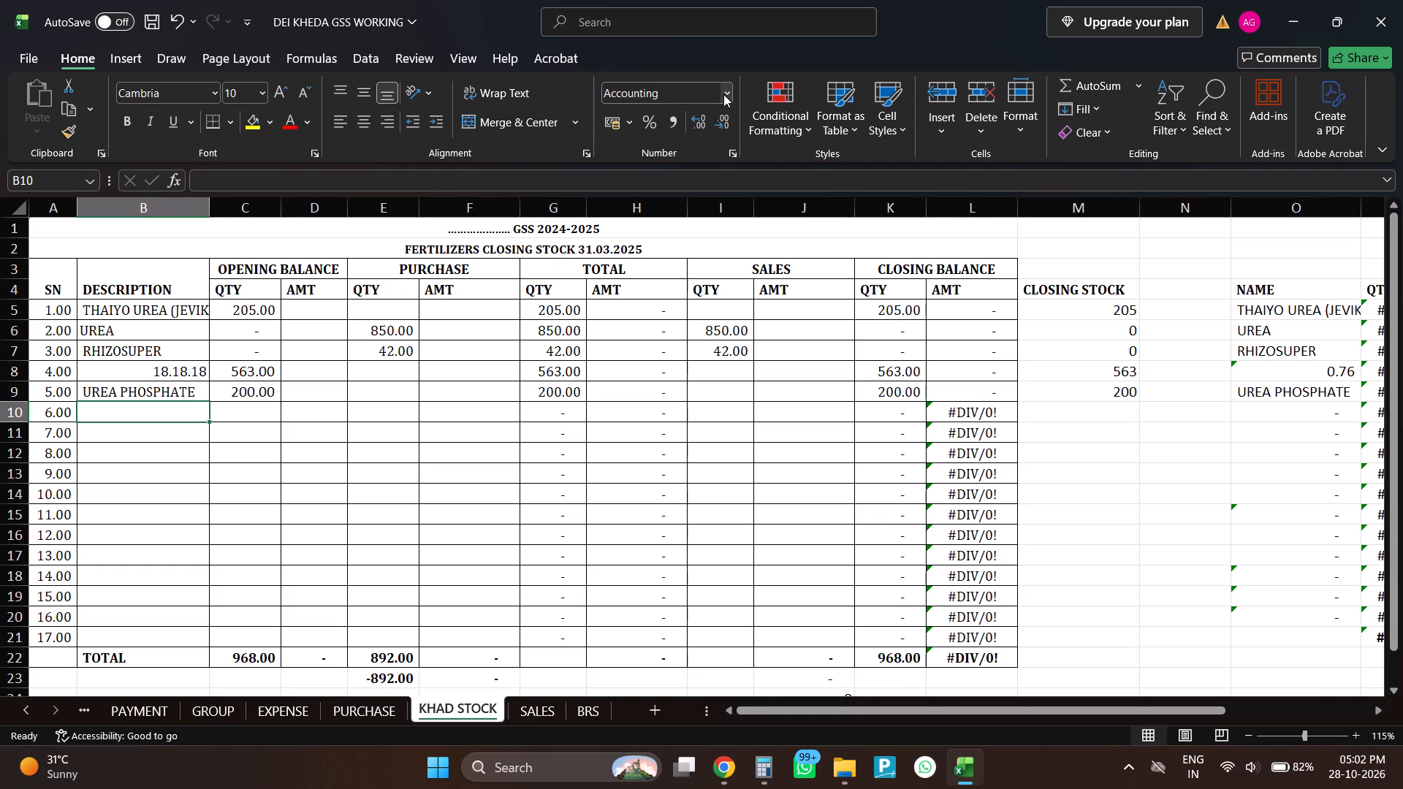
type("JEVIK COMPOST")
key("Return")
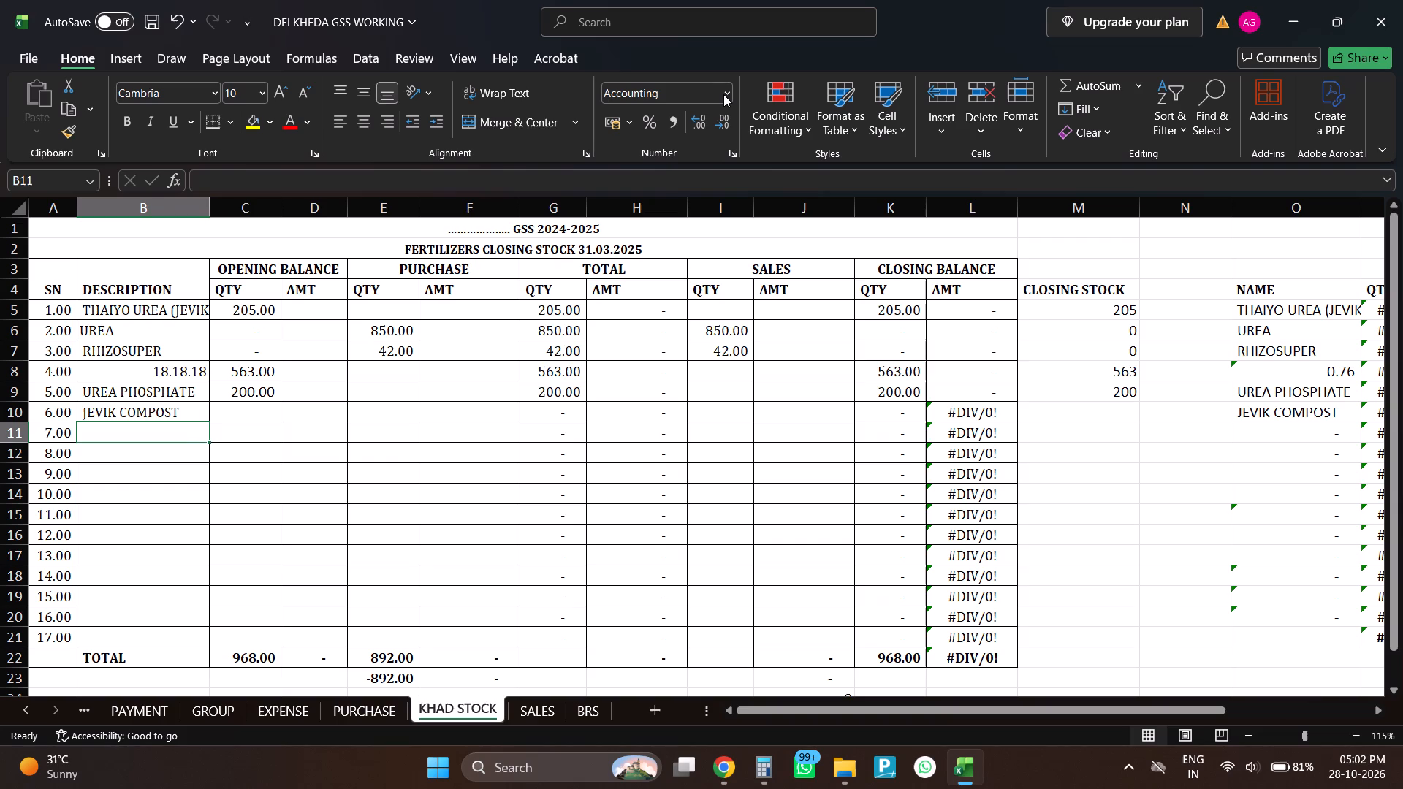
Enter 20 as JEVIK COMPOST's opening balance quantity in cell C10.
key("Up")
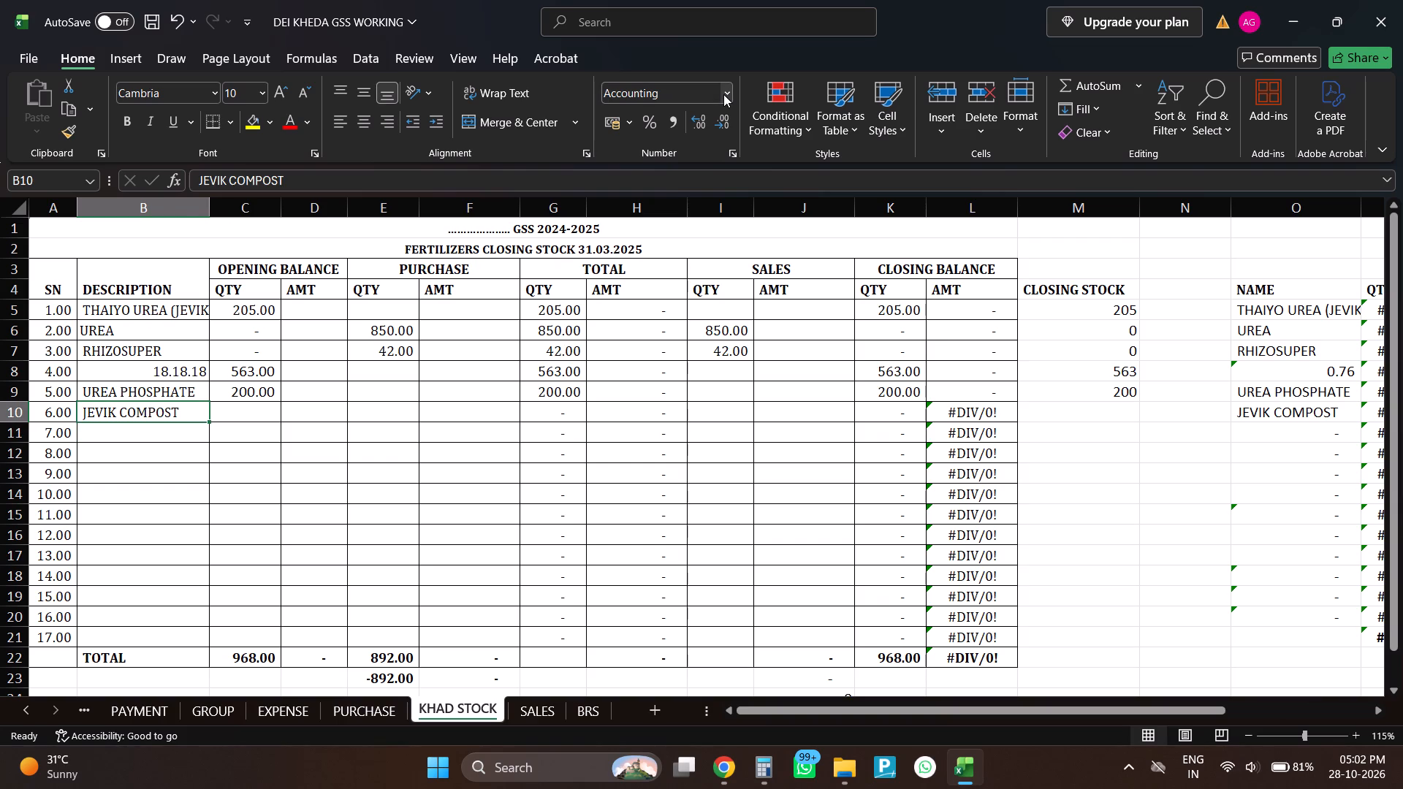
key("Right")
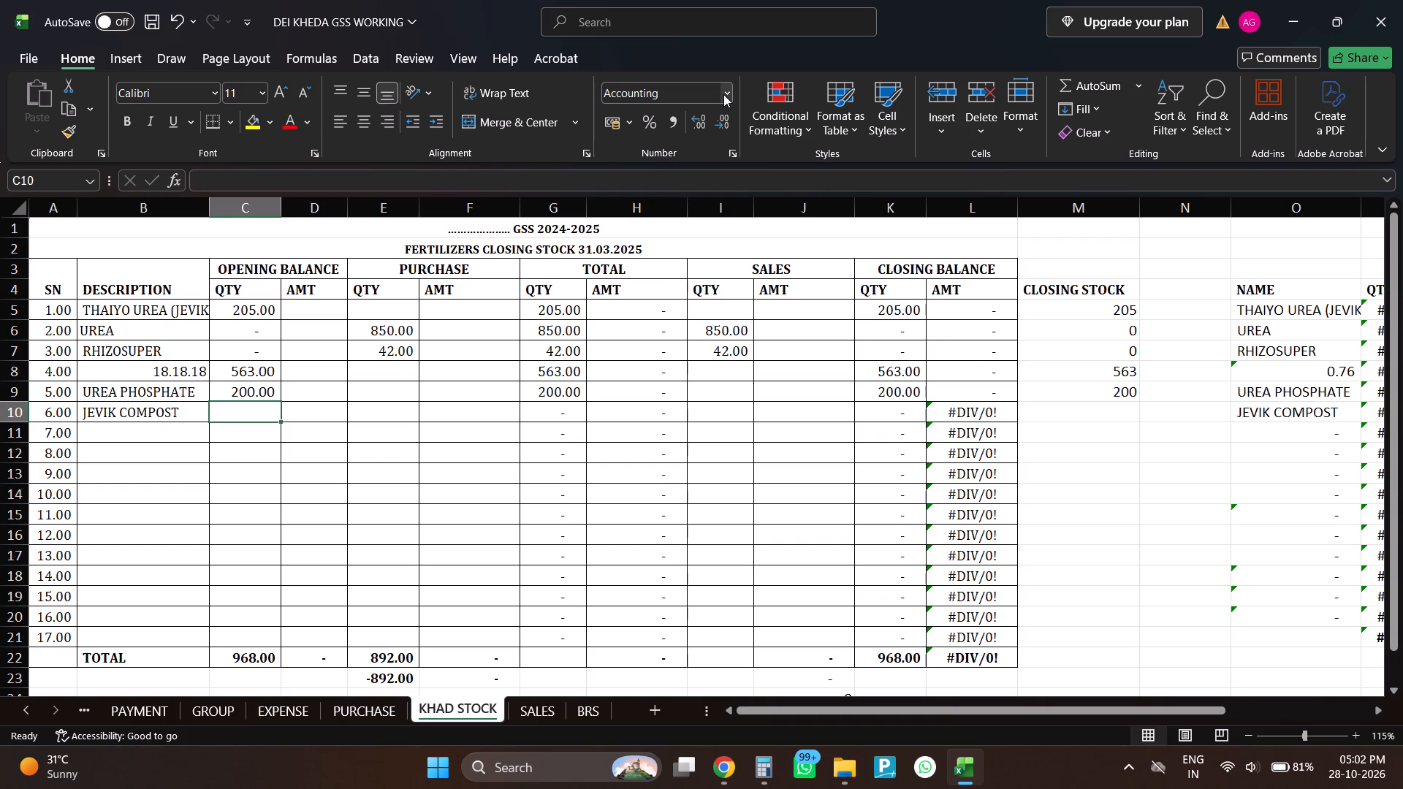
type("20")
key("Return")
Enter 20 as JEVIK COMPOST's closing stock in cell M10.
key("Up")
key("Right")
key("Right")
key("Right")
key("Right")
key("Right")
key("Right")
key("Right")
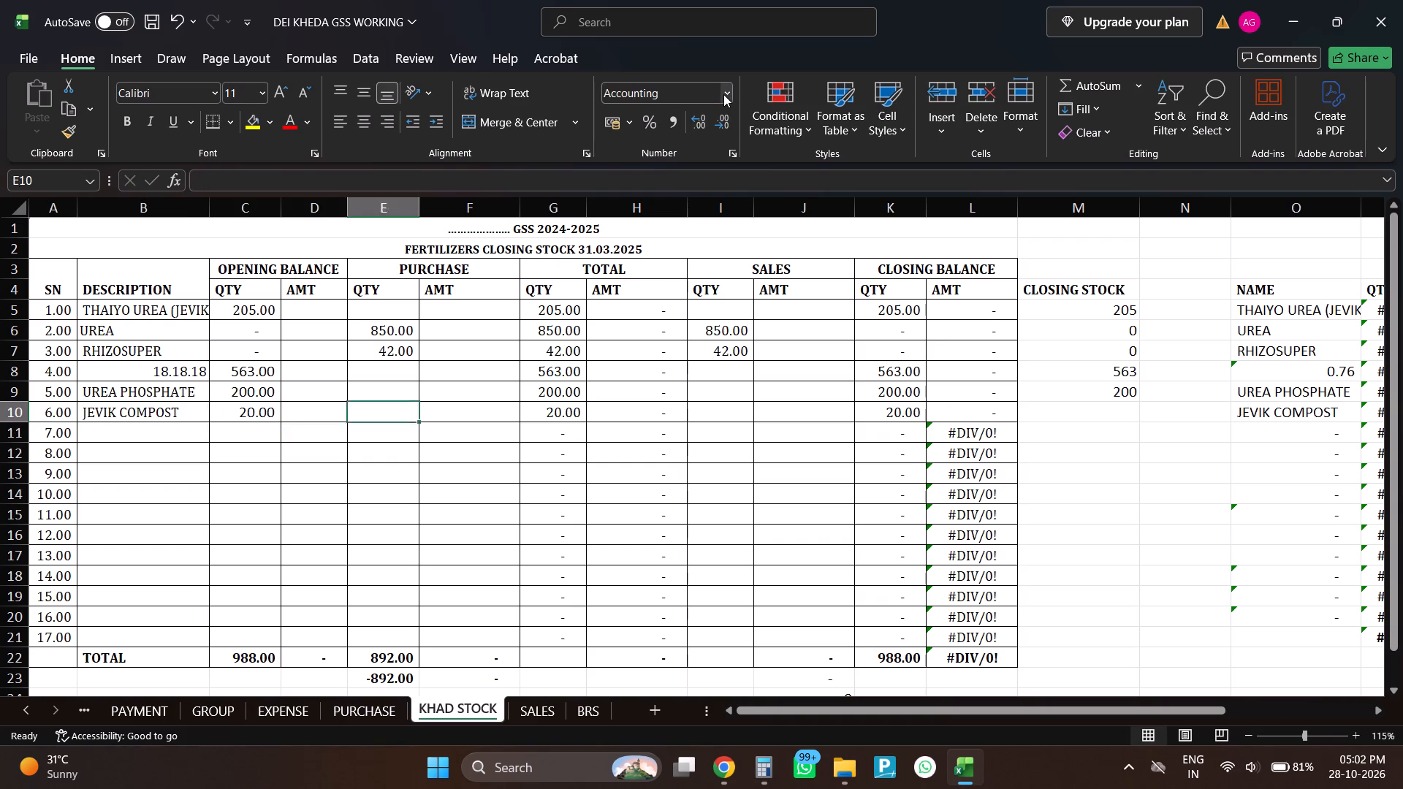
key("Right")
key("Right")
key("Right")
type("20")
key("Return")
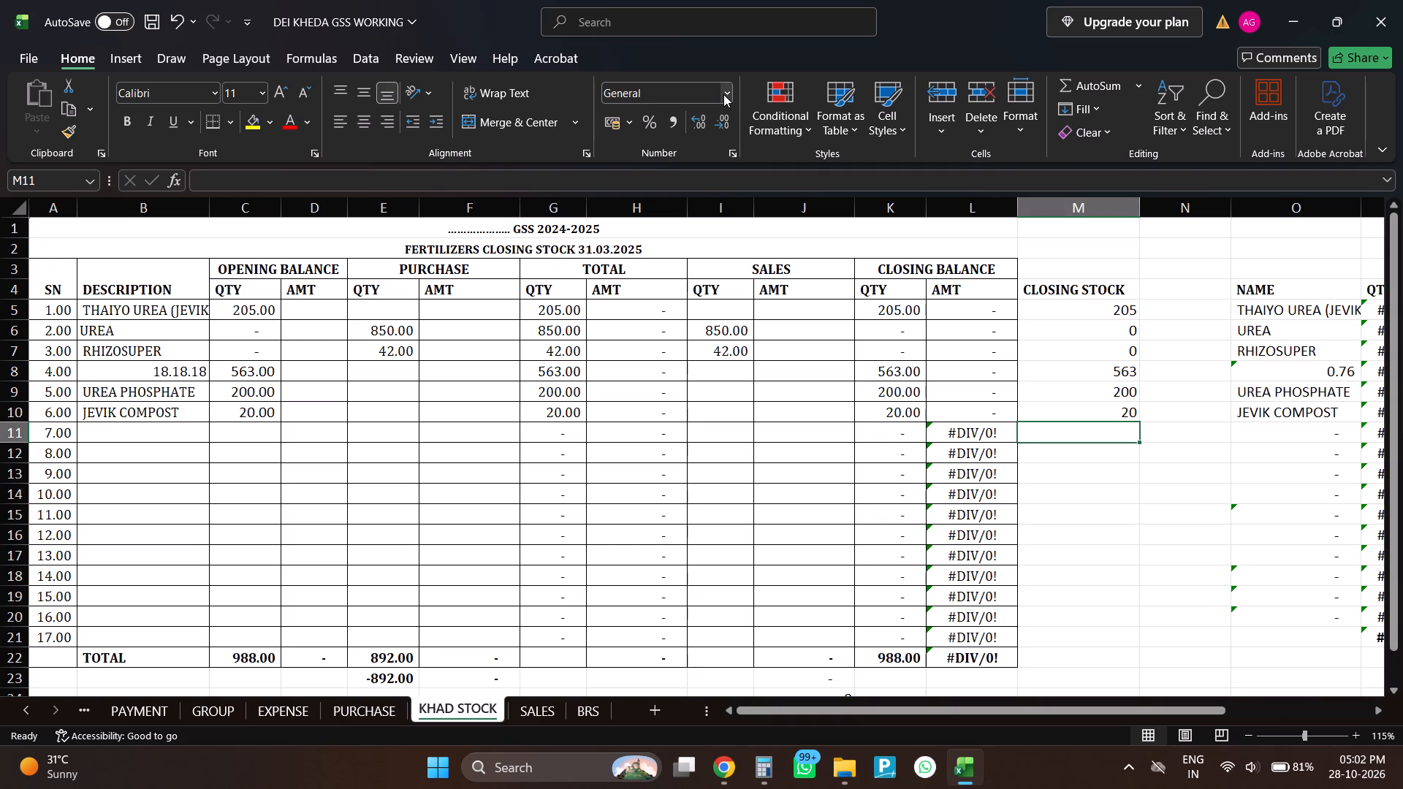
Enter "RHIZOBIUM" as the description of item 7 in cell B11.
key("Left")
key("Left")
key("Left")
key("Left")
key("Left")
key("Left")
key("Left")
key("Left")
key("Left")
key("Left")
key("Left")
key("Left")
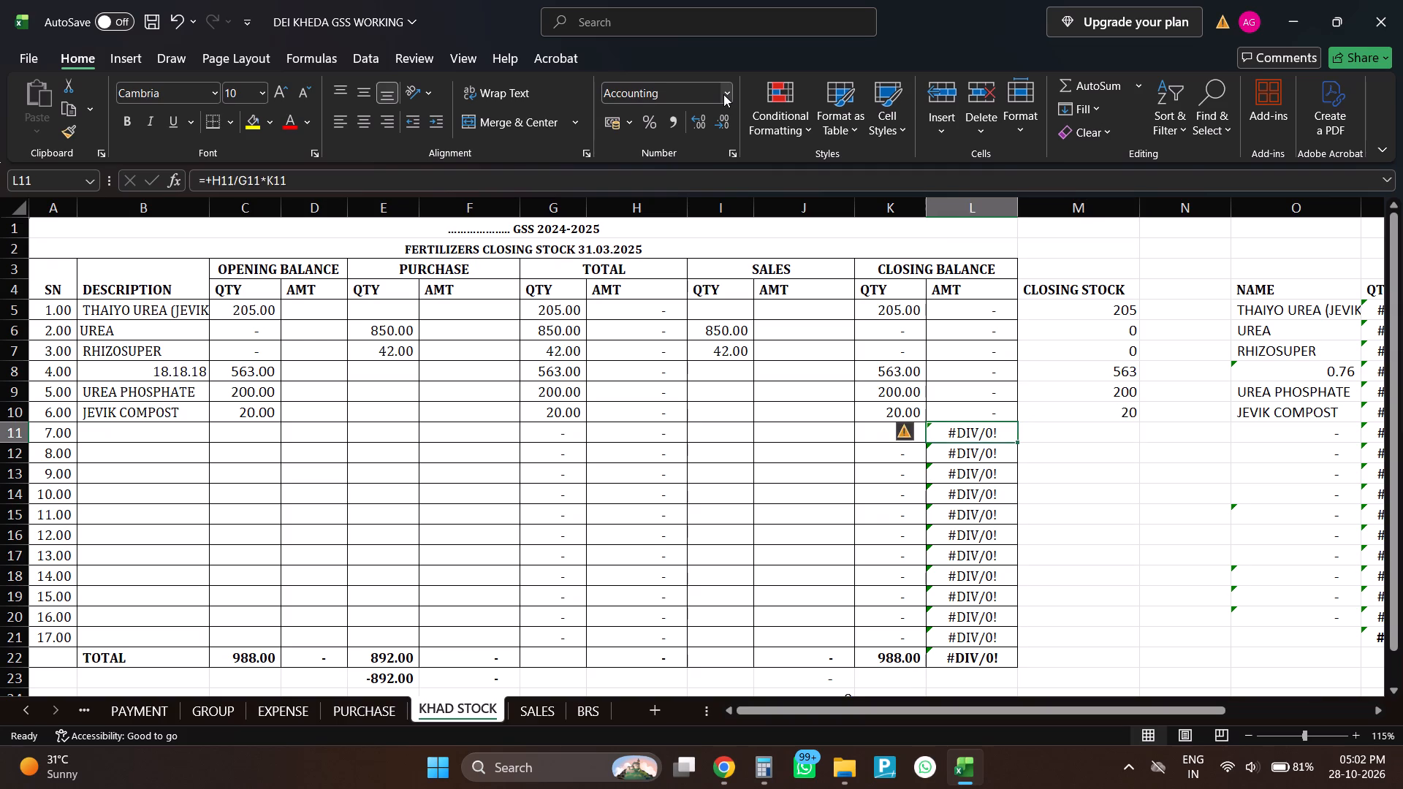
key("Right")
type("RHIZOBIUM")
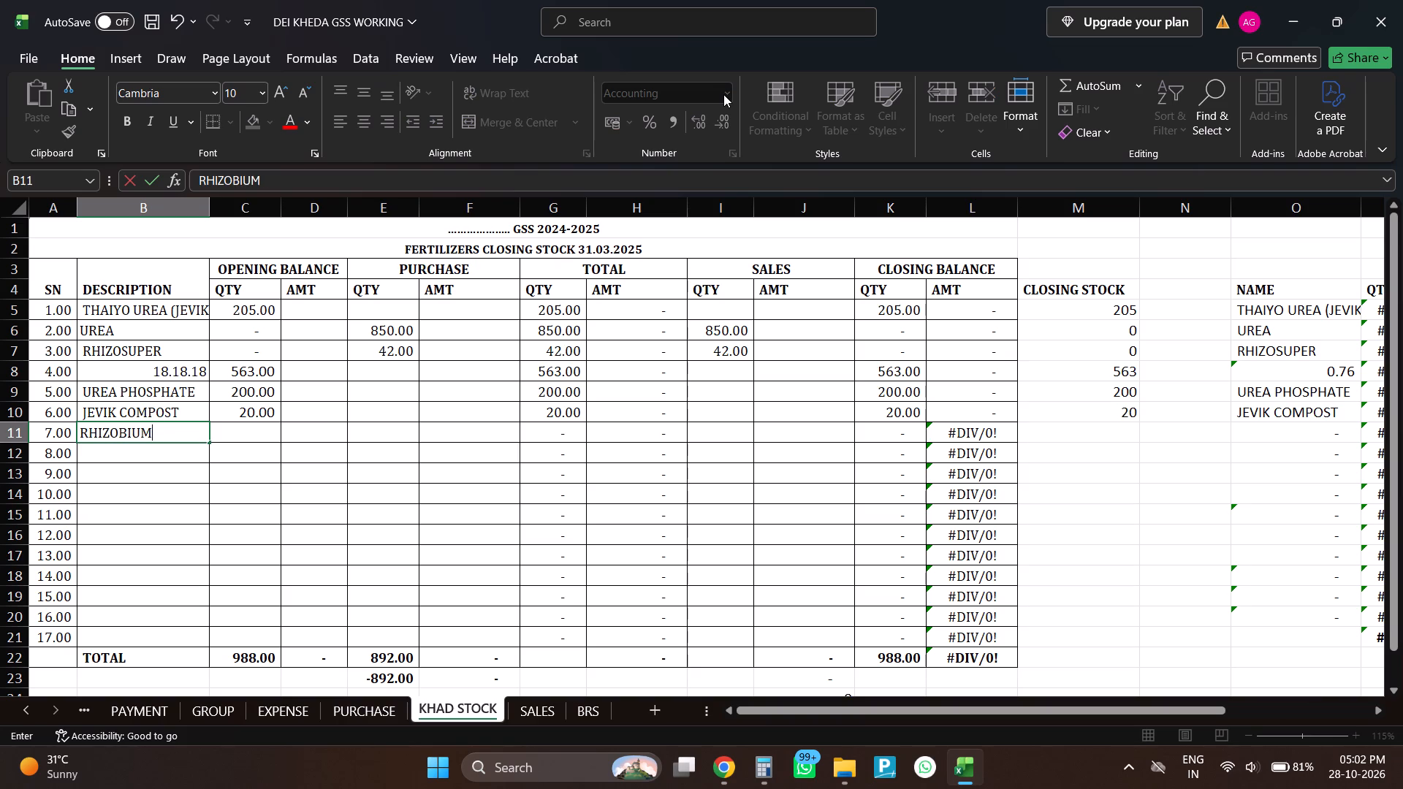
key("Return")
Enter 40 as RHIZOBIUM's opening balance quantity in cell C11.
key("Up")
key("Right")
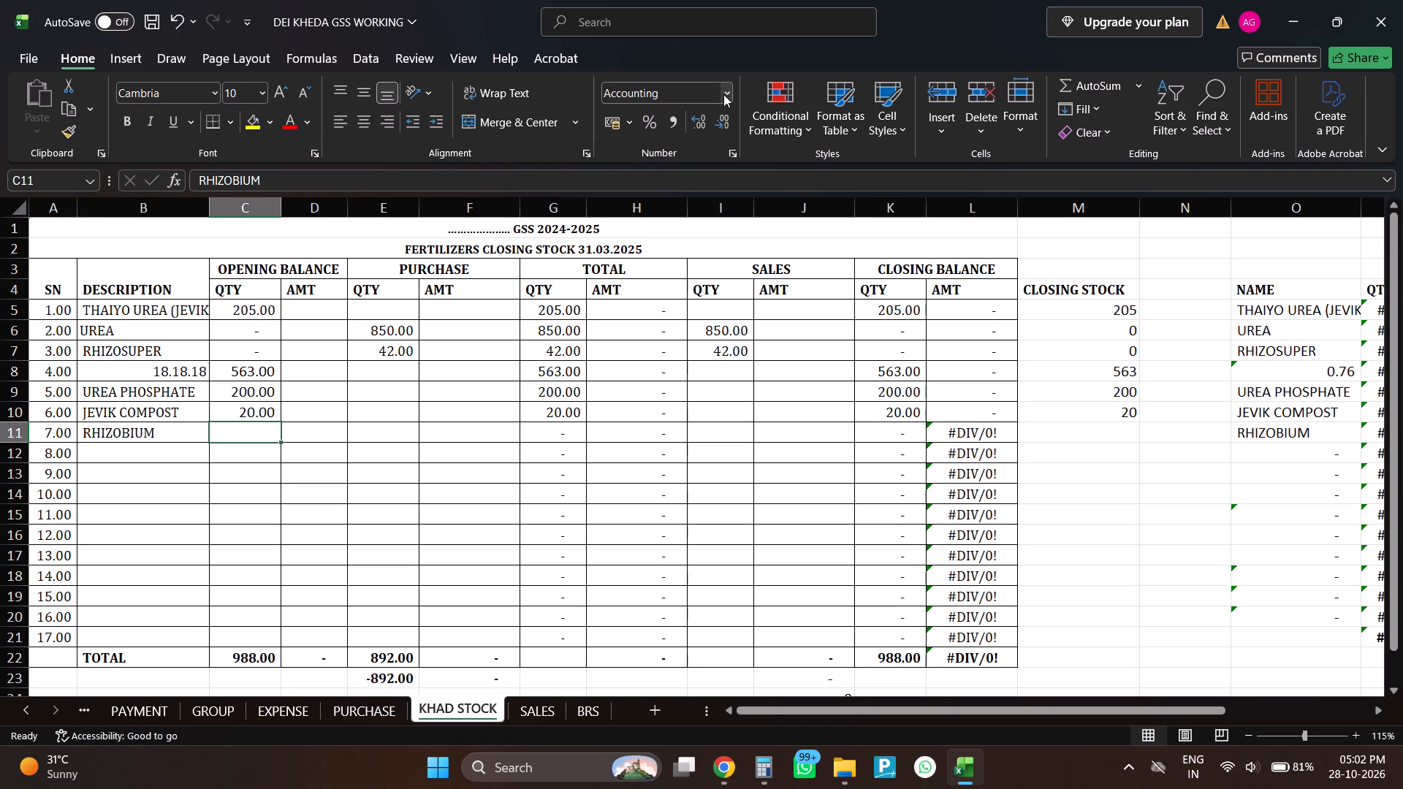
type("40")
key("Return")
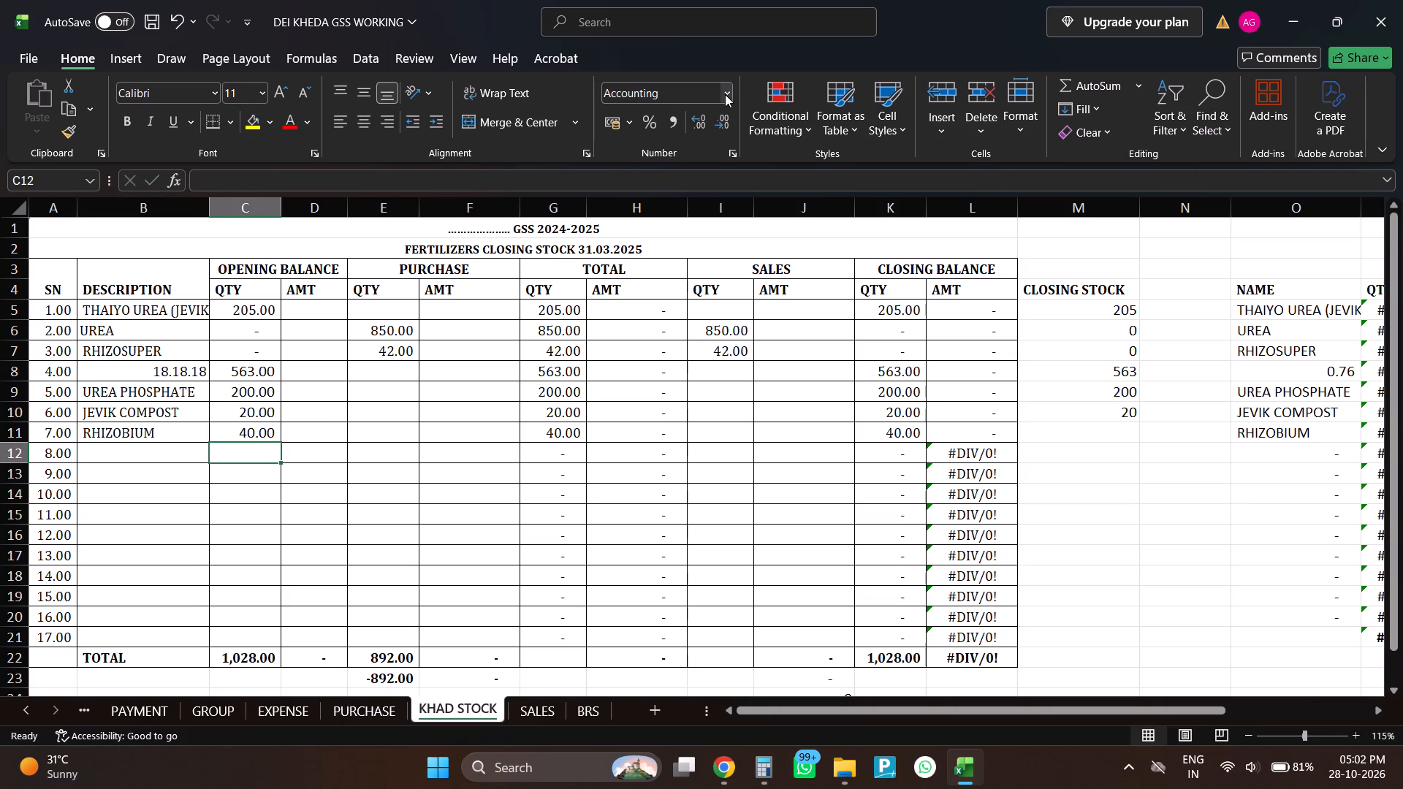
Select RHIZOBIUM's closing stock cell M11.
key("Up")
key("Right")
key("Right")
key("Right")
key("Right")
key("Right")
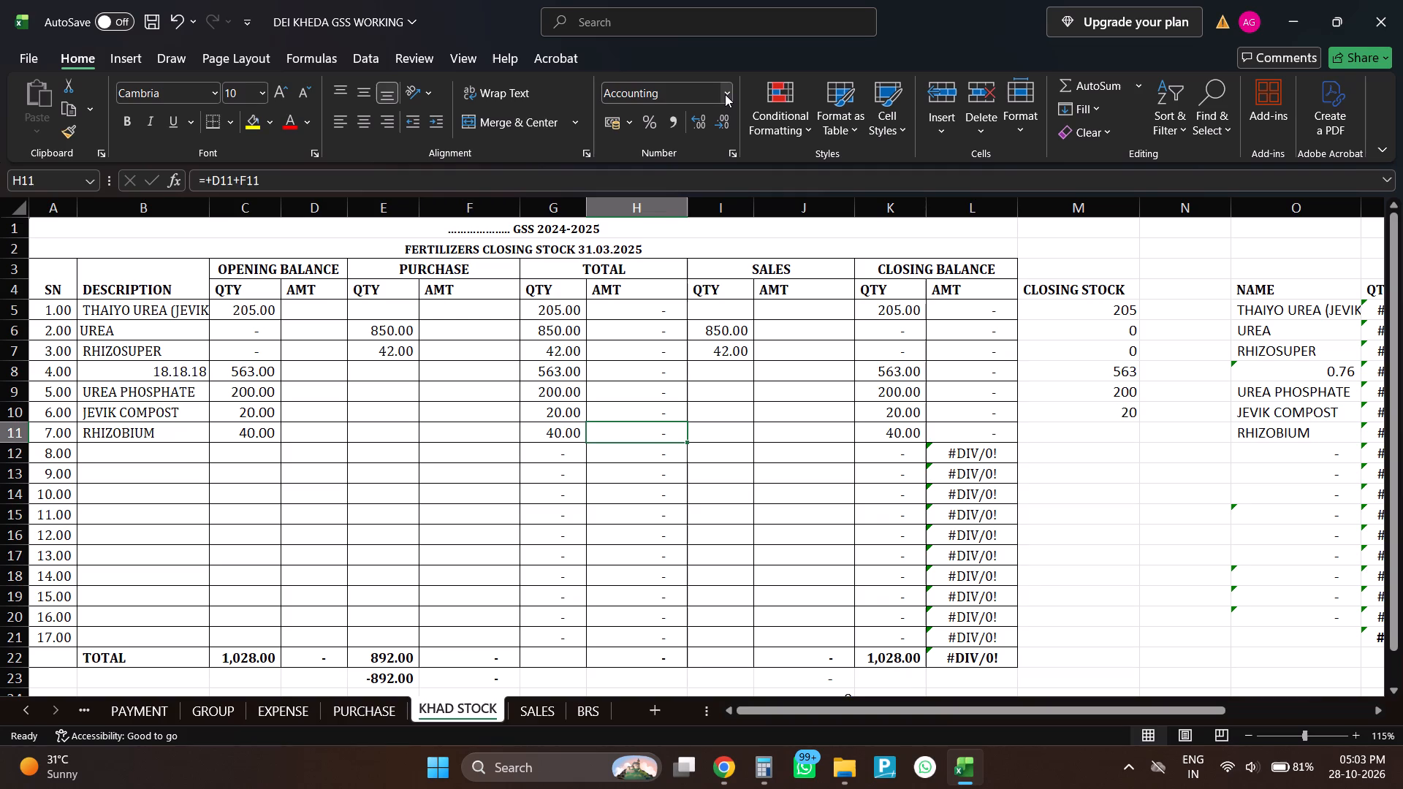
key("Right")
key("Right")
key("Right")
key("Right")
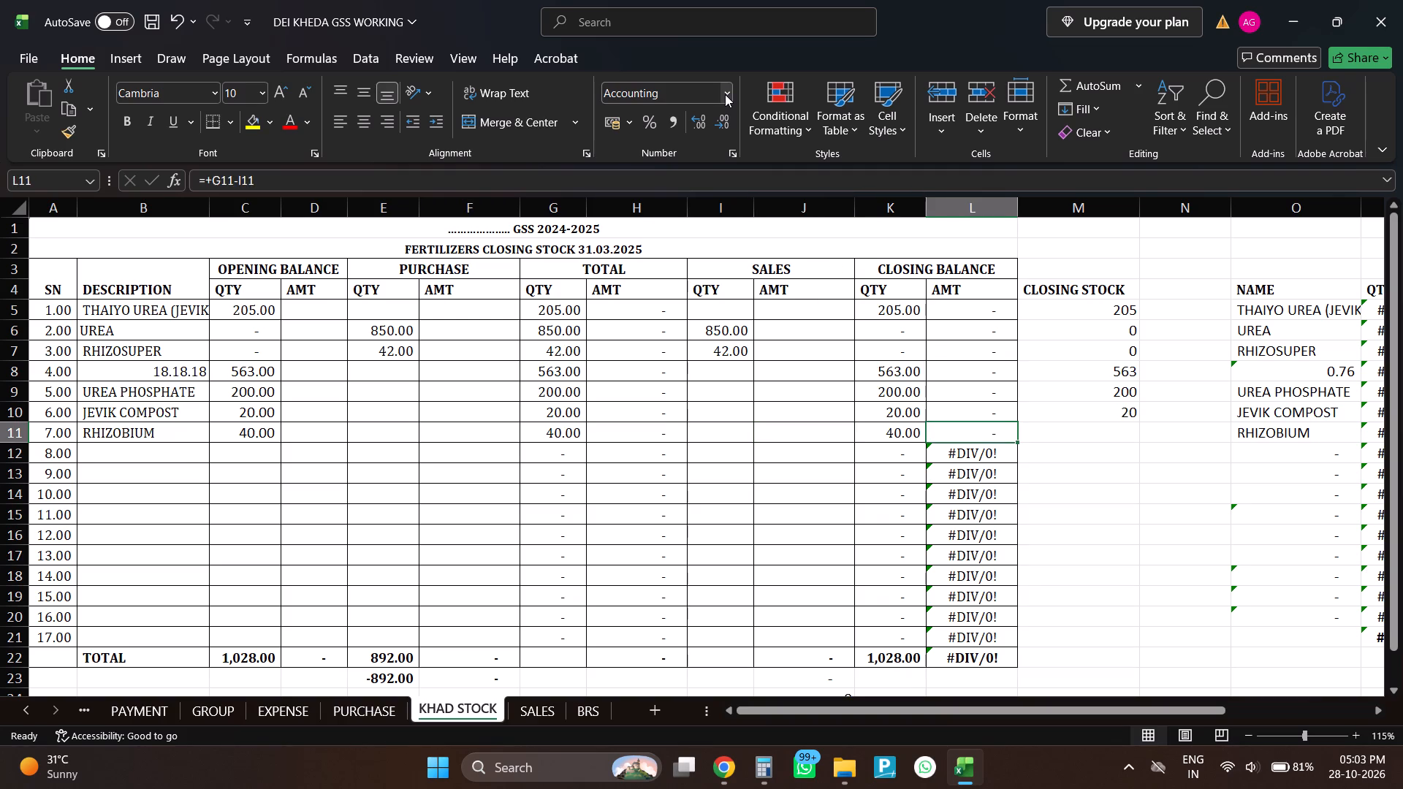
key("Right")
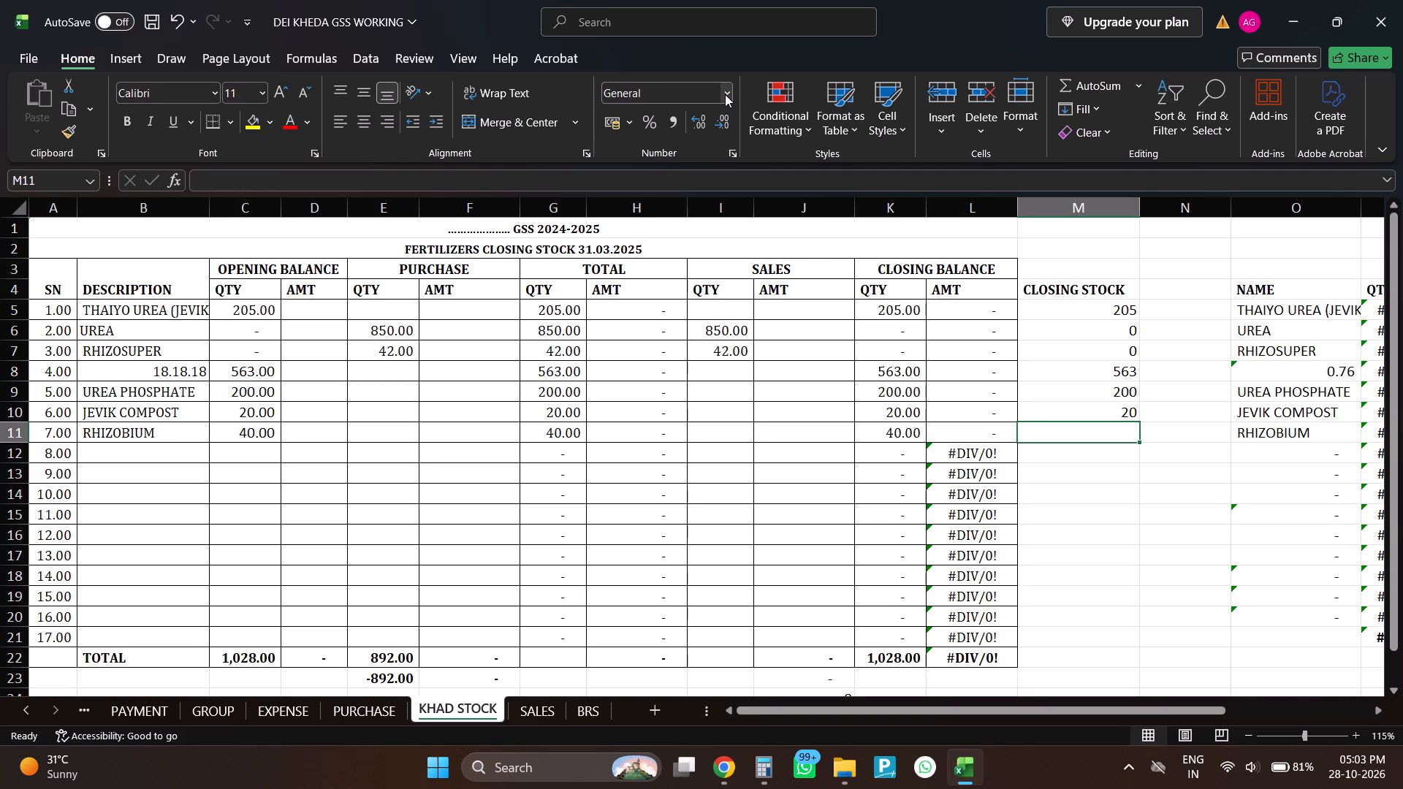
Enter 40 as RHIZOBIUM's closing stock in cell M11.
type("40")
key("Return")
Enter 2940 as RHIZOBIUM's opening balance amount in cell D11 and autofit column D to show it.
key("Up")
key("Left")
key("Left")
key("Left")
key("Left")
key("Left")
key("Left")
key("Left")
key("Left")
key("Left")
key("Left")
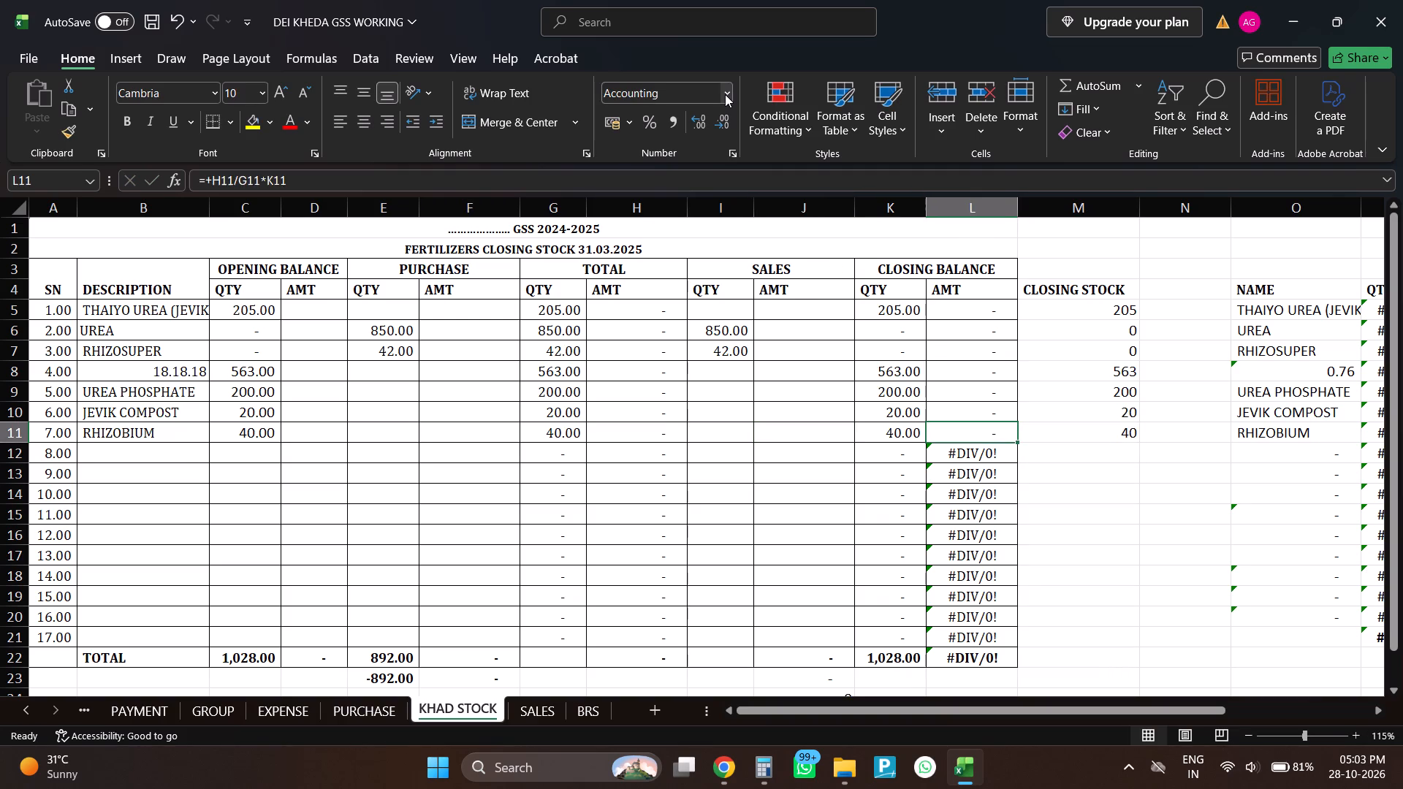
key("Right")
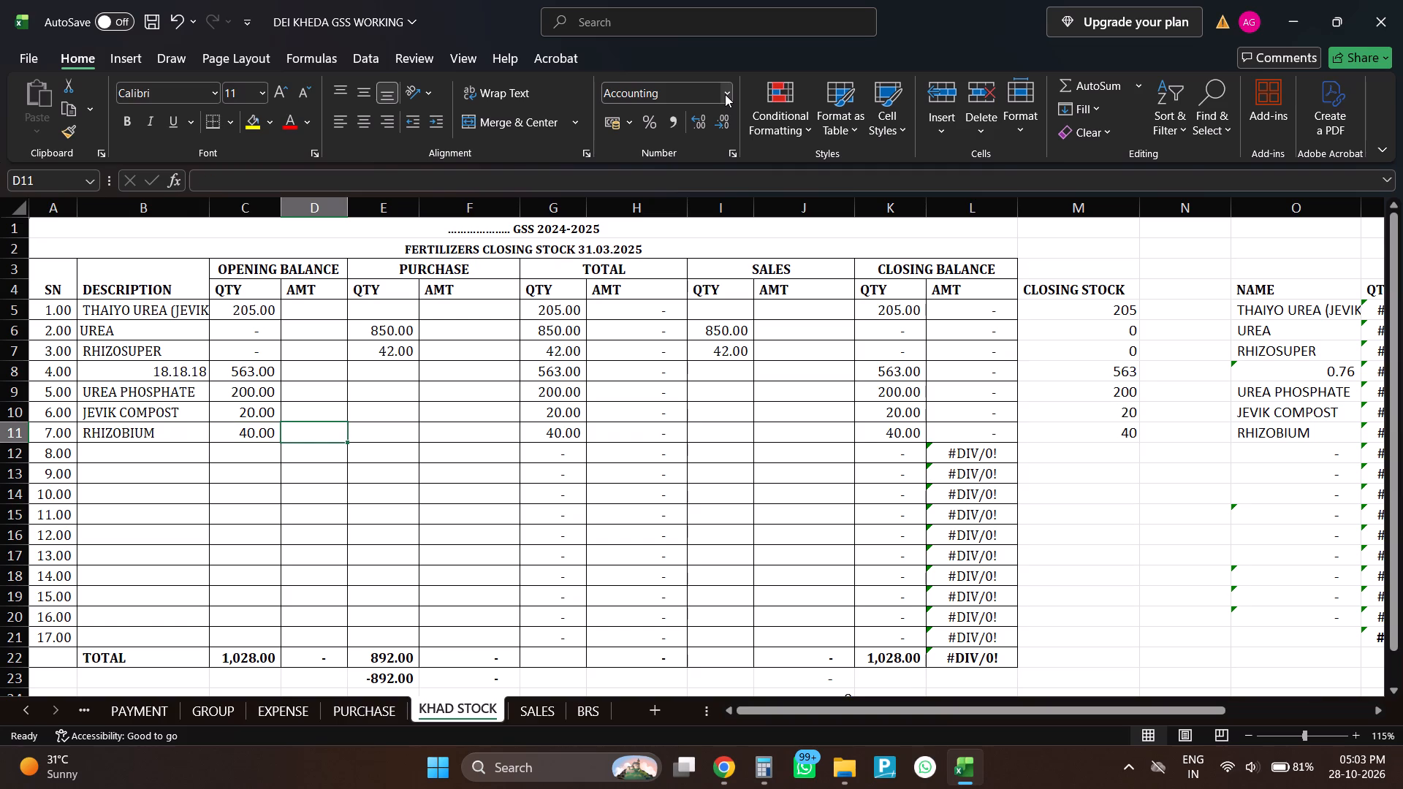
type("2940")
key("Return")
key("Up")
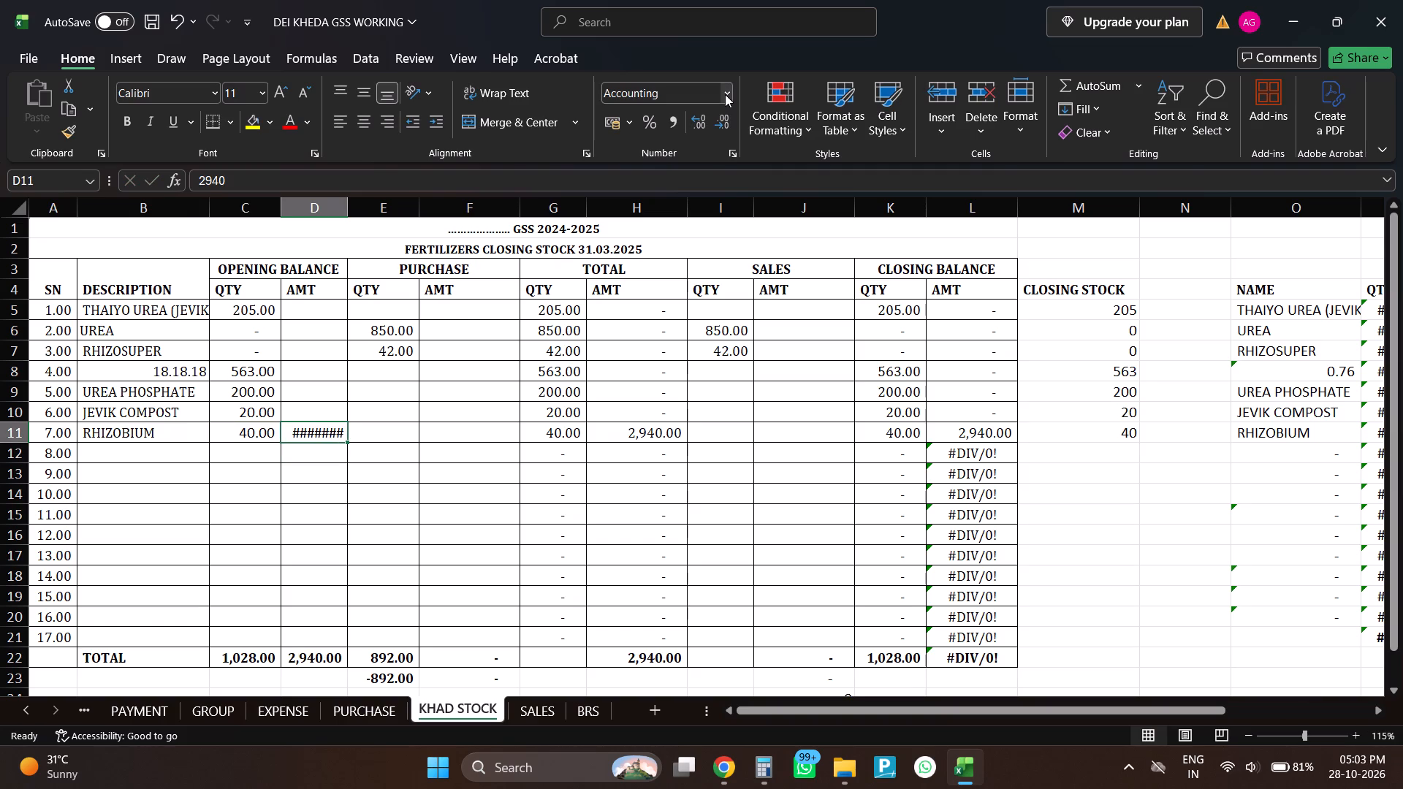
double_click(351, 206)
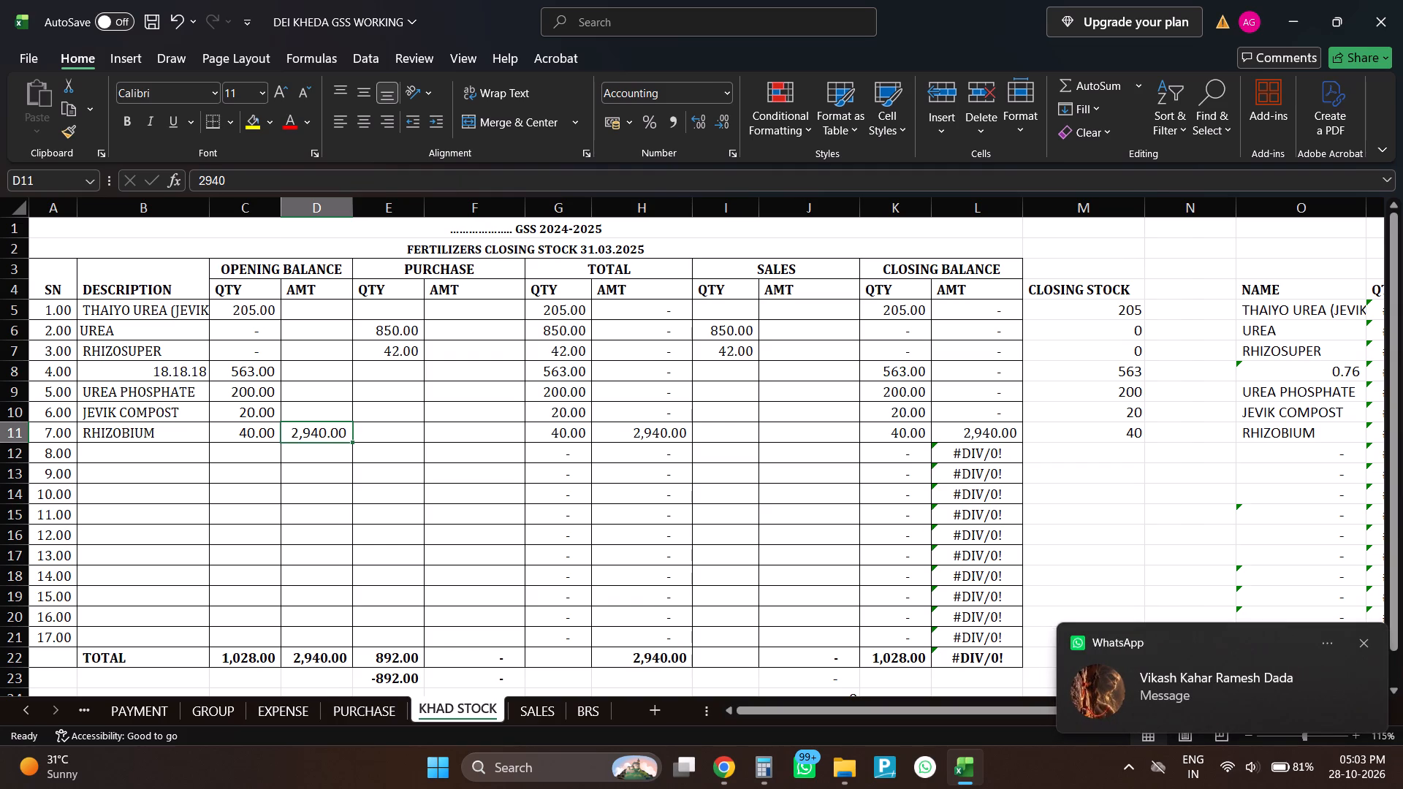
Enter 51778.51 as THAIYO UREA's opening balance amount in cell D5 and autofit column D to the value.
key("Up")
key("Up")
key("Up")
key("Up")
key("Up")
key("Up")
key("Up")
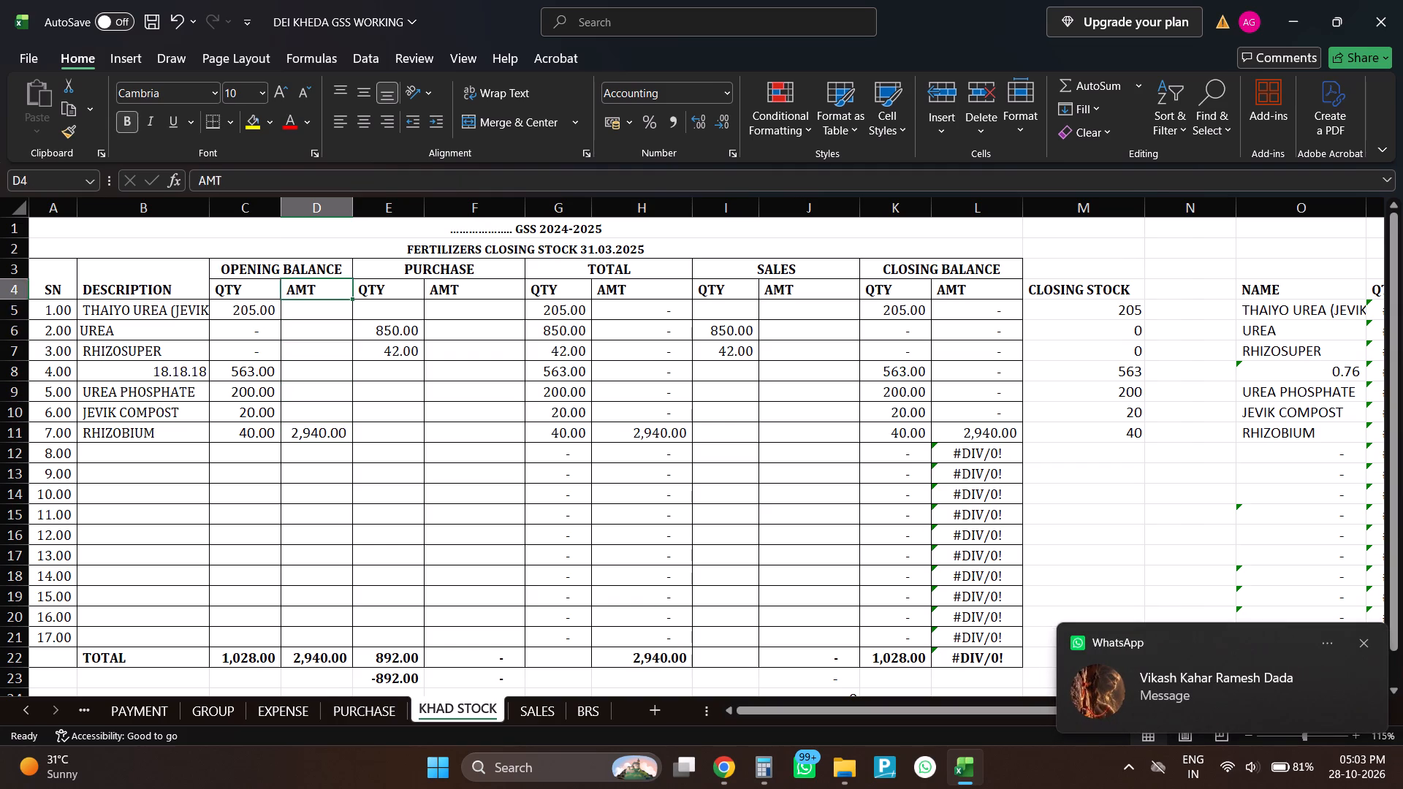
key("Down")
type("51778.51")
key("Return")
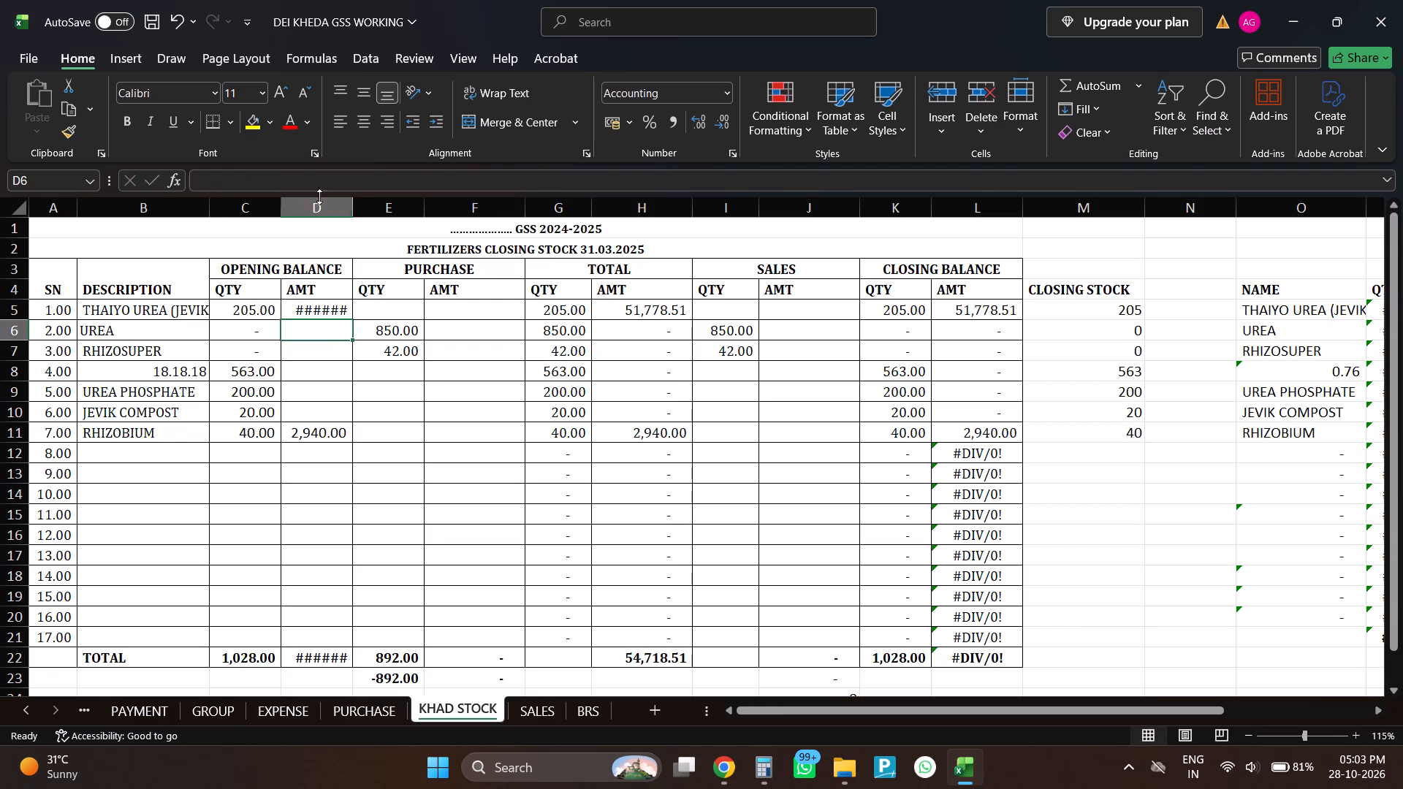
double_click(356, 210)
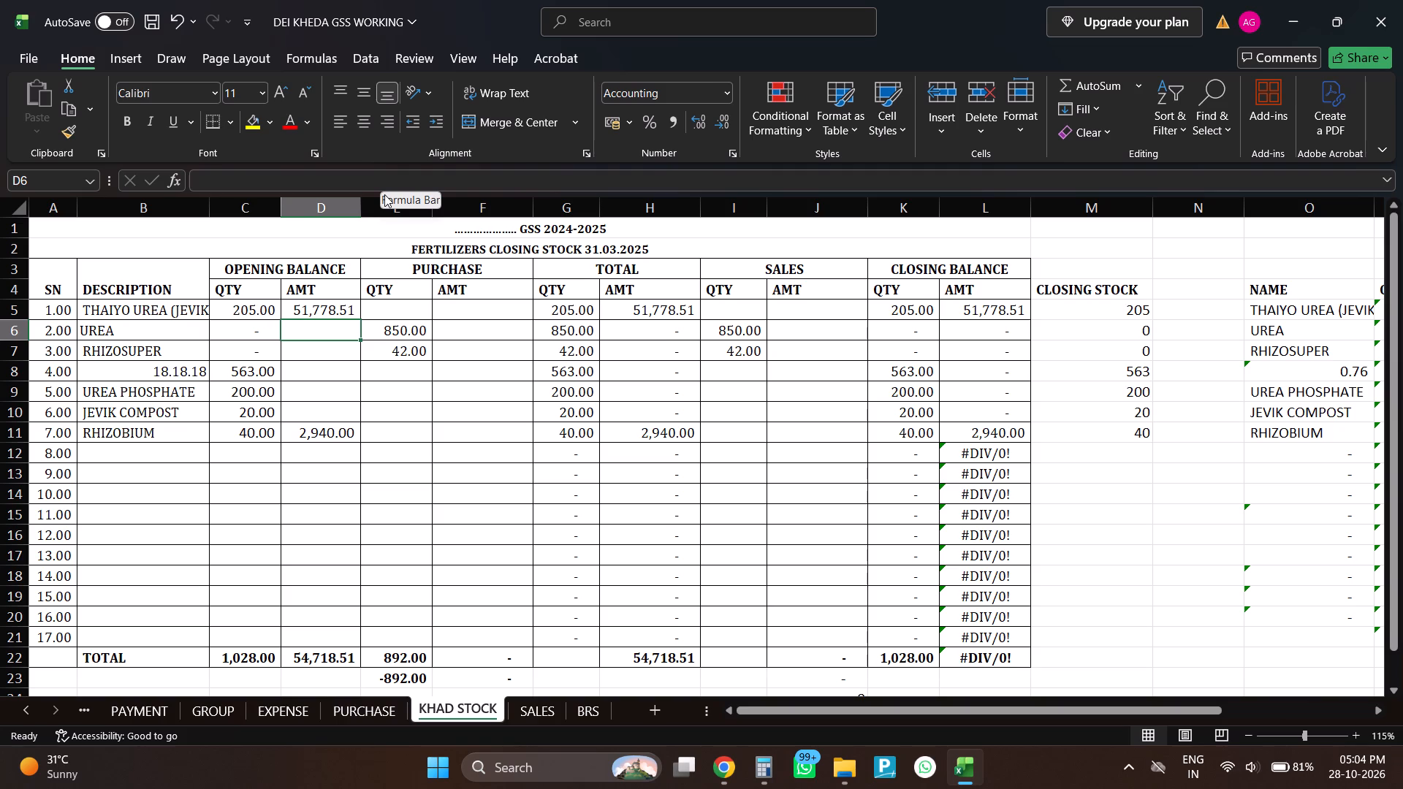
Enter 36877 as item 4's opening balance amount in cell D8.
key("Down")
key("Down")
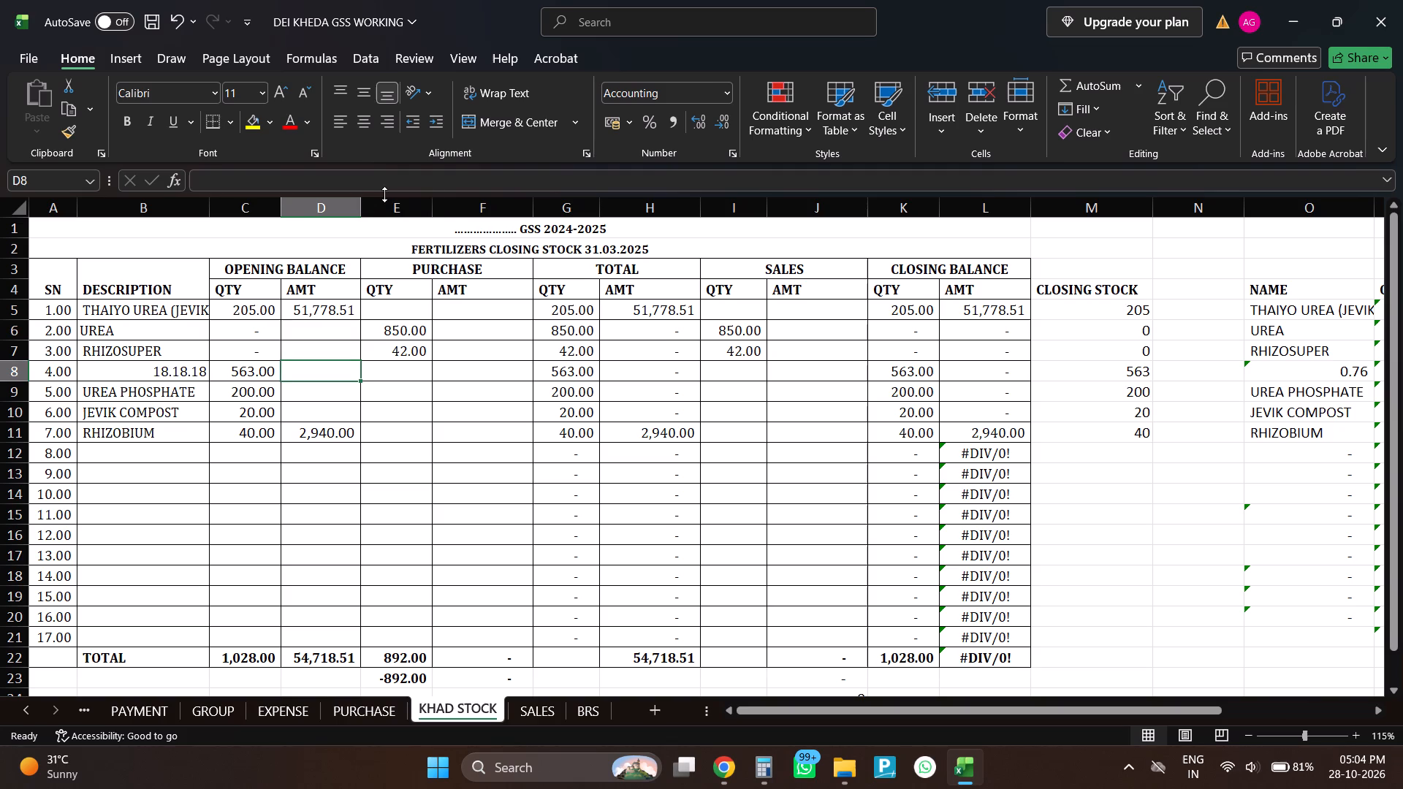
type("36877")
key("Return")
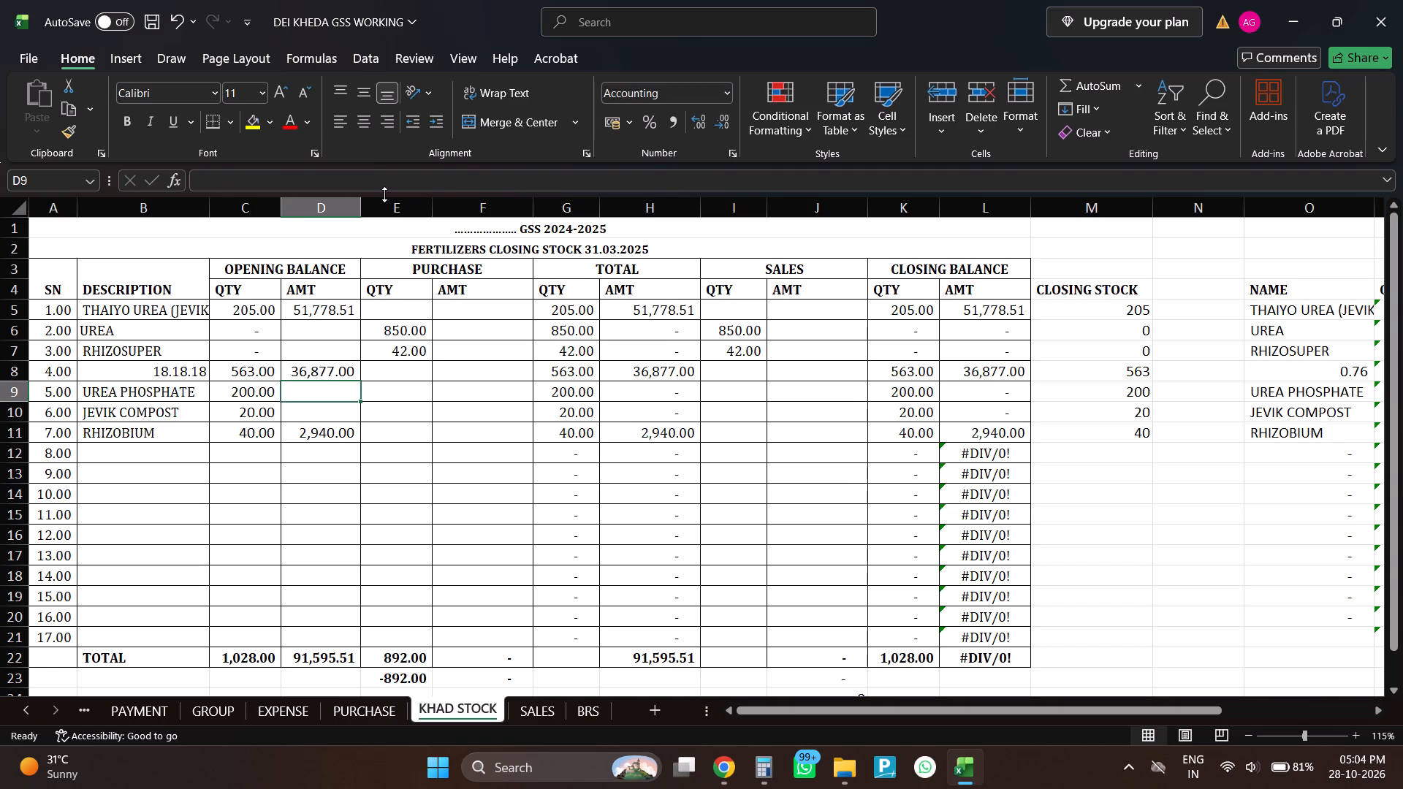
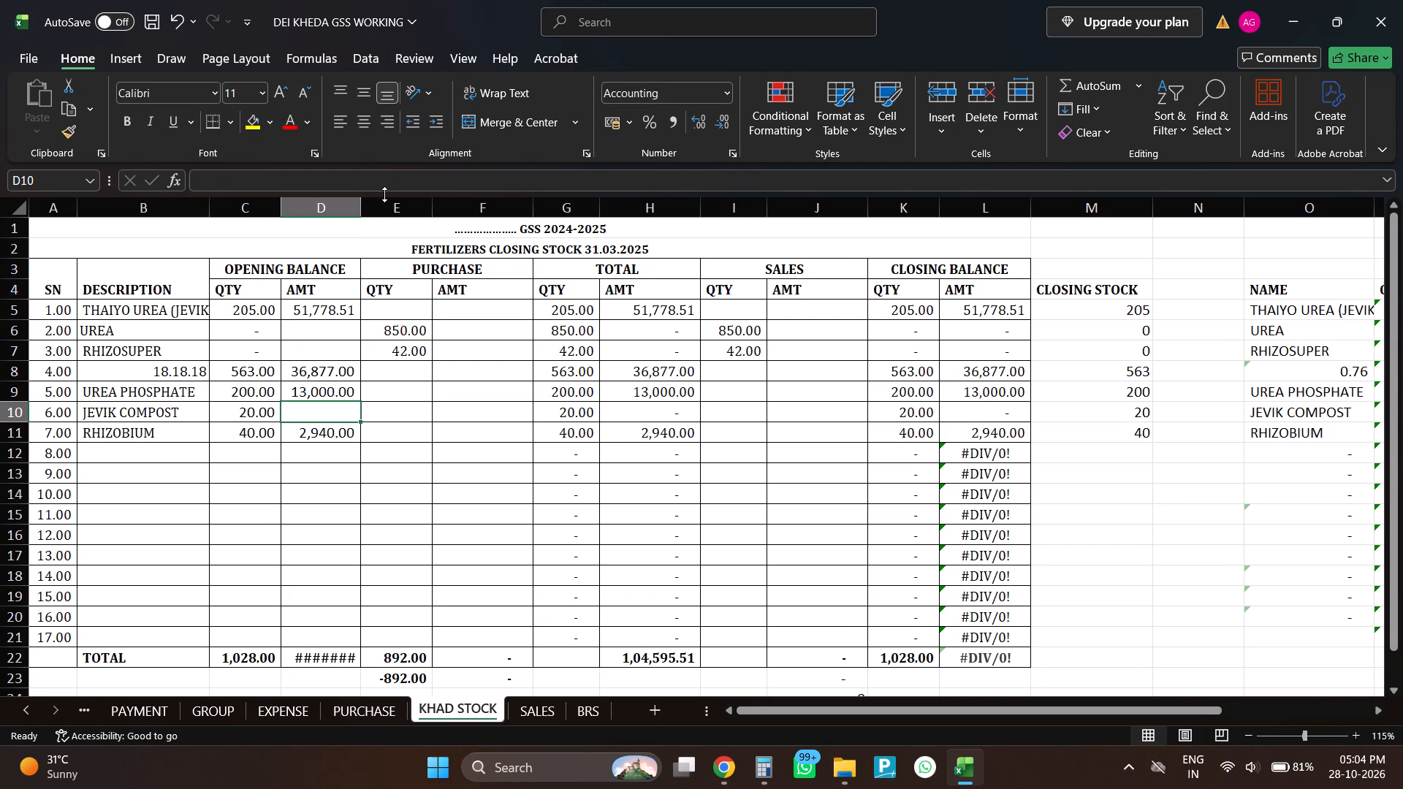
Enter 1470 as JEVIK COMPOST's opening balance amount in cell D10.
type("1470")
key("Return")
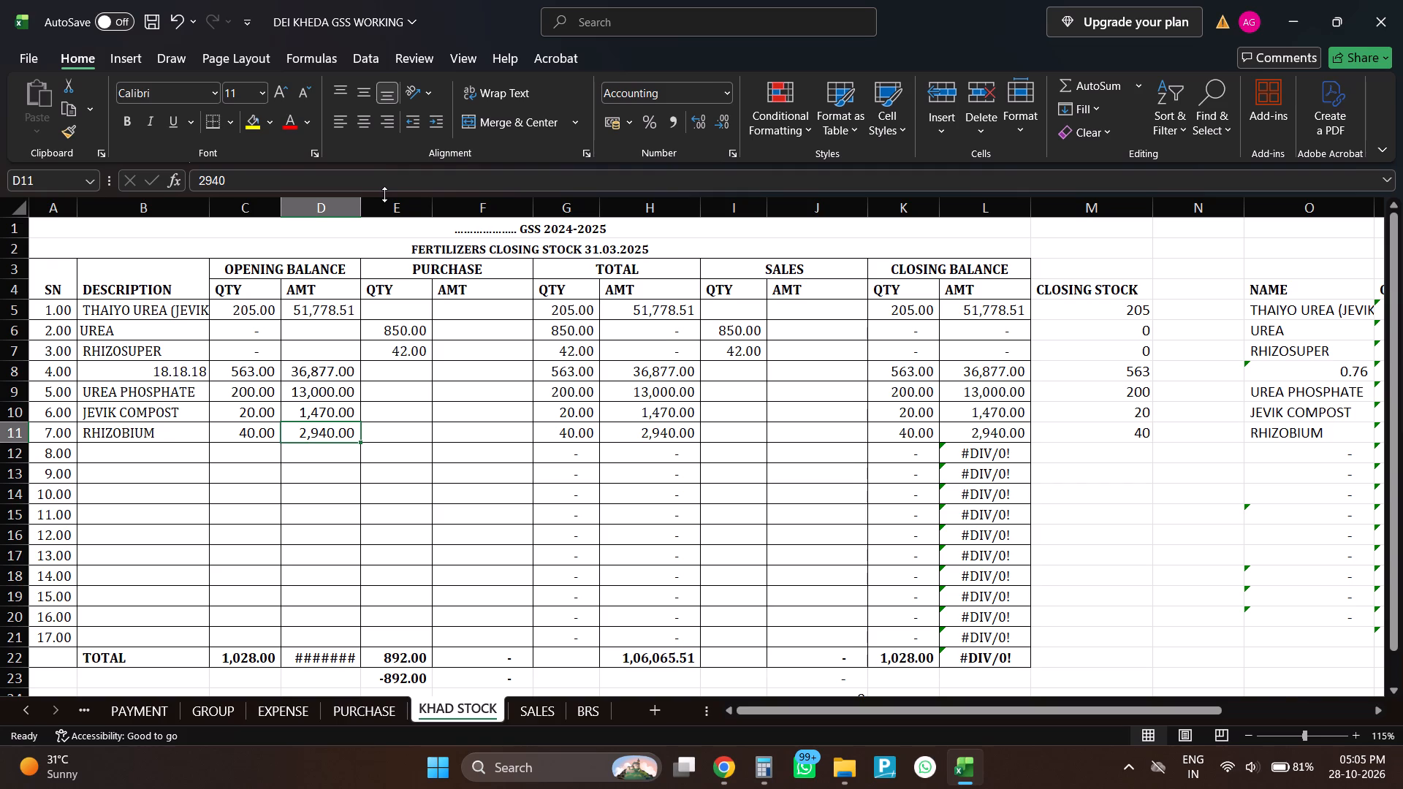
Enter TAG-DABANG 160GM as item 8's description in cell B12.
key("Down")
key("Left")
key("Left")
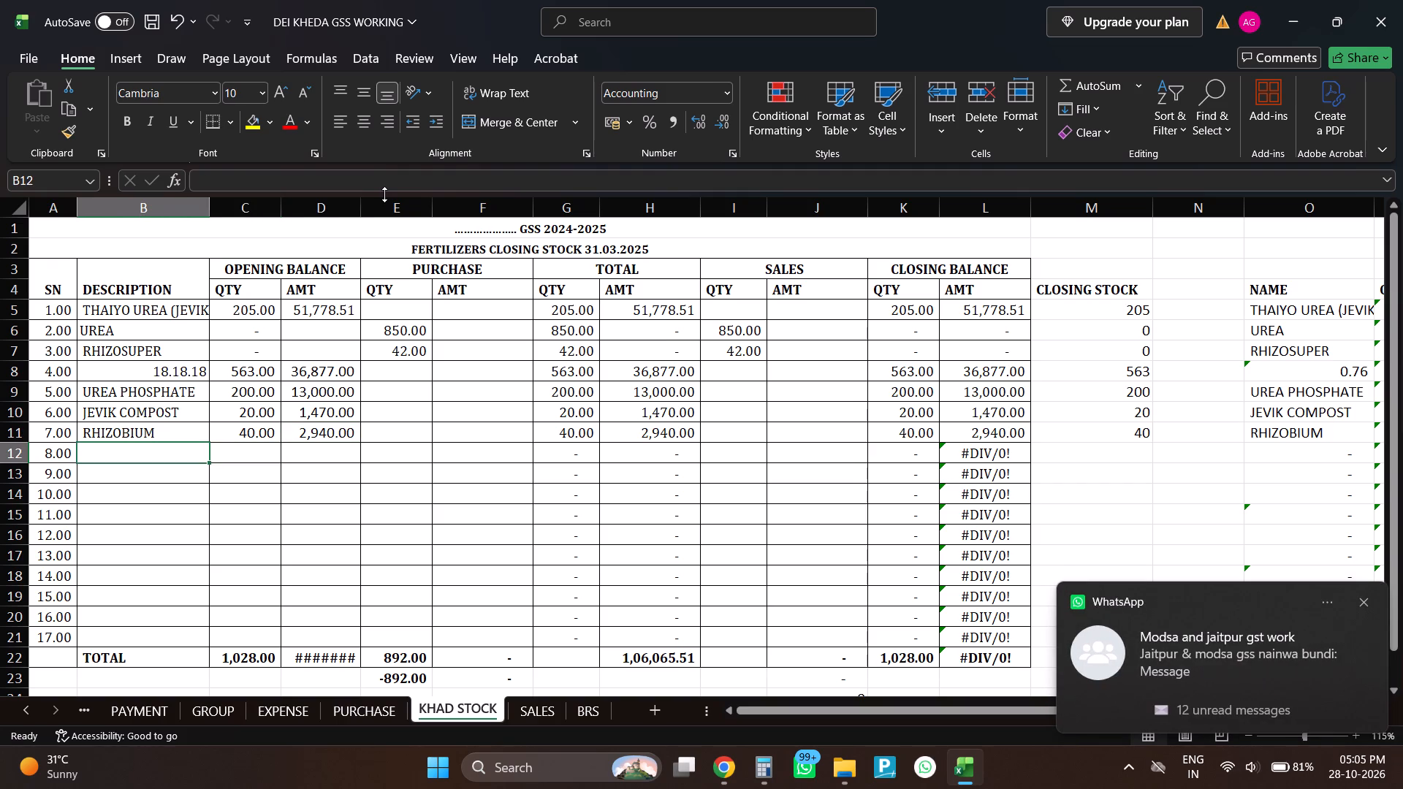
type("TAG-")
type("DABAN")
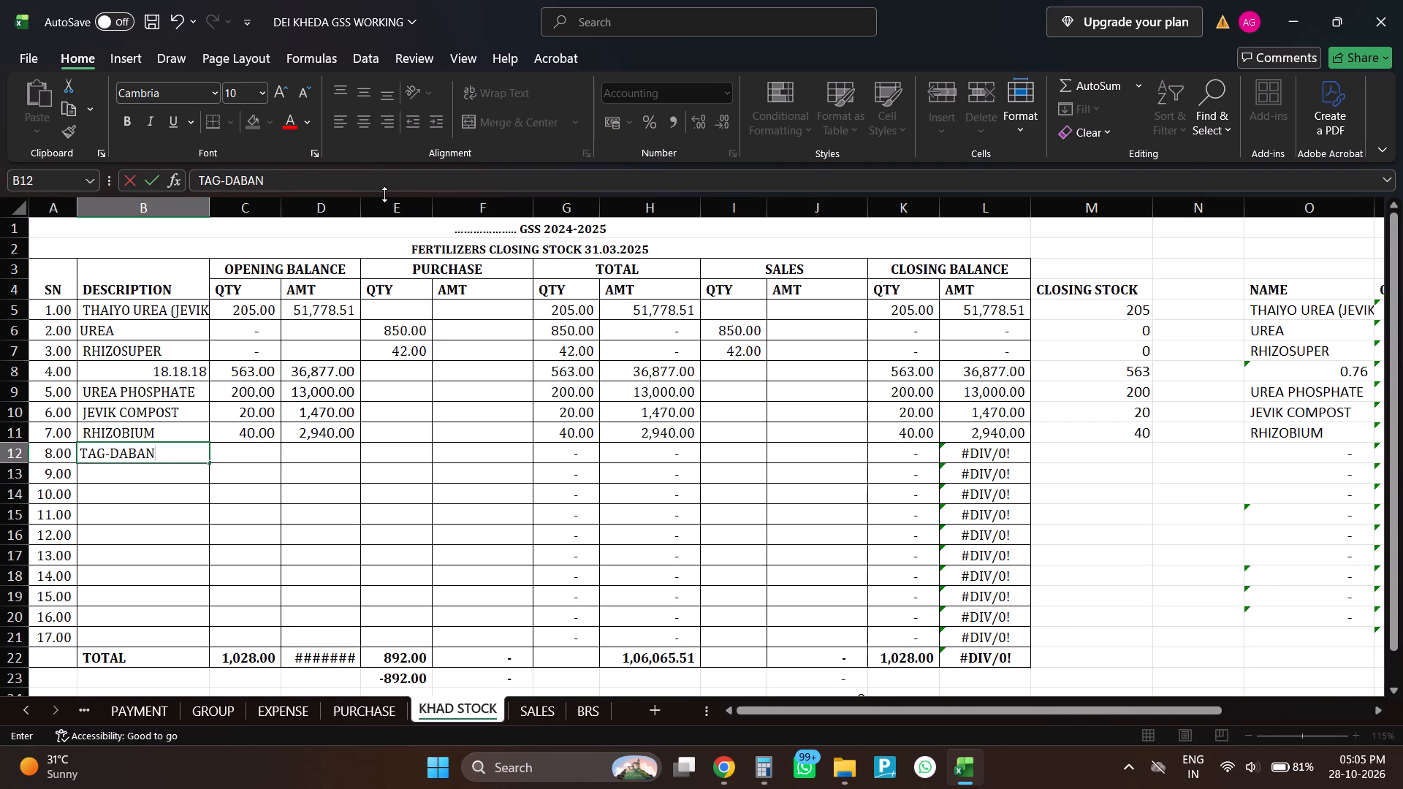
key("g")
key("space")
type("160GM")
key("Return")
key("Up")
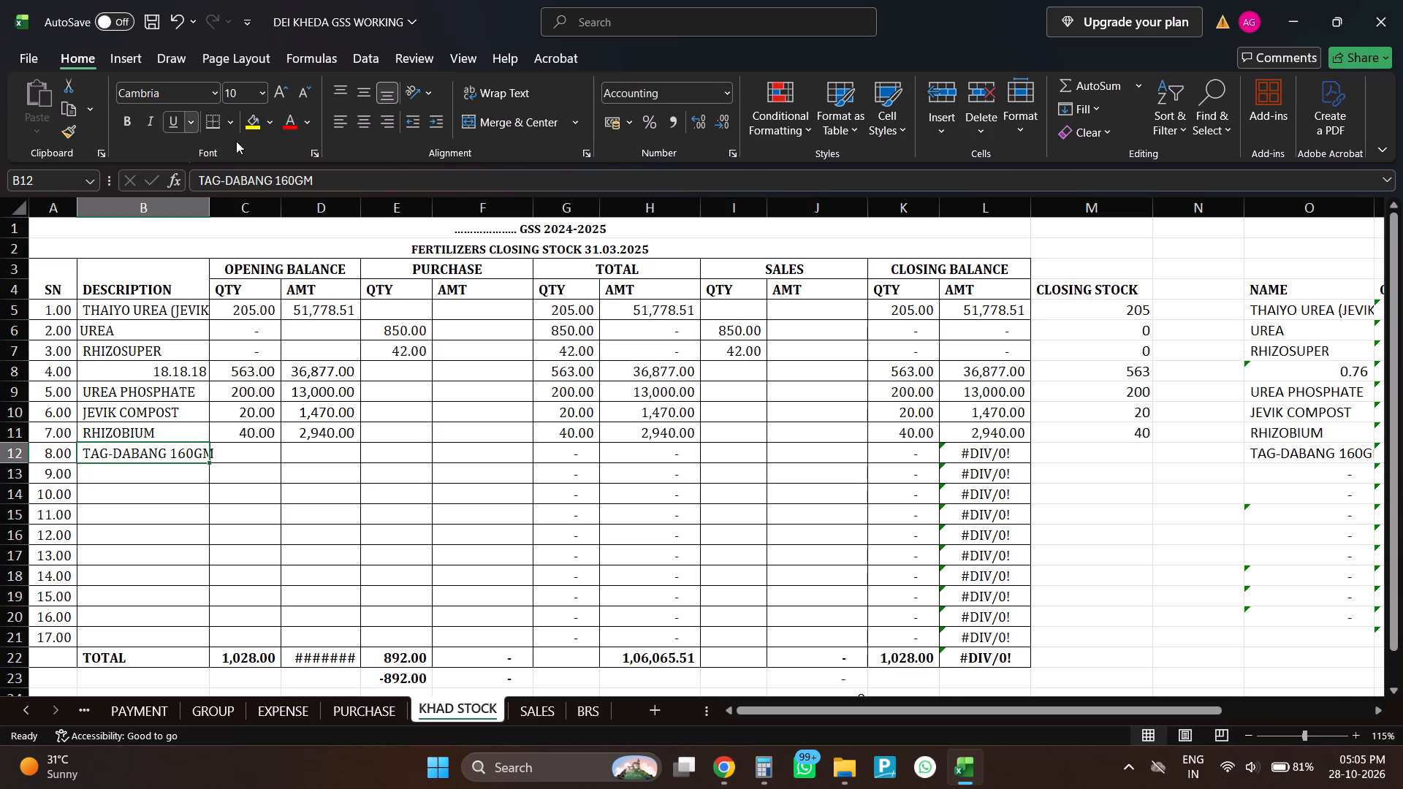
Auto-fit the width of description column B to its contents.
double_click(210, 205)
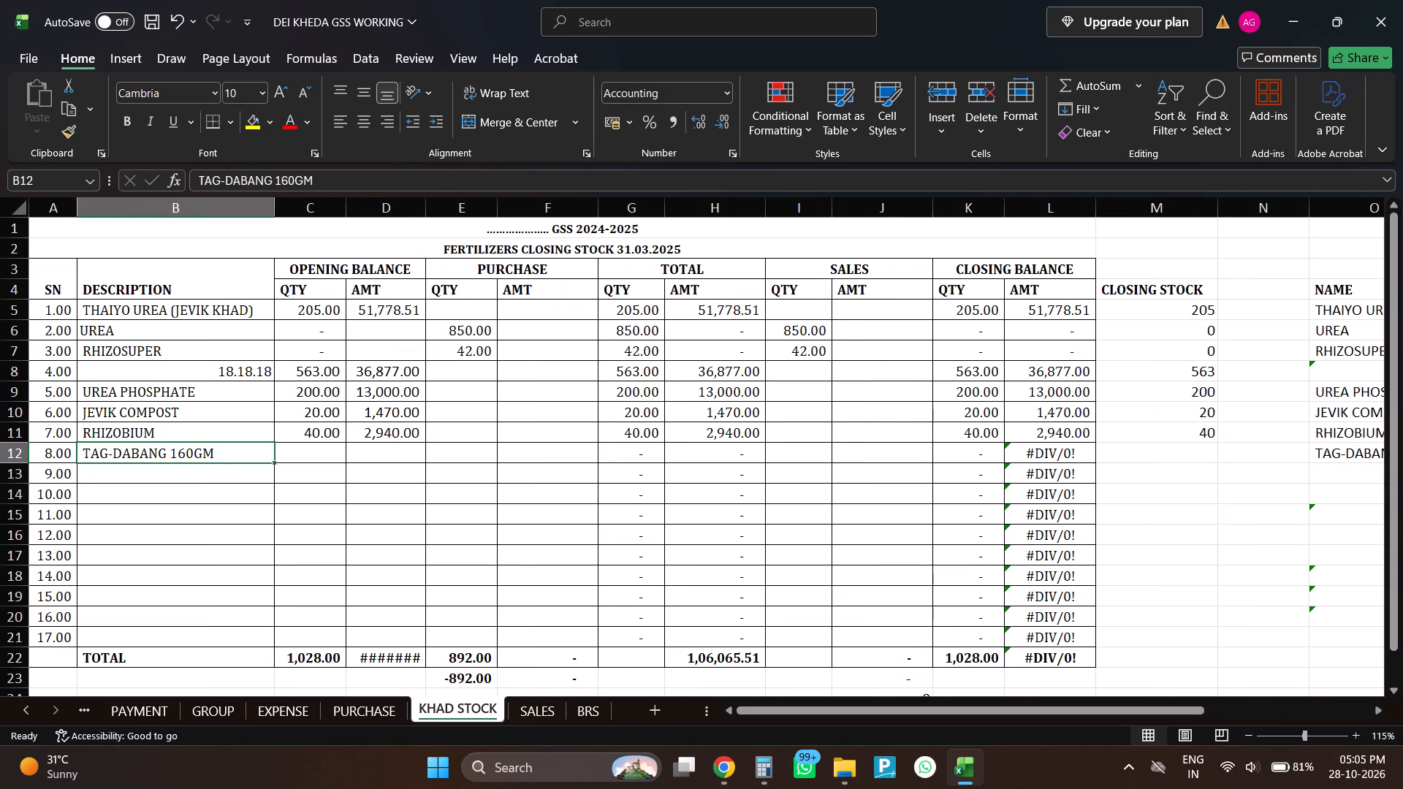
Enter TAG-DABANG 160GM's opening balance in row 12: quantity 54 and amount 14337.
key("Right")
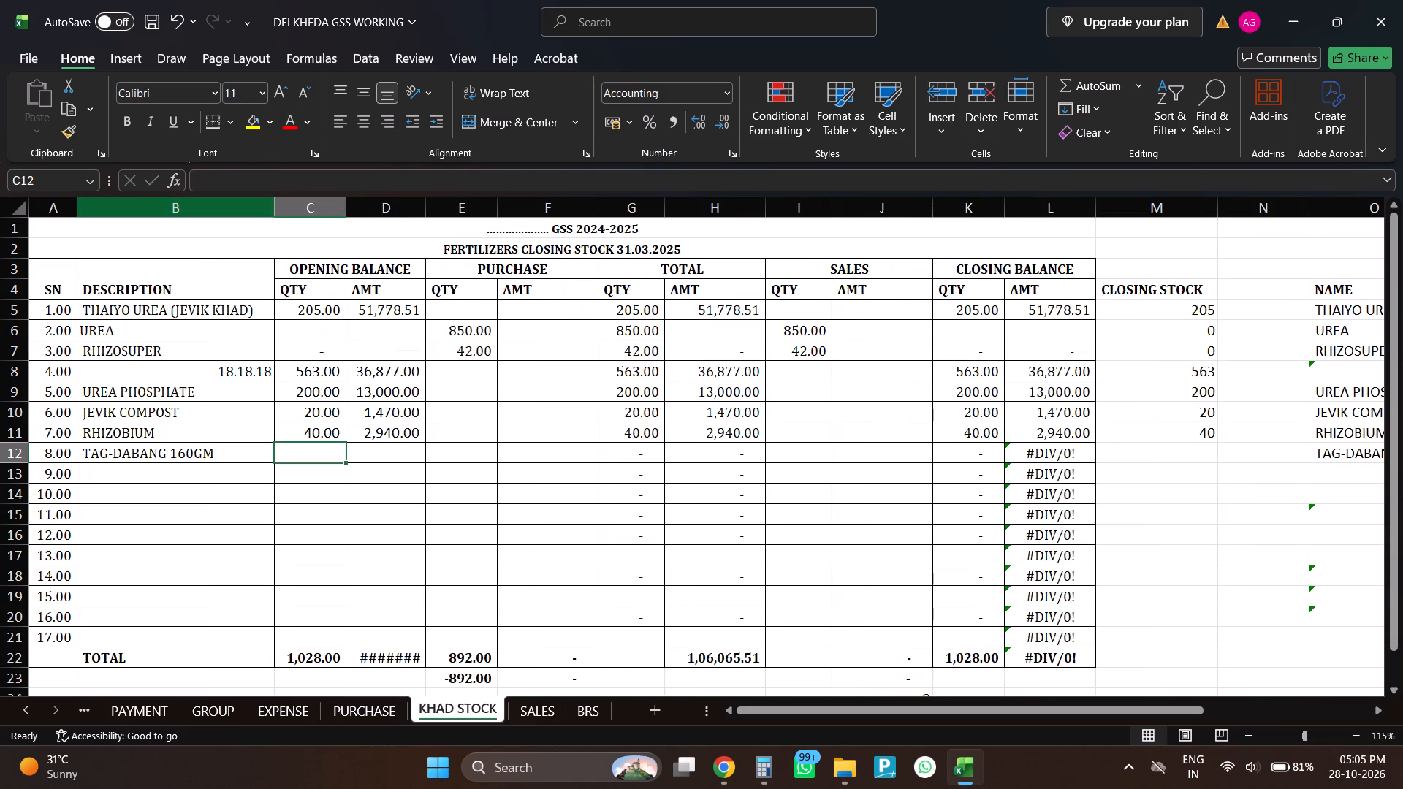
type("54")
key("Return")
key("Up")
key("Right")
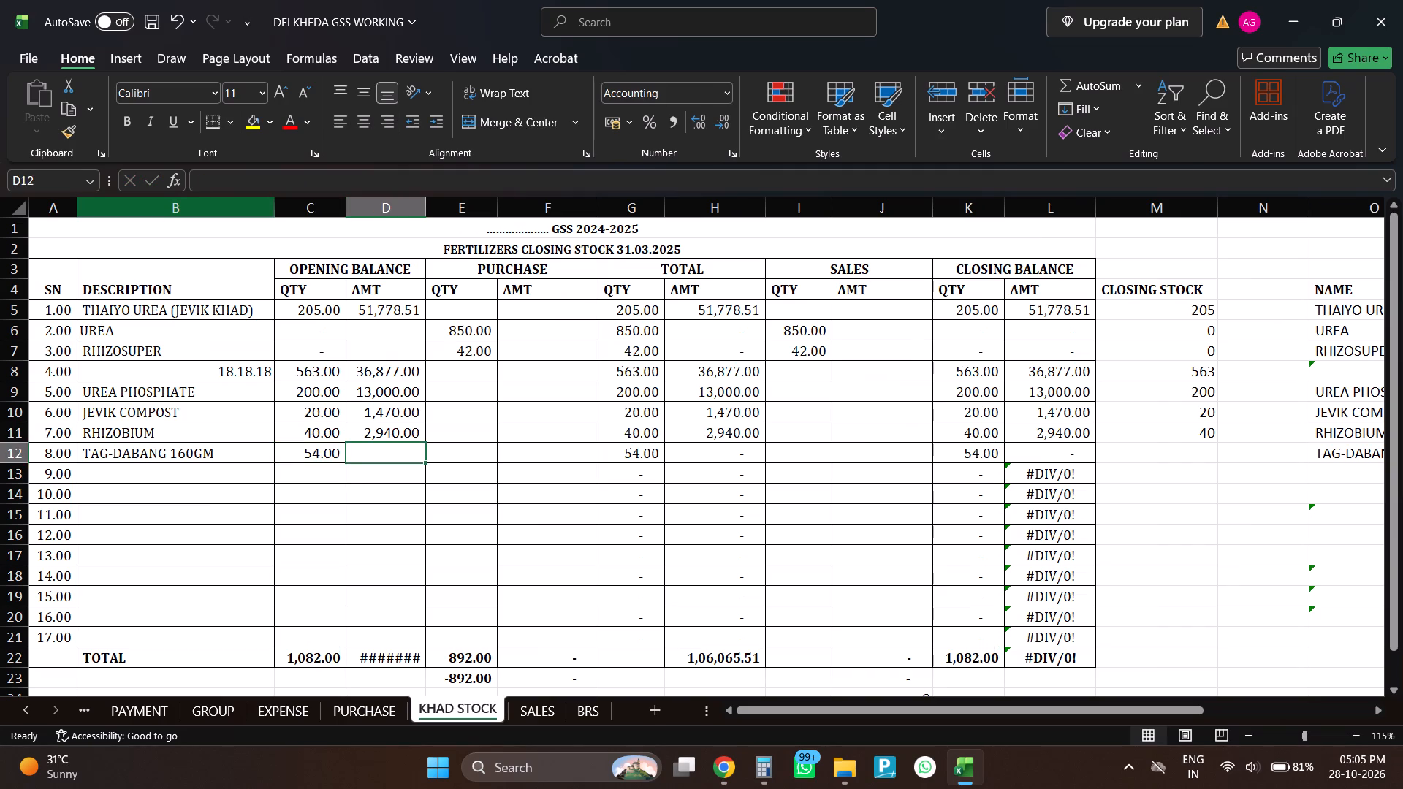
type("14337")
key("Return")
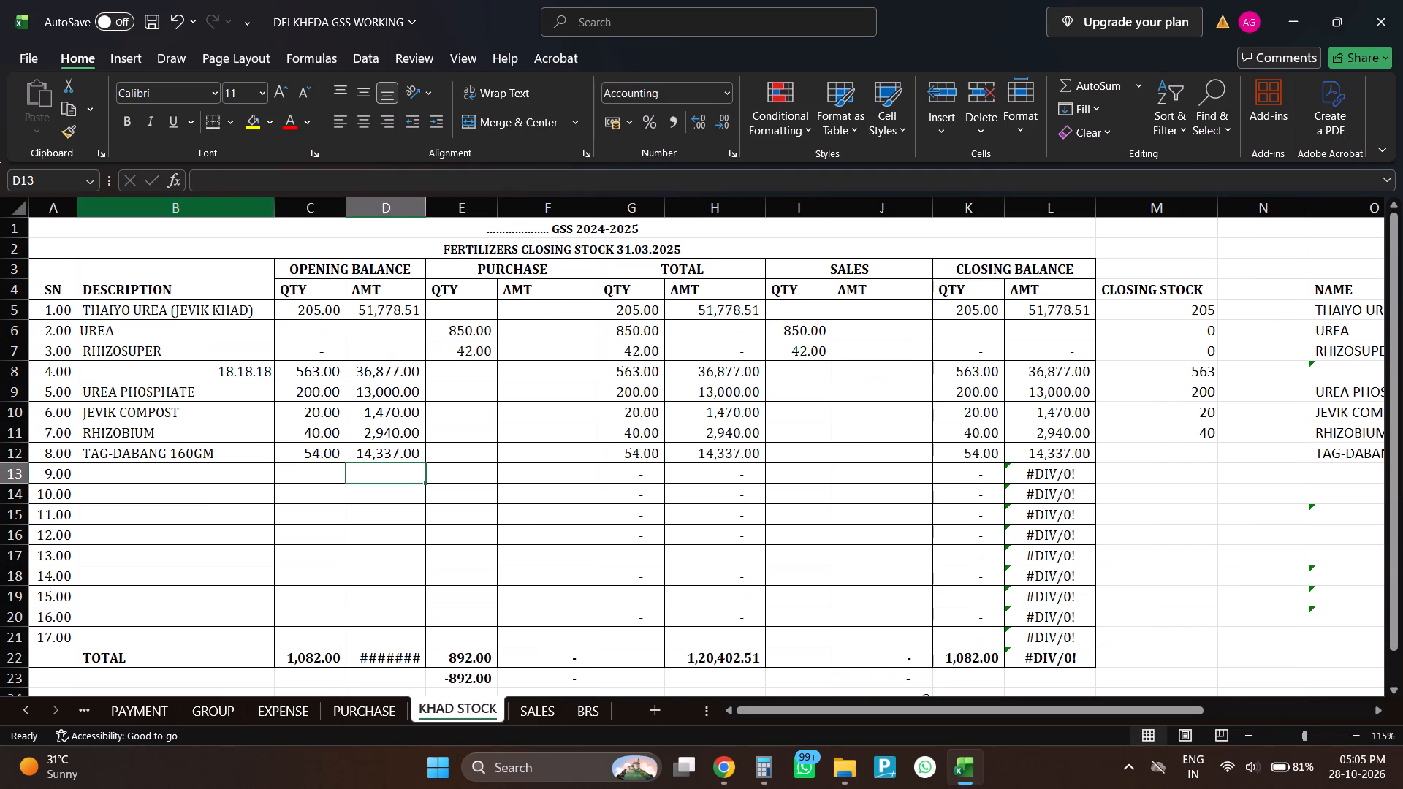
Enter 54 as TAG-DABANG 160GM's closing stock in cell M12.
key("Up")
key("Right")
key("Right")
key("Right")
key("Right")
key("Right")
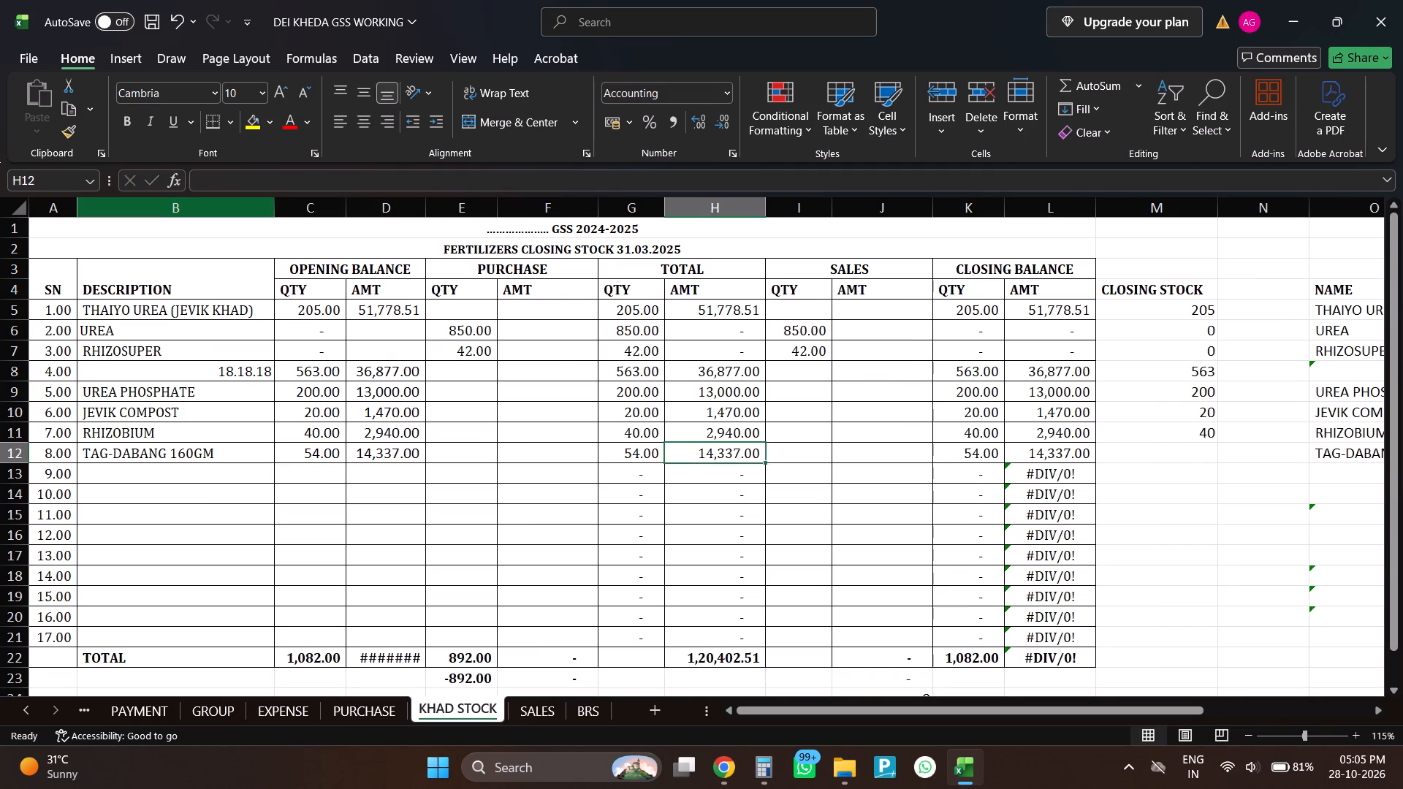
key("Right")
key("Right")
key("Right")
key("Right")
type("54")
key("Return")
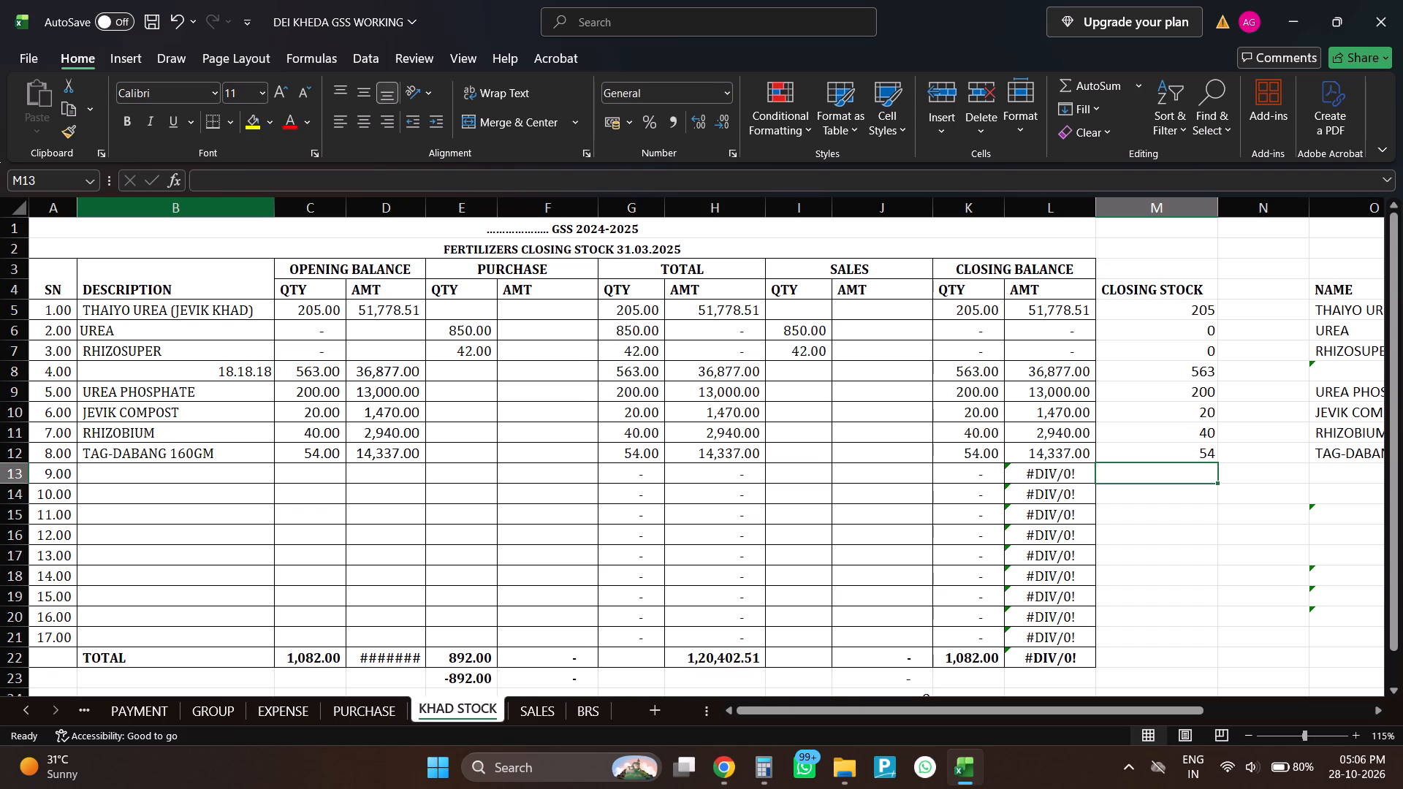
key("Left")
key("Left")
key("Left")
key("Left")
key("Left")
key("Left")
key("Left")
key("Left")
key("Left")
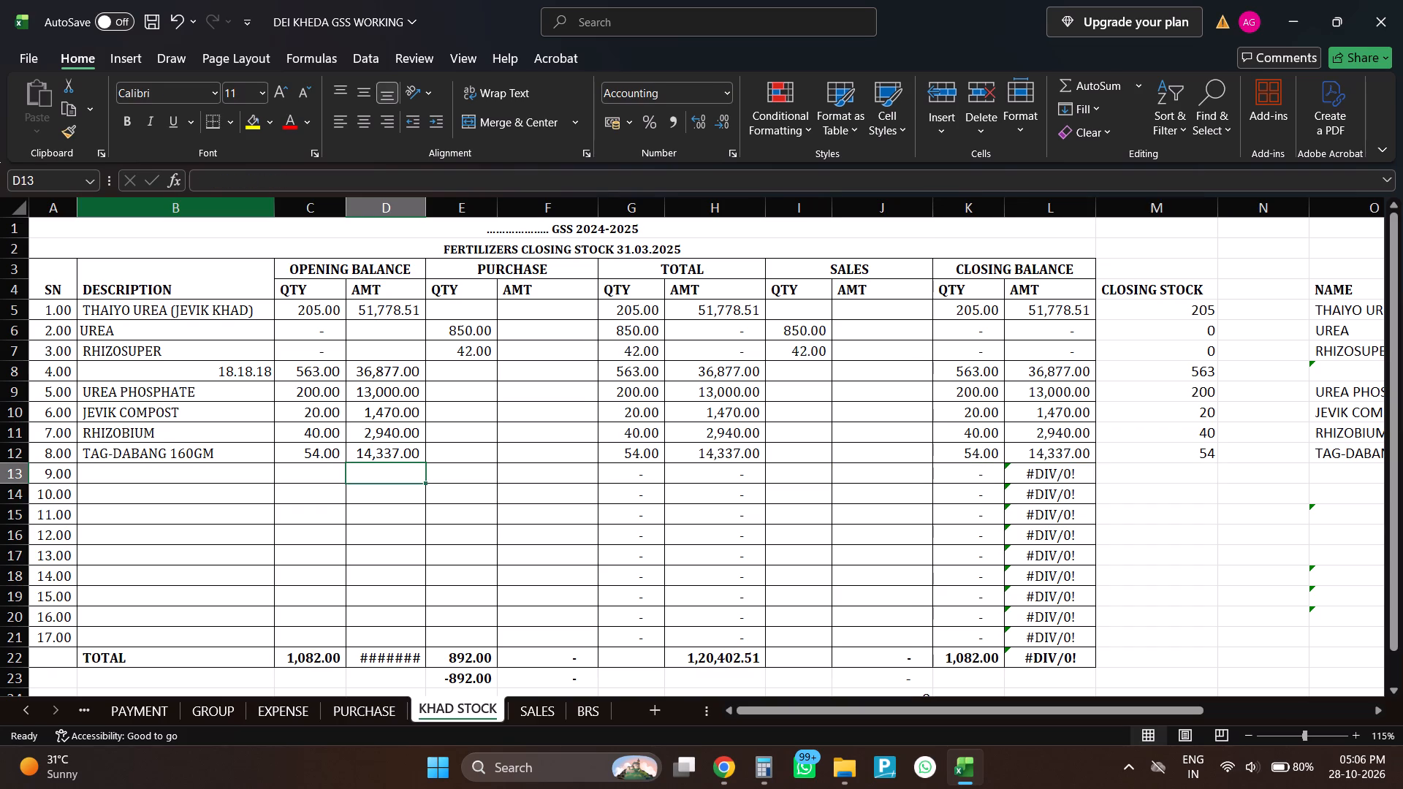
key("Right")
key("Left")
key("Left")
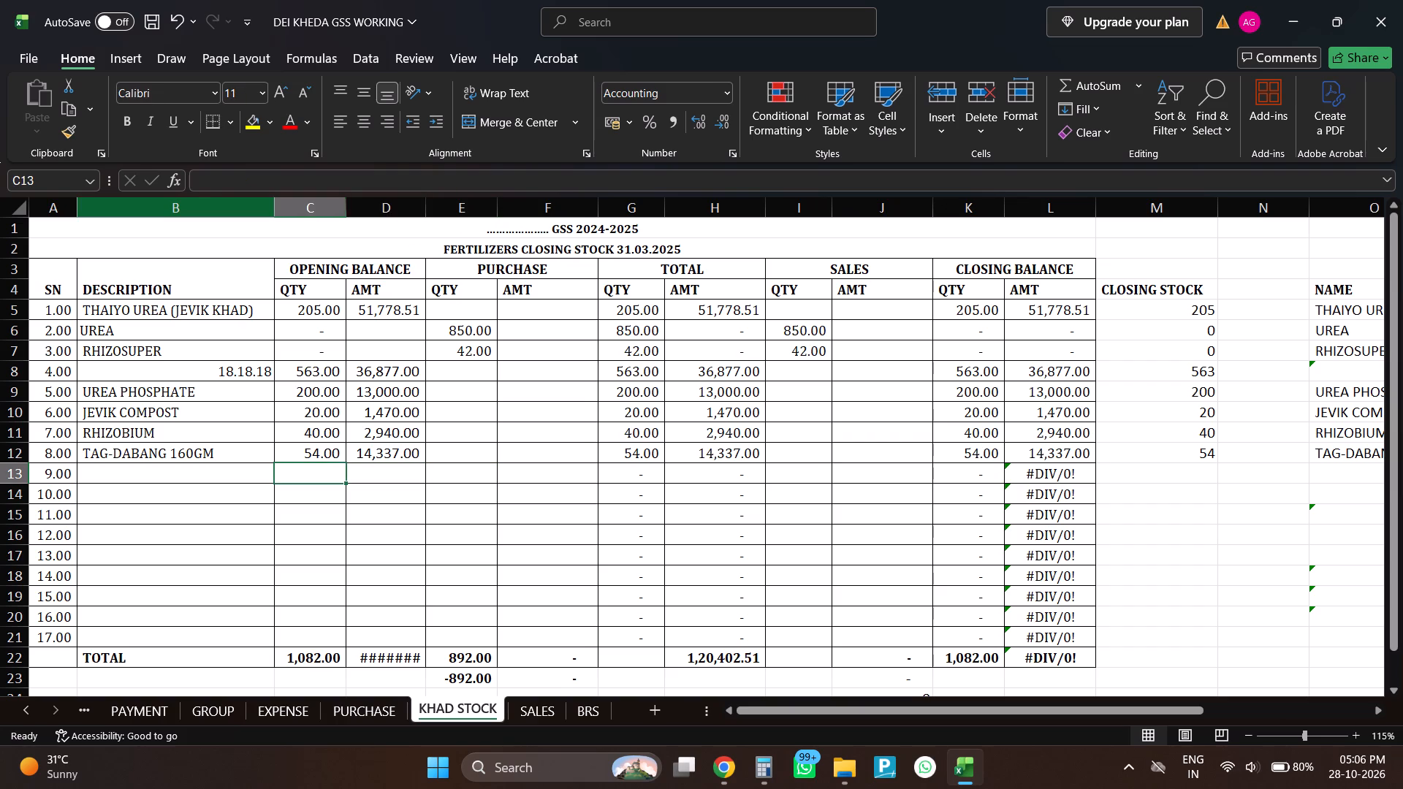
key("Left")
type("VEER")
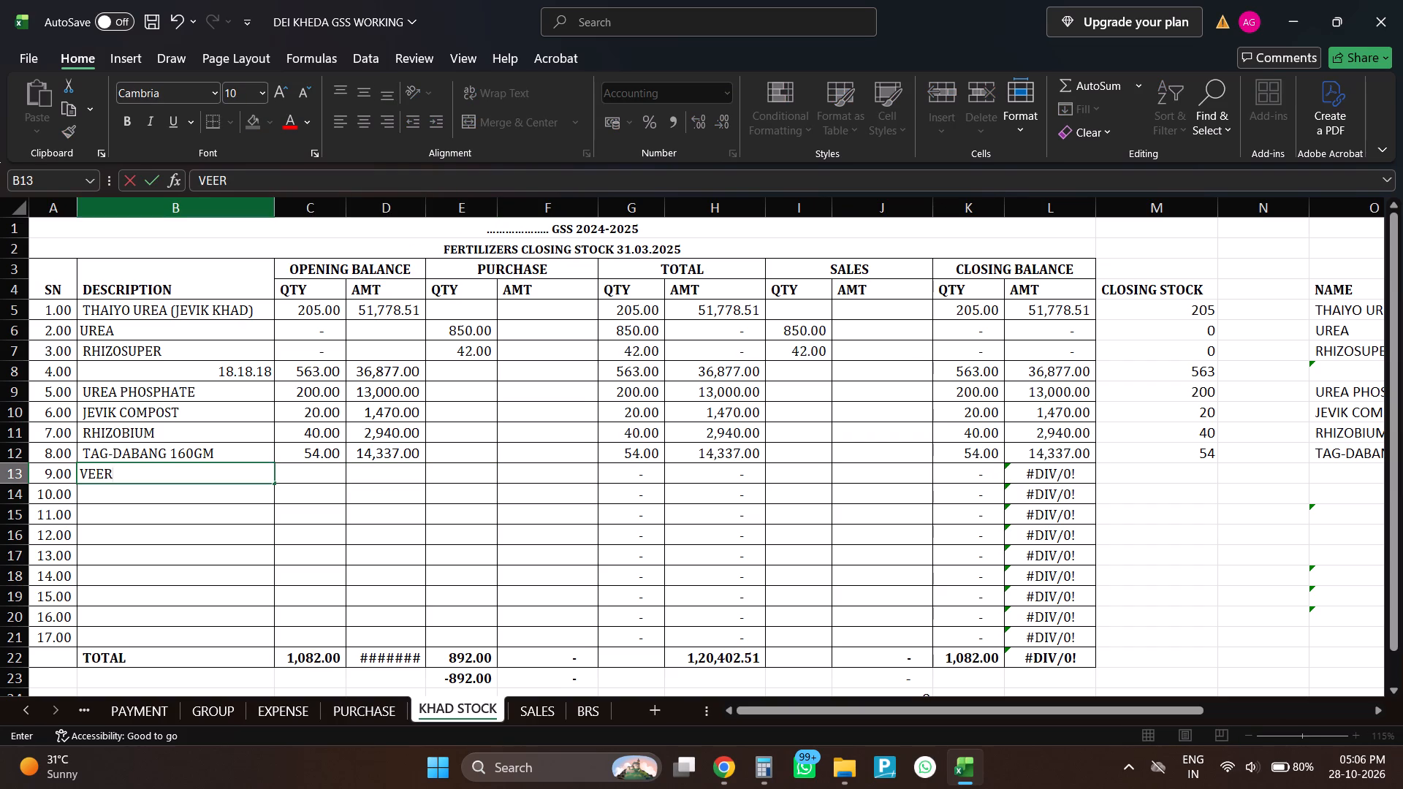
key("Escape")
Enter "VEER-KILL 24-D-500ML" as the description of item 17 in cell B21.
key("Down")
key("Down")
key("Down")
key("Down")
key("Down")
key("Down")
key("Down")
key("Down")
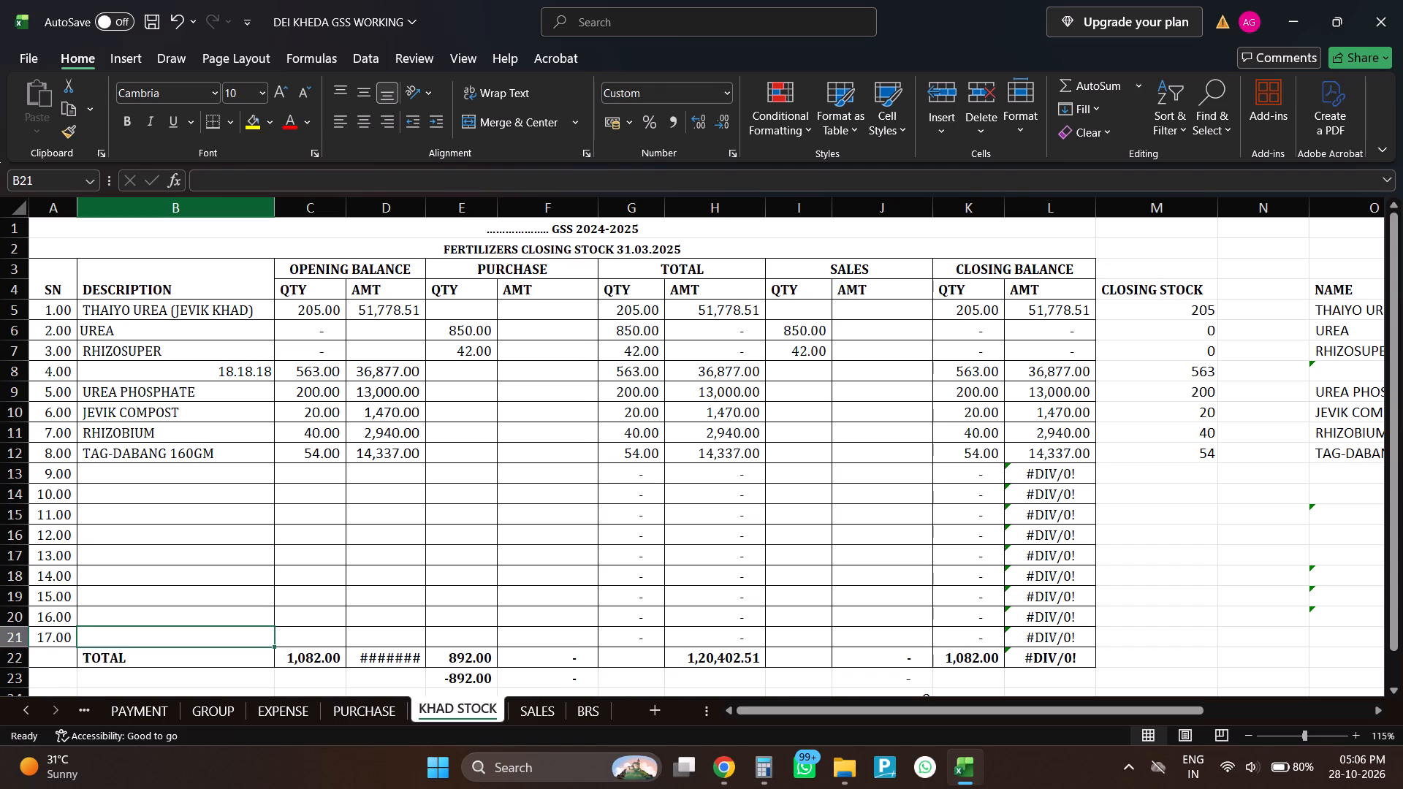
type("VEER-")
type("KILL 24-D-500")
type("ML")
key("Return")
Enter VEER-KILL 24-D-500ML's opening balance in row 21: quantity 2 and amount 286.
key("Up")
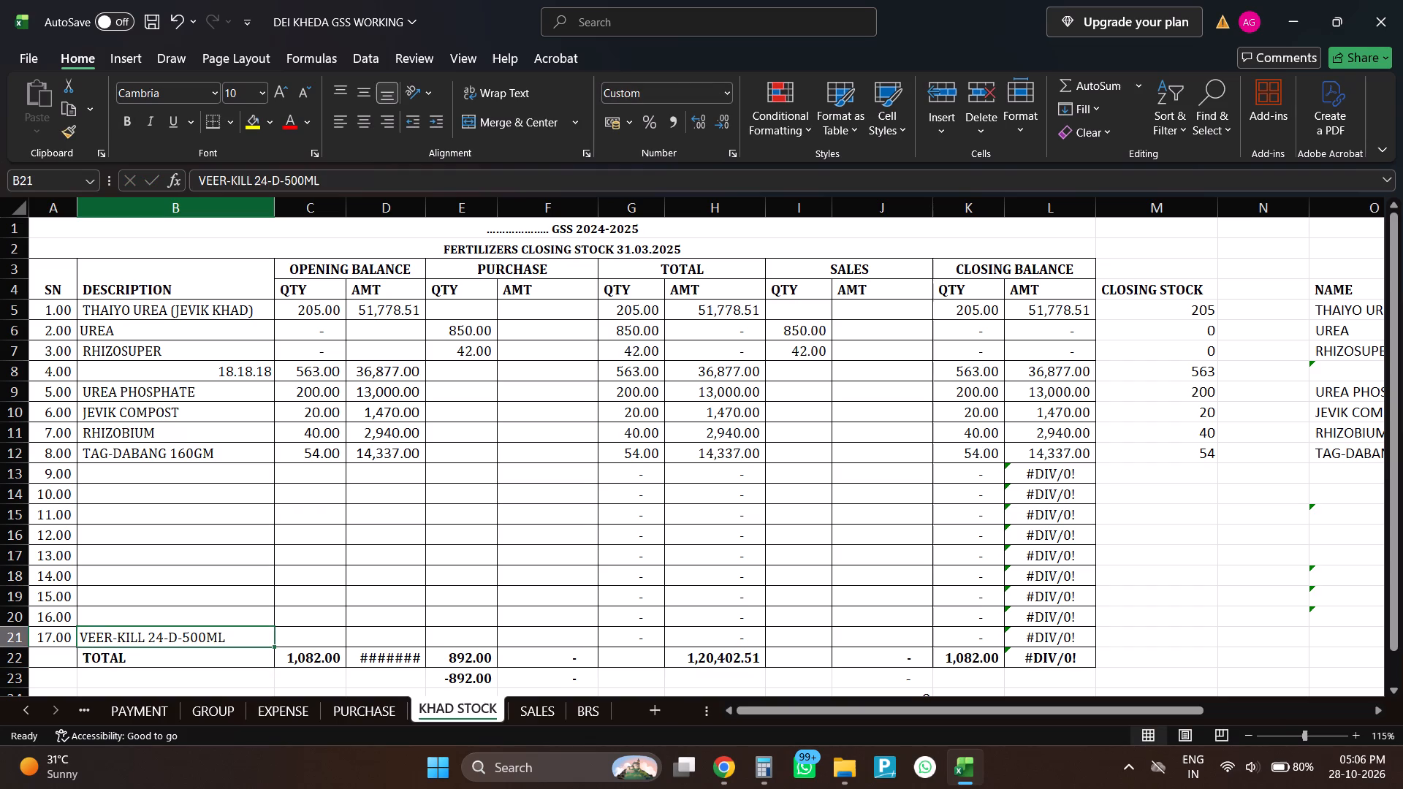
key("Right")
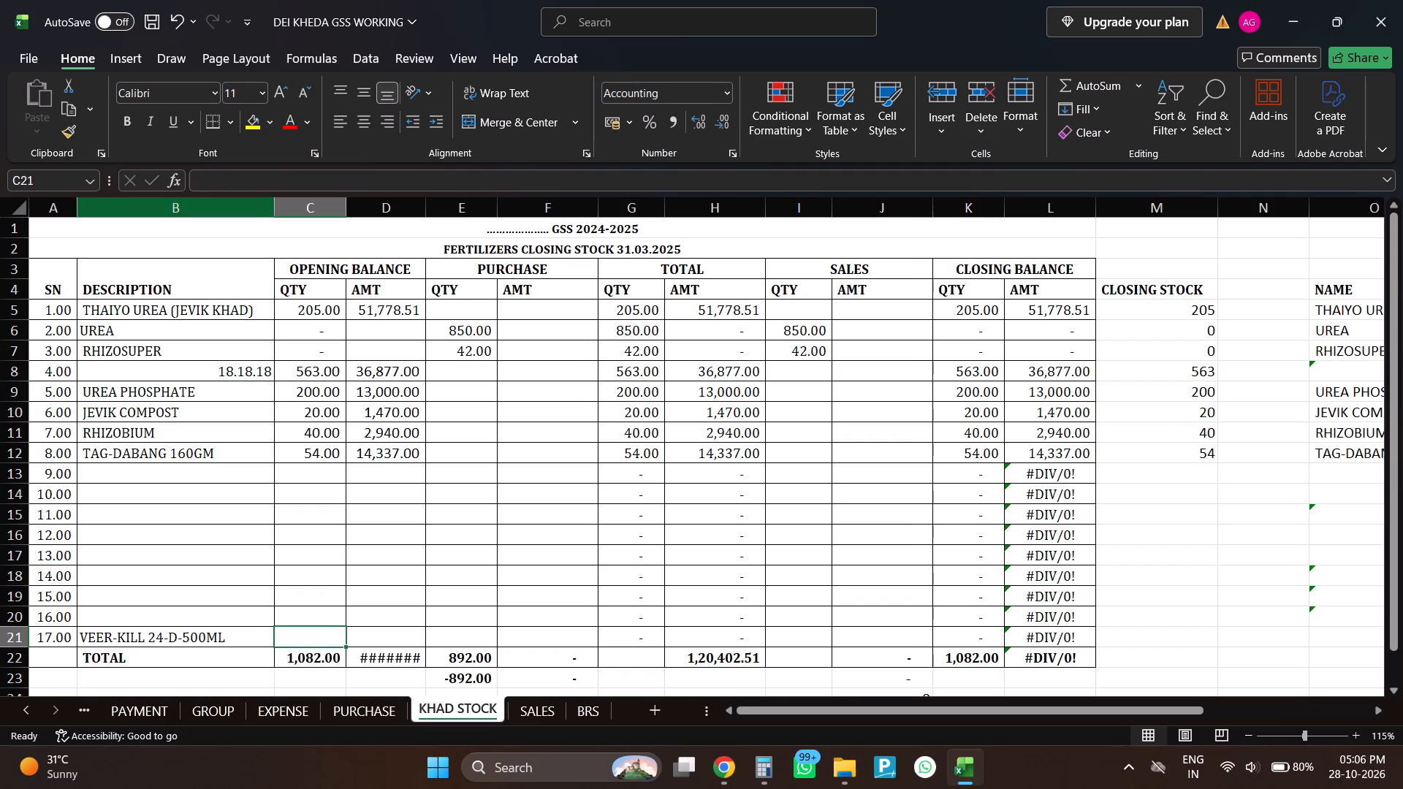
key("2")
key("Return")
key("Up")
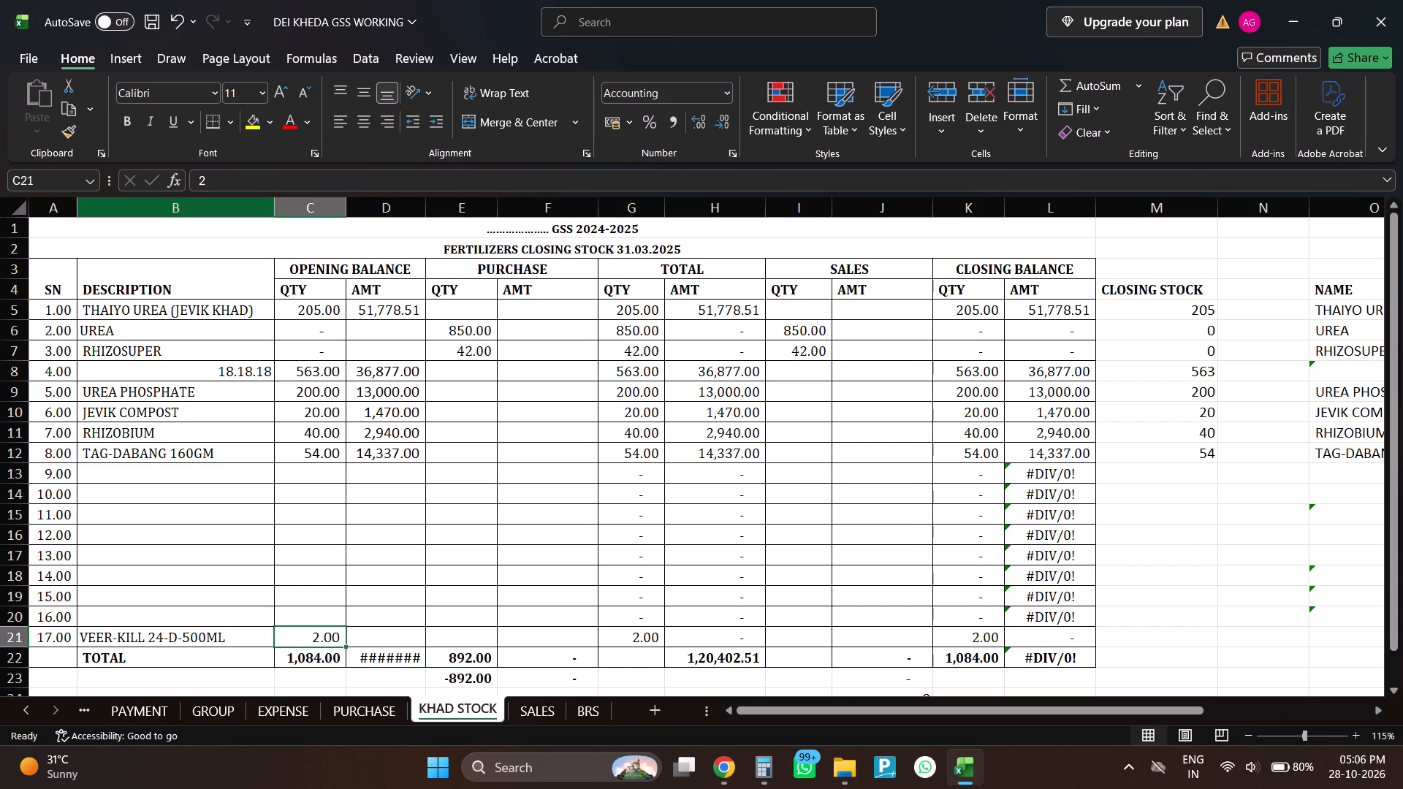
key("Right")
type("286")
key("Return")
Enter 2 as VEER-KILL 24-D-500ML's closing stock in cell M21.
key("Up")
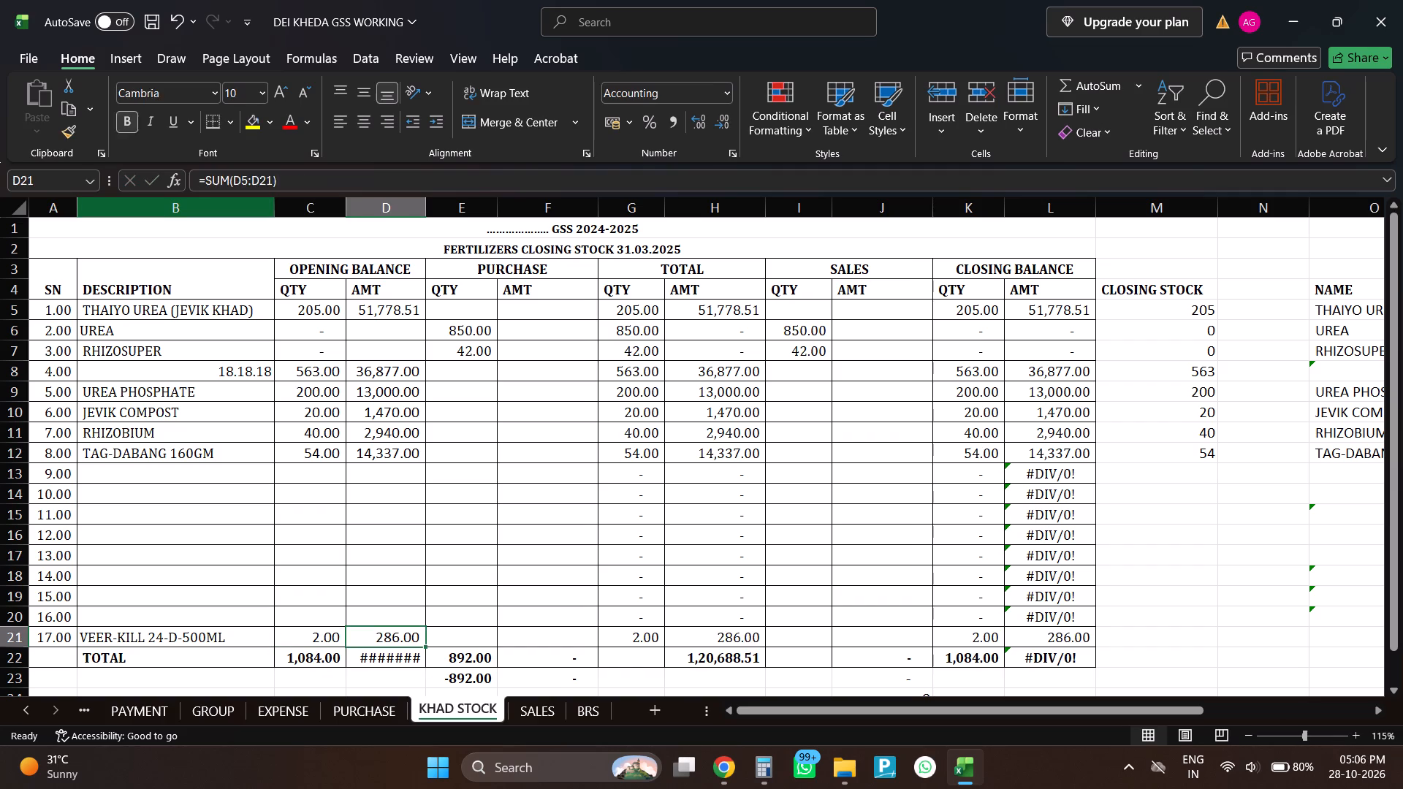
key("Right")
key("Right")
key("Right")
key("Right")
key("Right")
key("Right")
key("Right")
key("Right")
key("Right")
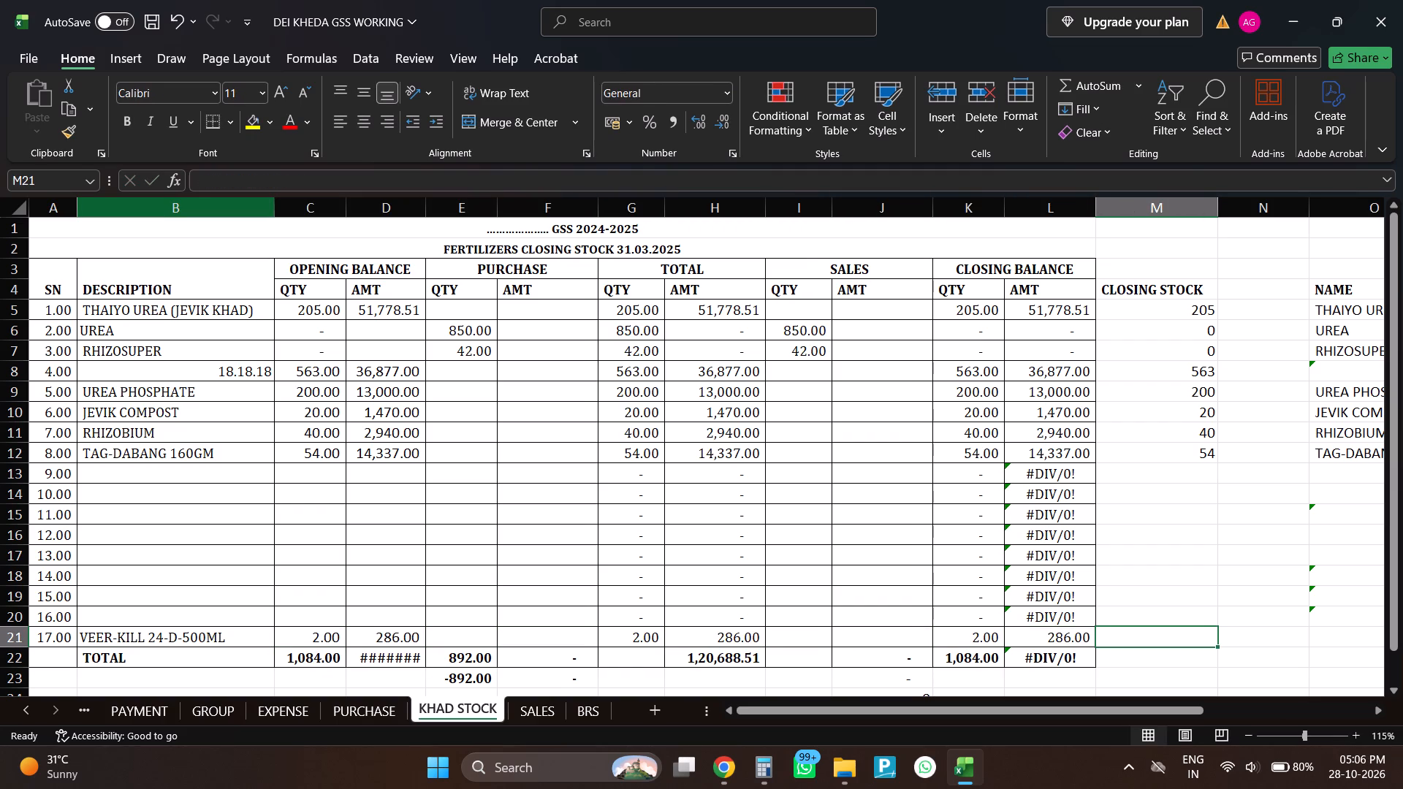
key("2")
key("Return")
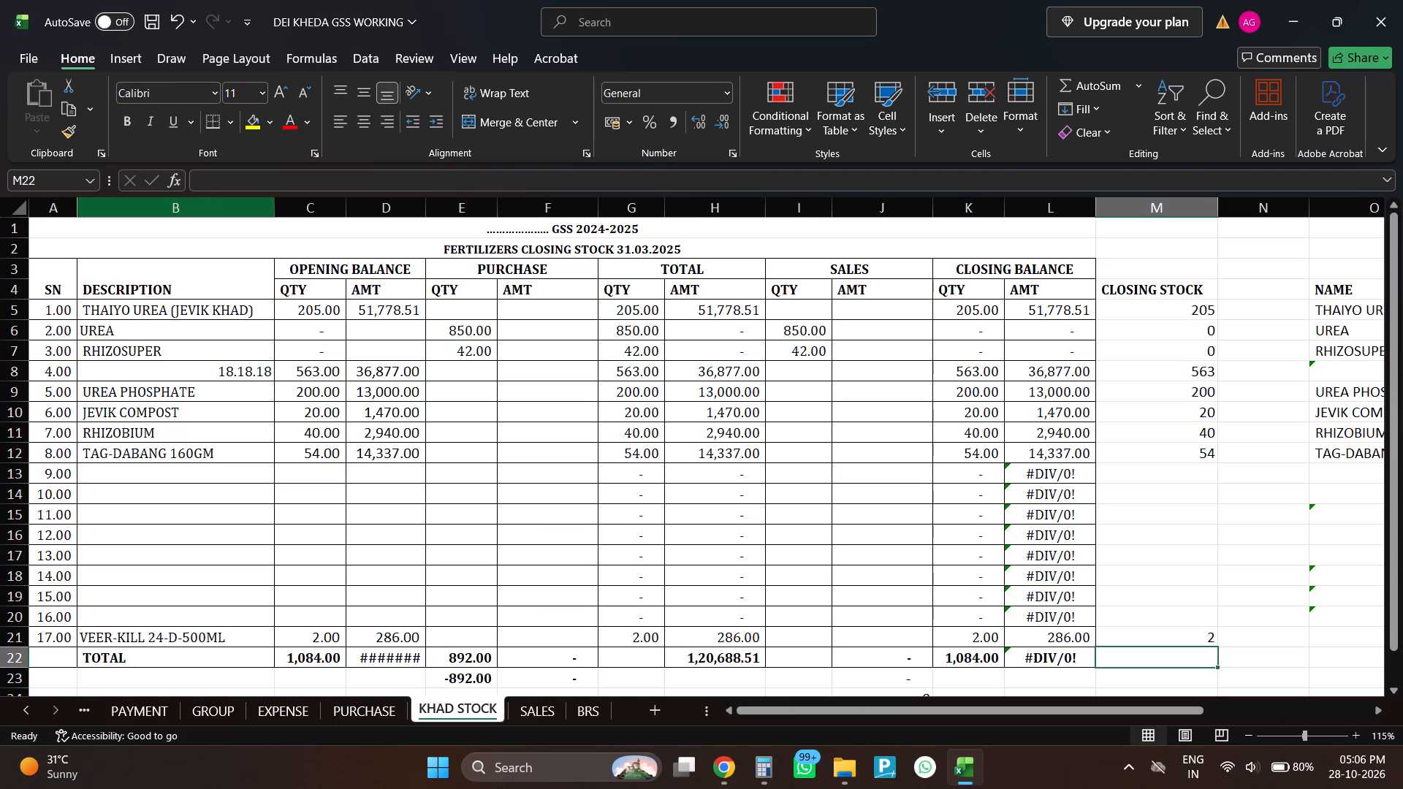
Enter "HIBIKI 1LTR" as the description of item 16 in cell B20.
key("Up")
key("Up")
key("Left")
key("Left")
key("Left")
key("Left")
key("Left")
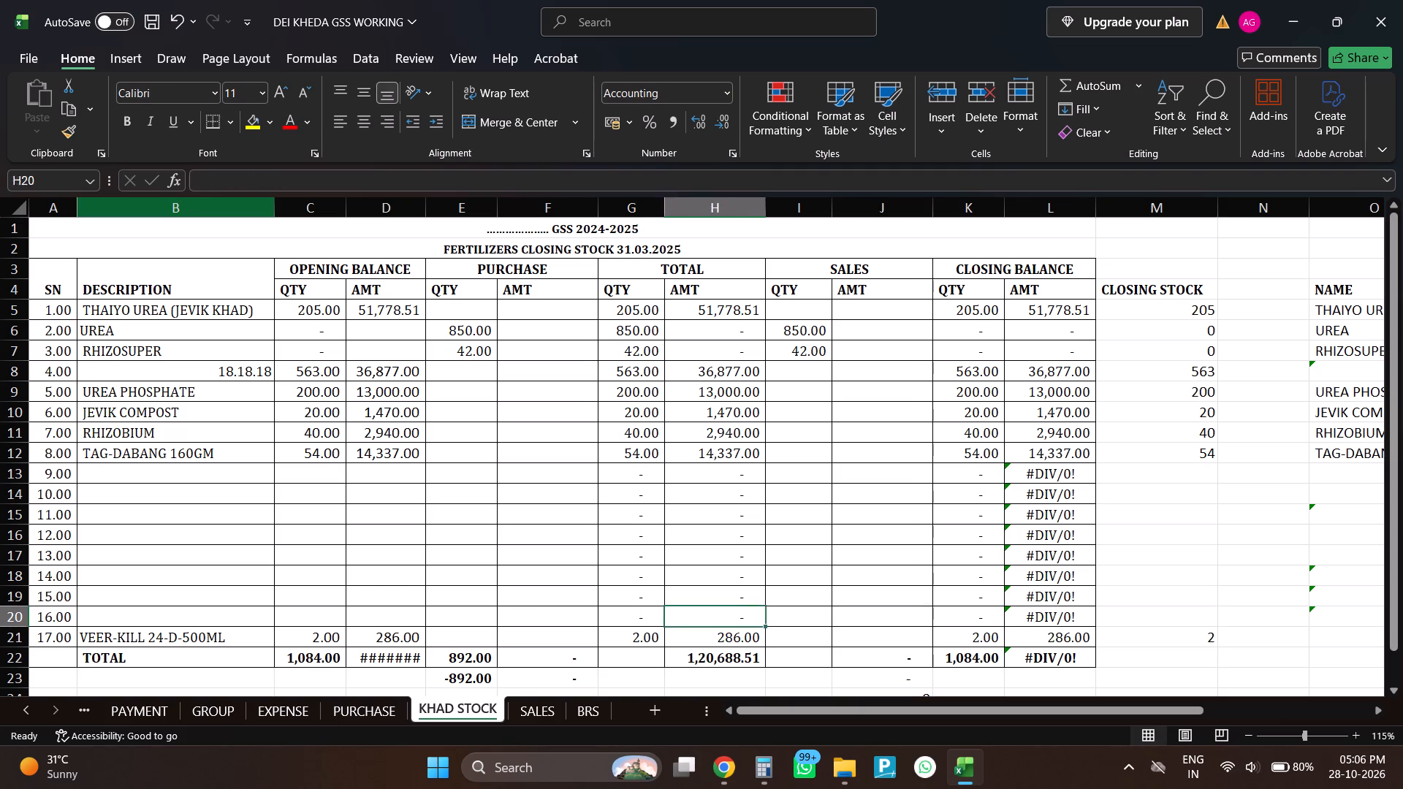
key("Left")
key("Left")
key("Left")
key("Left")
key("Left")
key("Left")
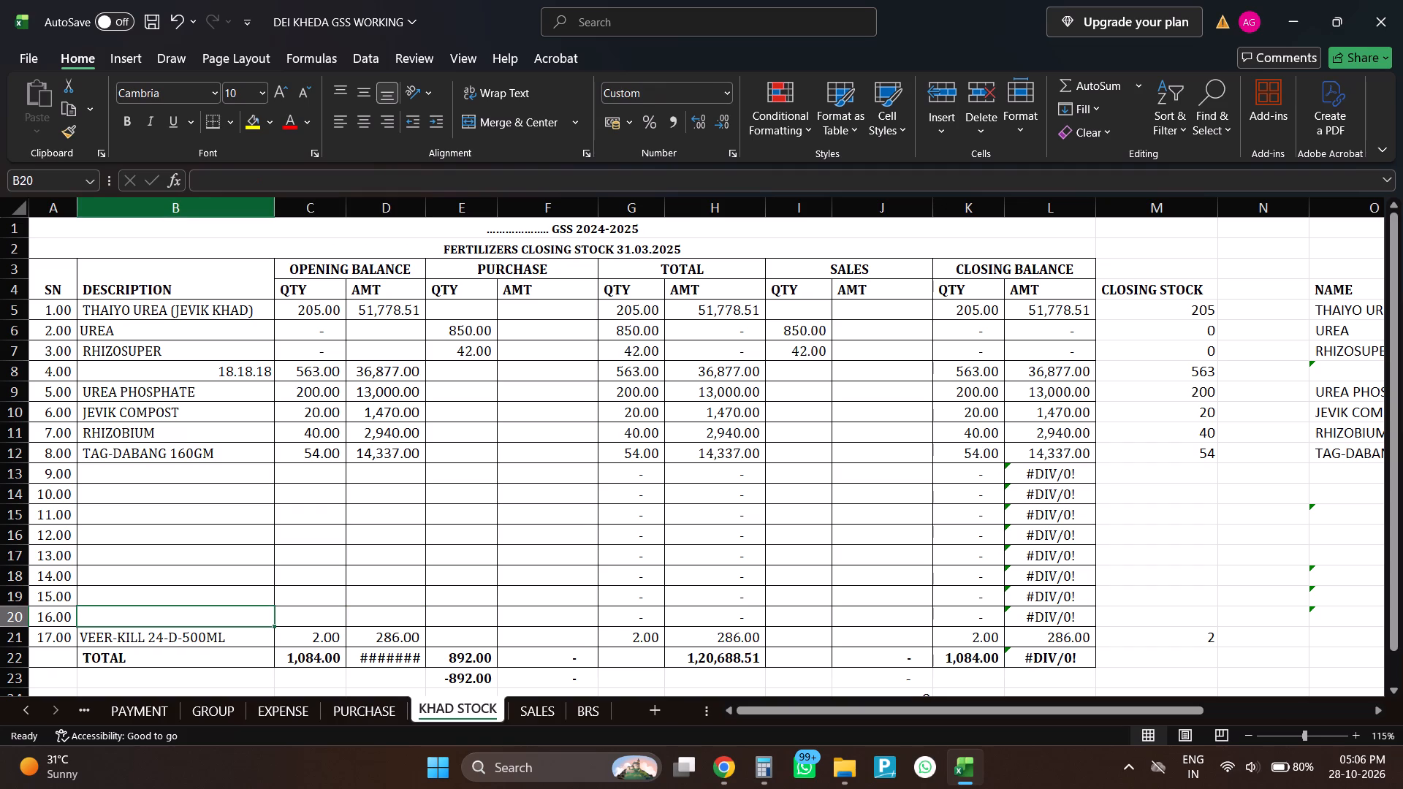
type("HINIKI")
key("BackSpace")
key("BackSpace")
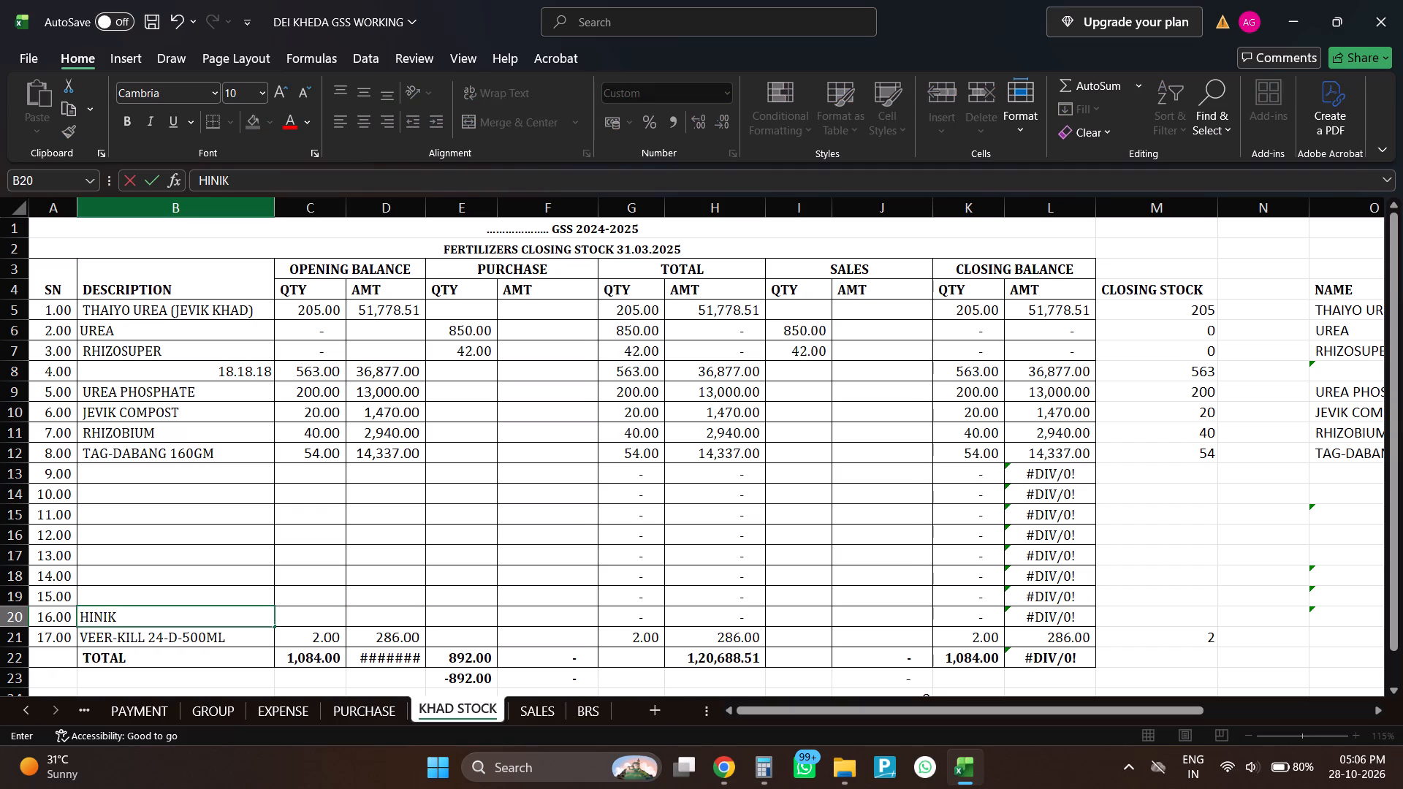
key("BackSpace")
key("BackSpace")
type("BIKI")
key("space")
type("1LTR")
key("Return")
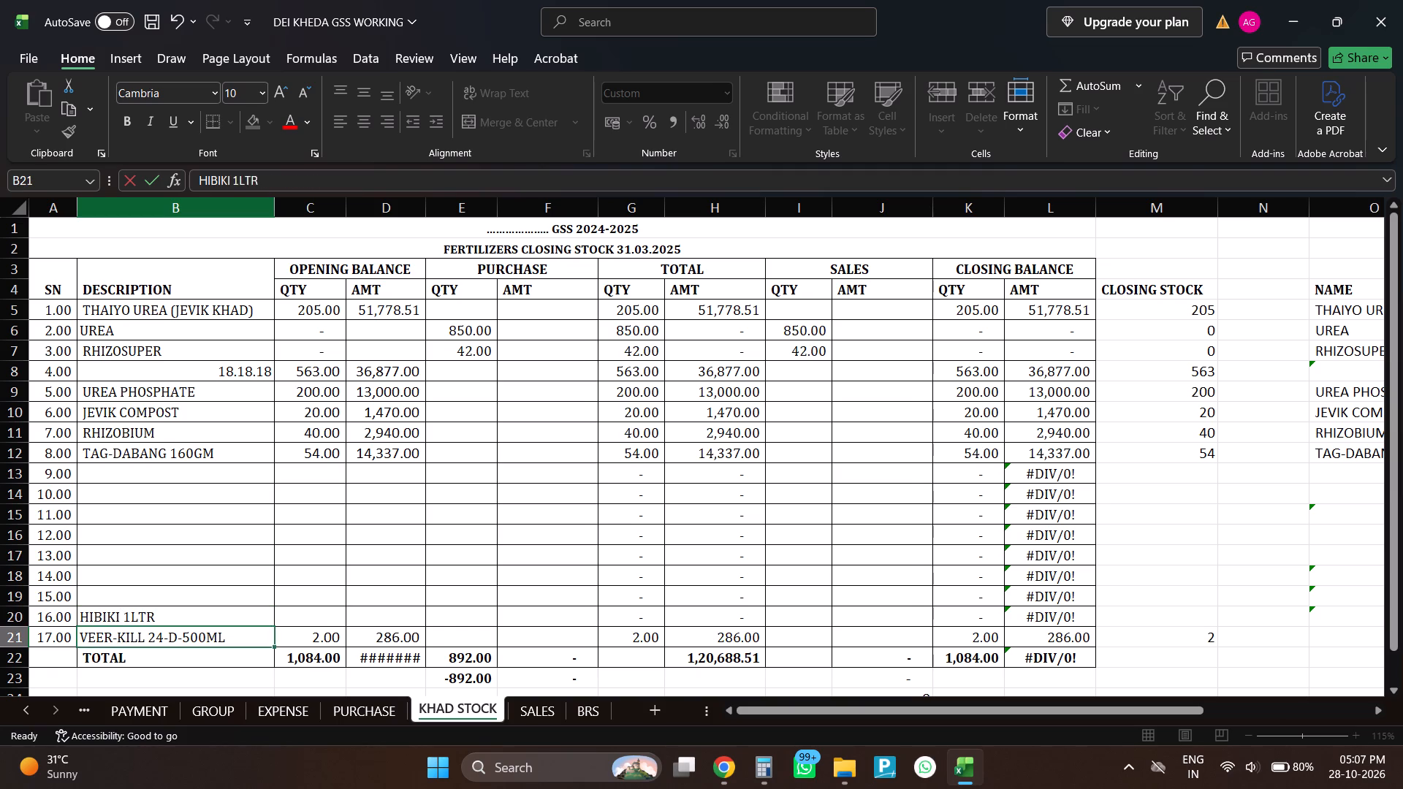
Enter HIBIKI 1LTR's opening balance in row 20: quantity 47 and amount 23829.
key("Up")
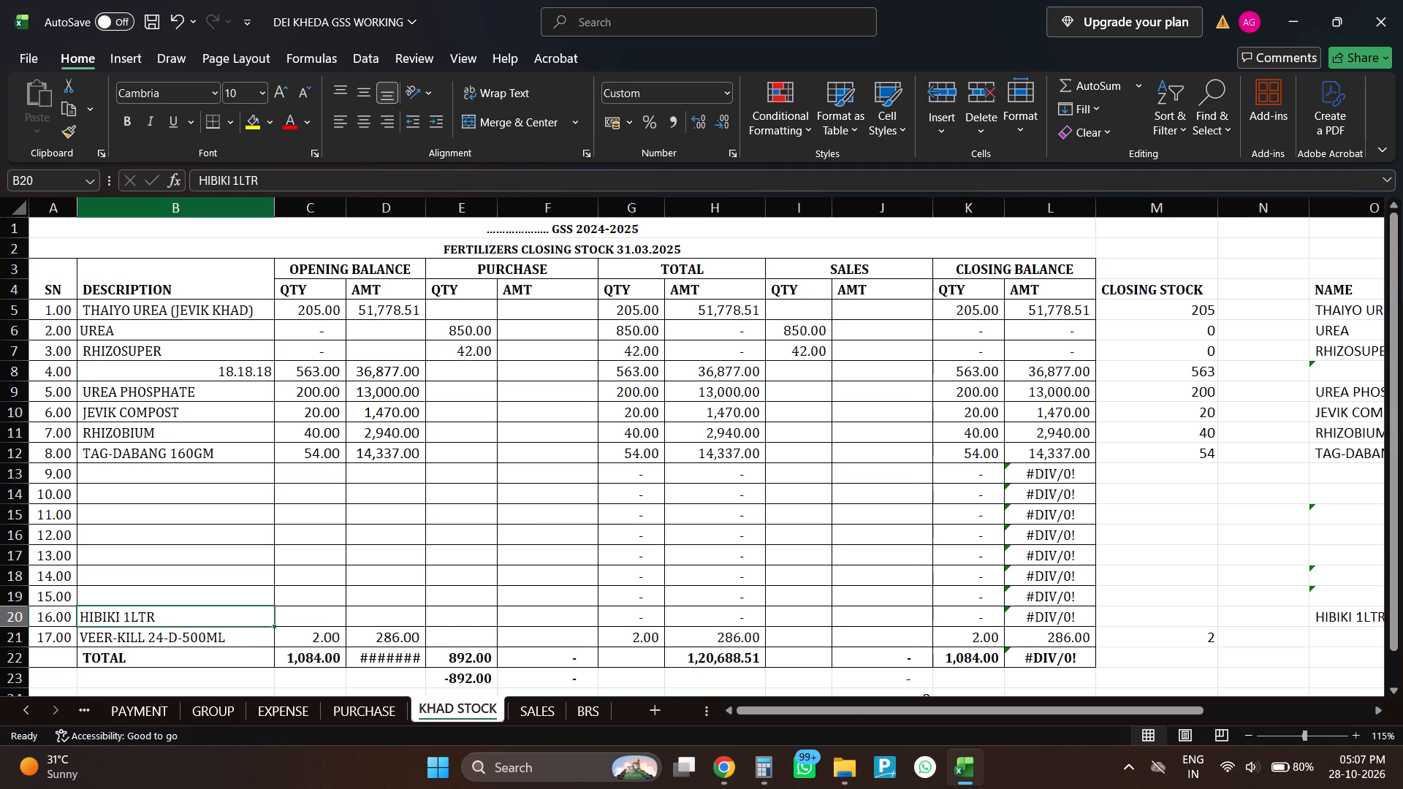
key("Right")
type("47")
key("Return")
key("Up")
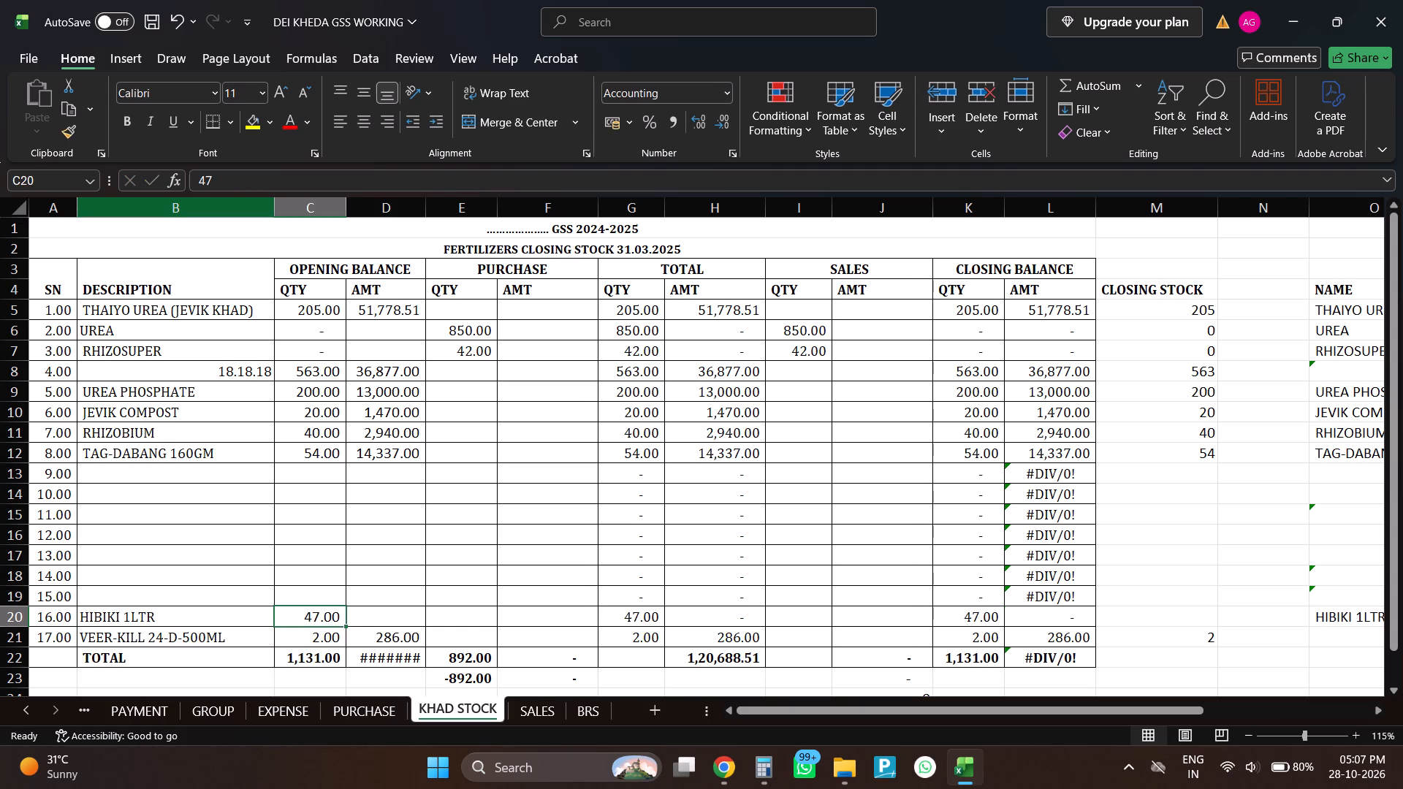
key("Right")
type("23")
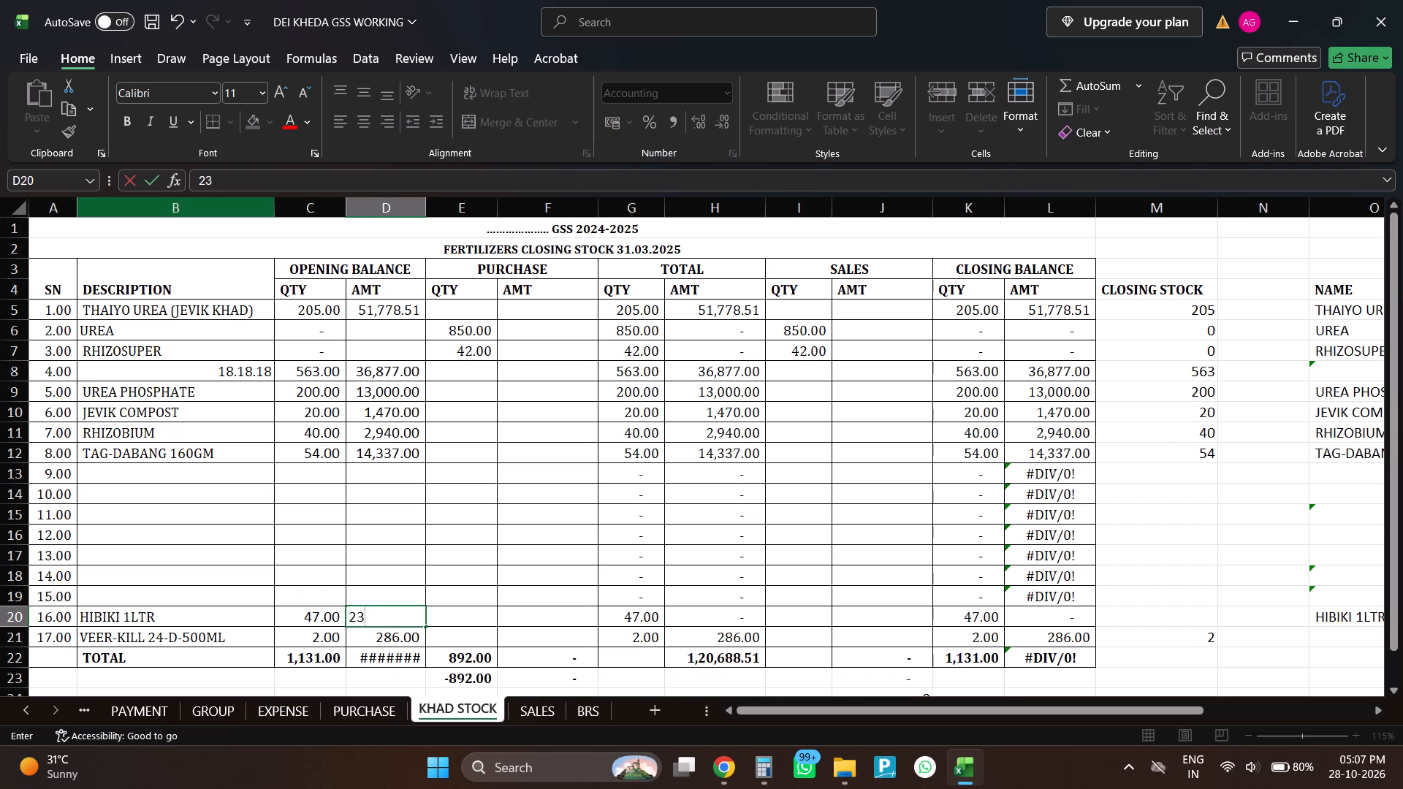
type("829*")
key("Return")
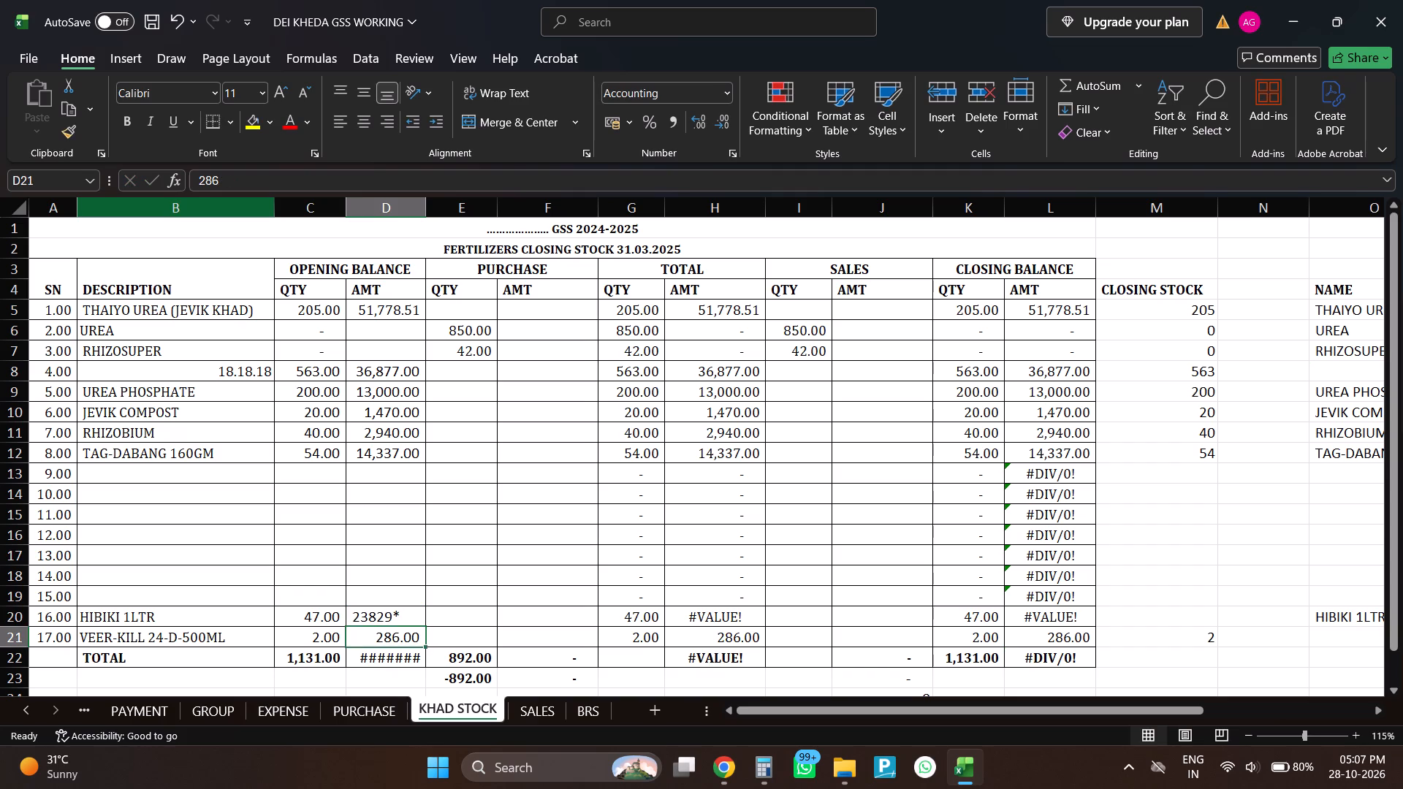
key("Up")
key("F2")
key("BackSpace")
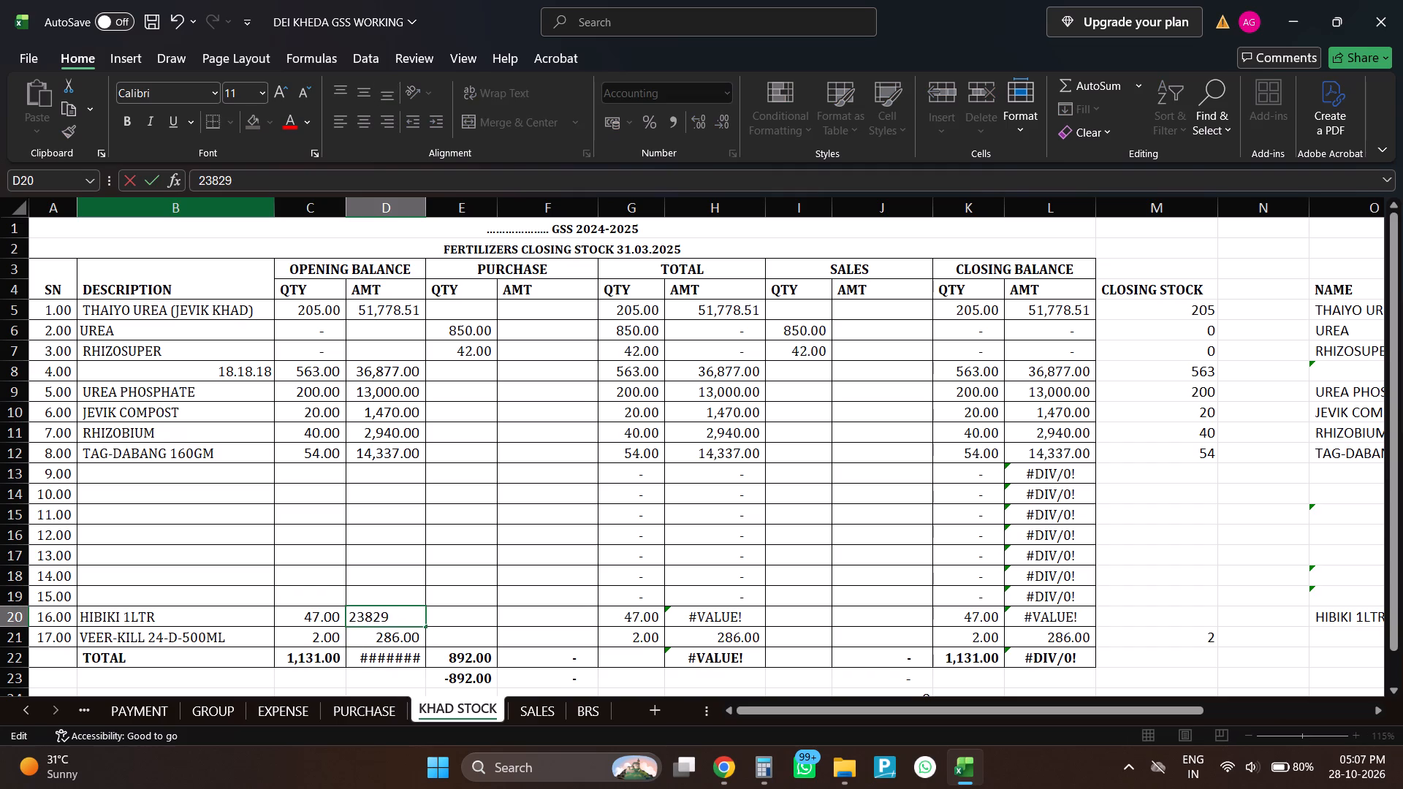
key("Return")
Enter 47 as HIBIKI 1LTR's closing stock in cell M20.
key("Up")
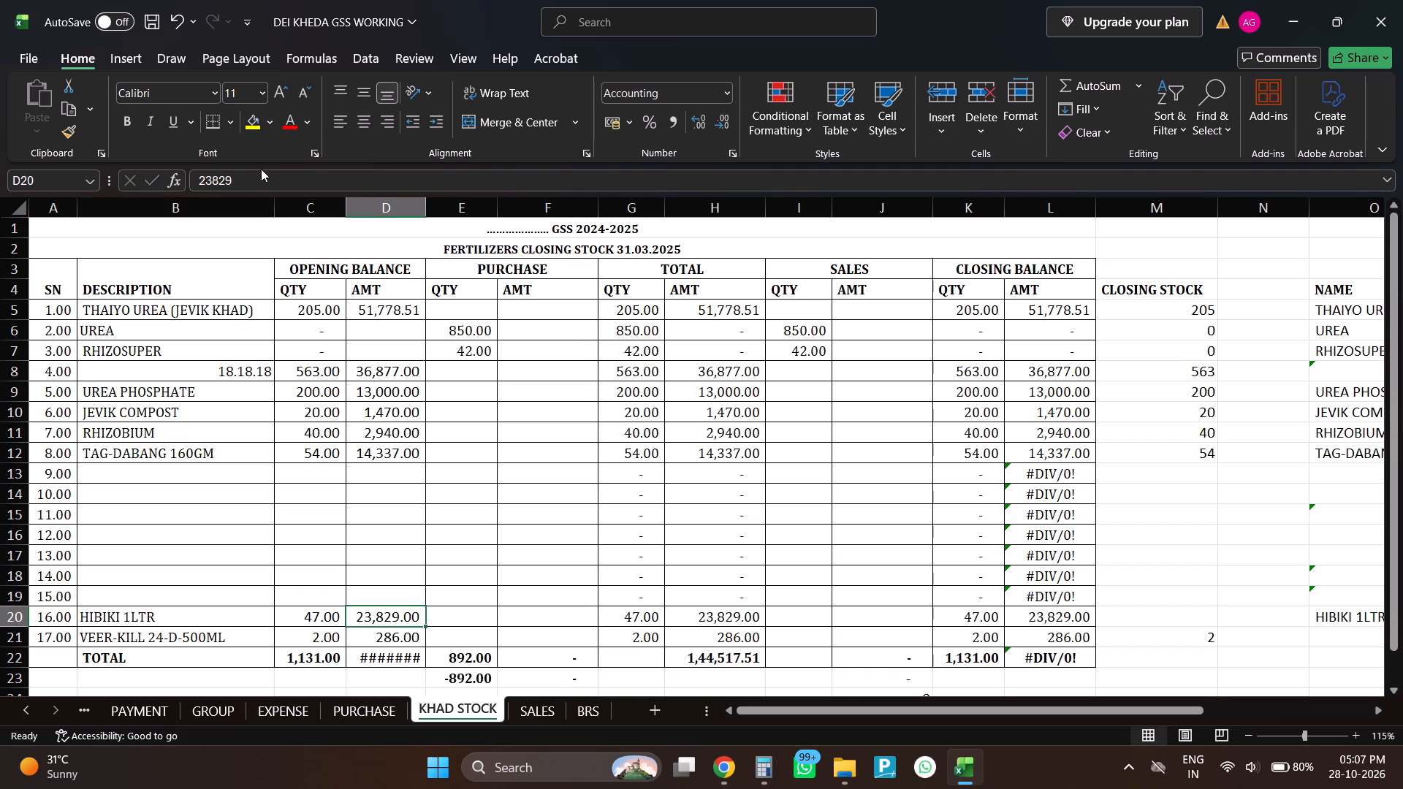
key("Right")
key("Right")
key("Right")
key("Right")
key("Right")
key("Right")
key("Right")
key("Right")
key("Right")
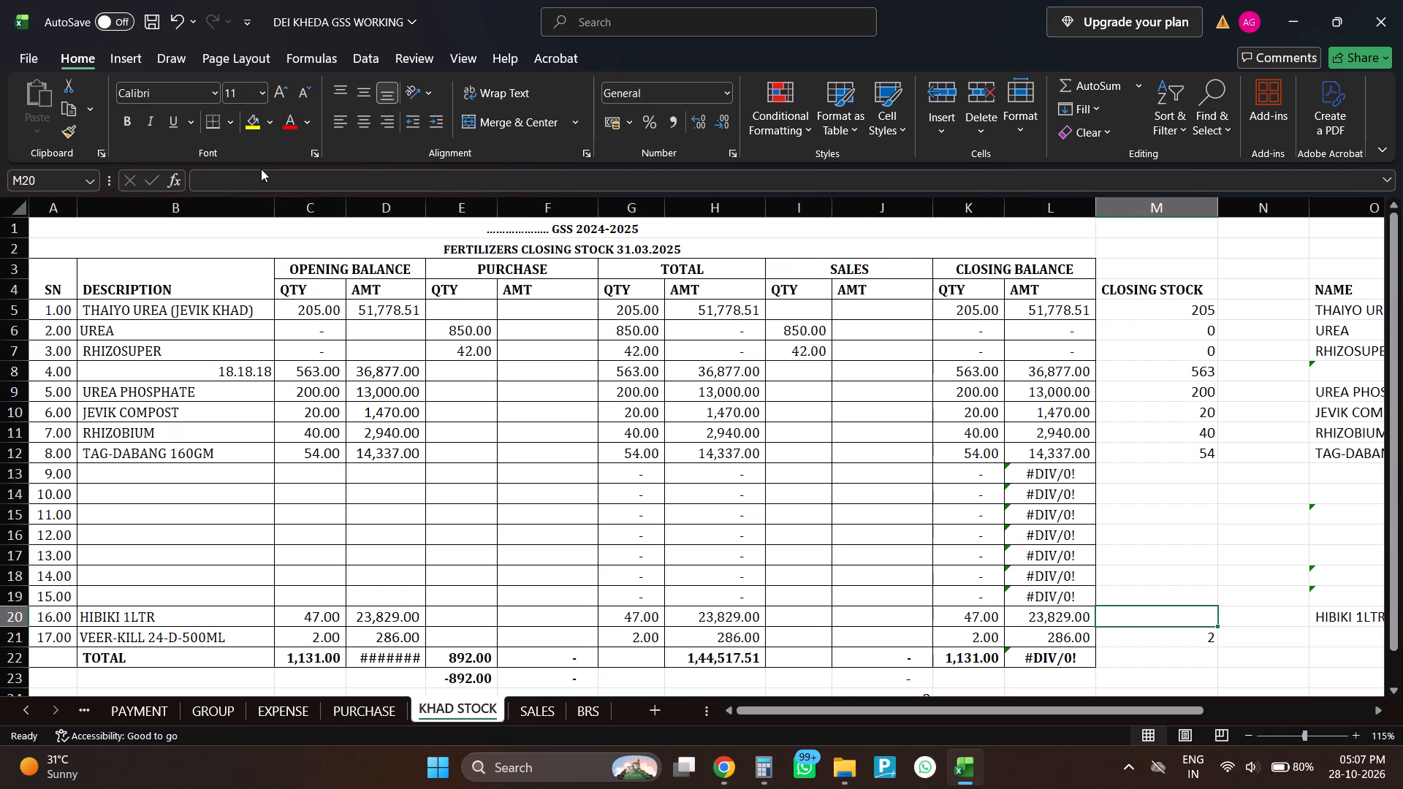
type("47")
key("Return")
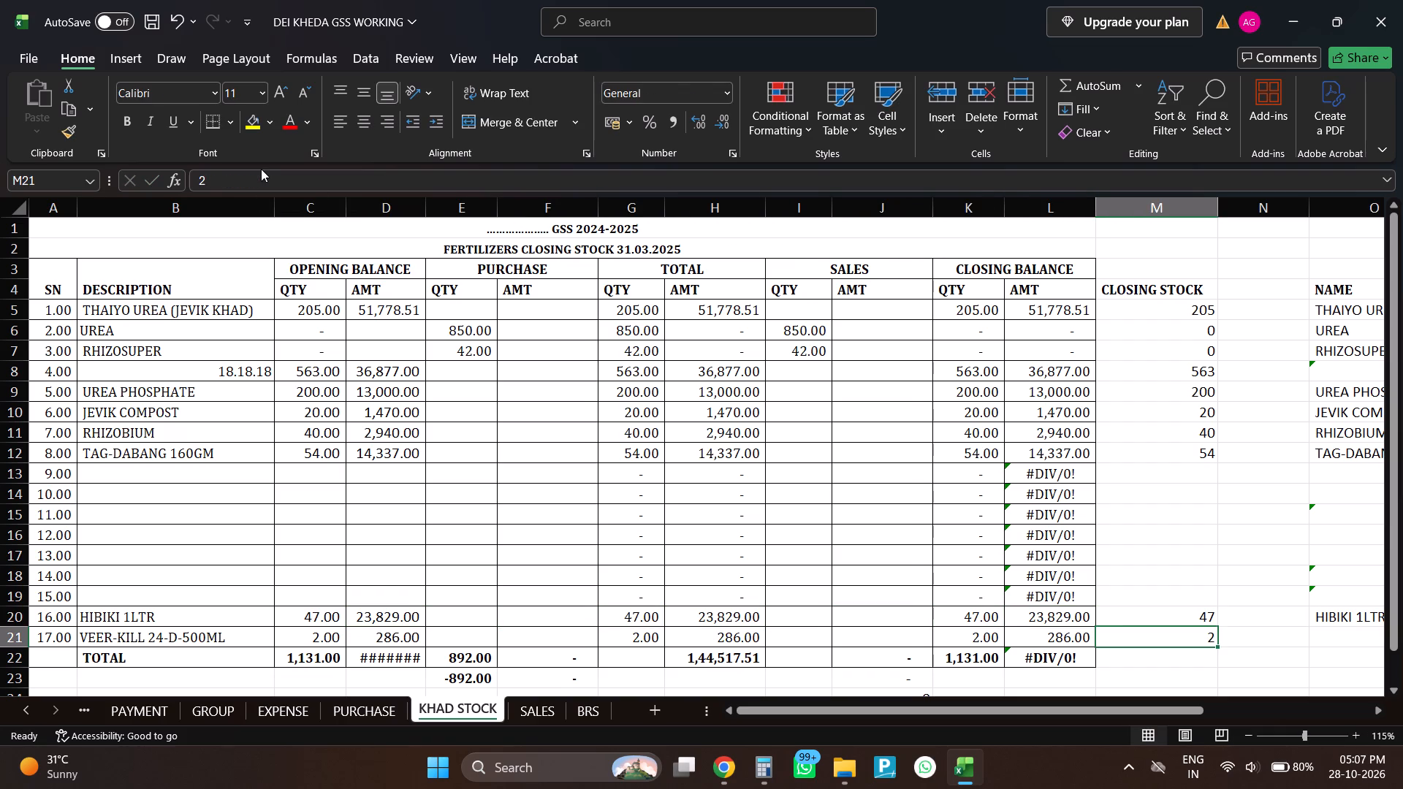
Enter "HIBIKI 500ML" as the description of item 15 in cell B19.
key("Up")
key("Up")
key("Left")
key("Left")
key("Left")
key("Left")
key("Left")
key("Left")
key("Left")
key("Left")
key("Left")
key("Left")
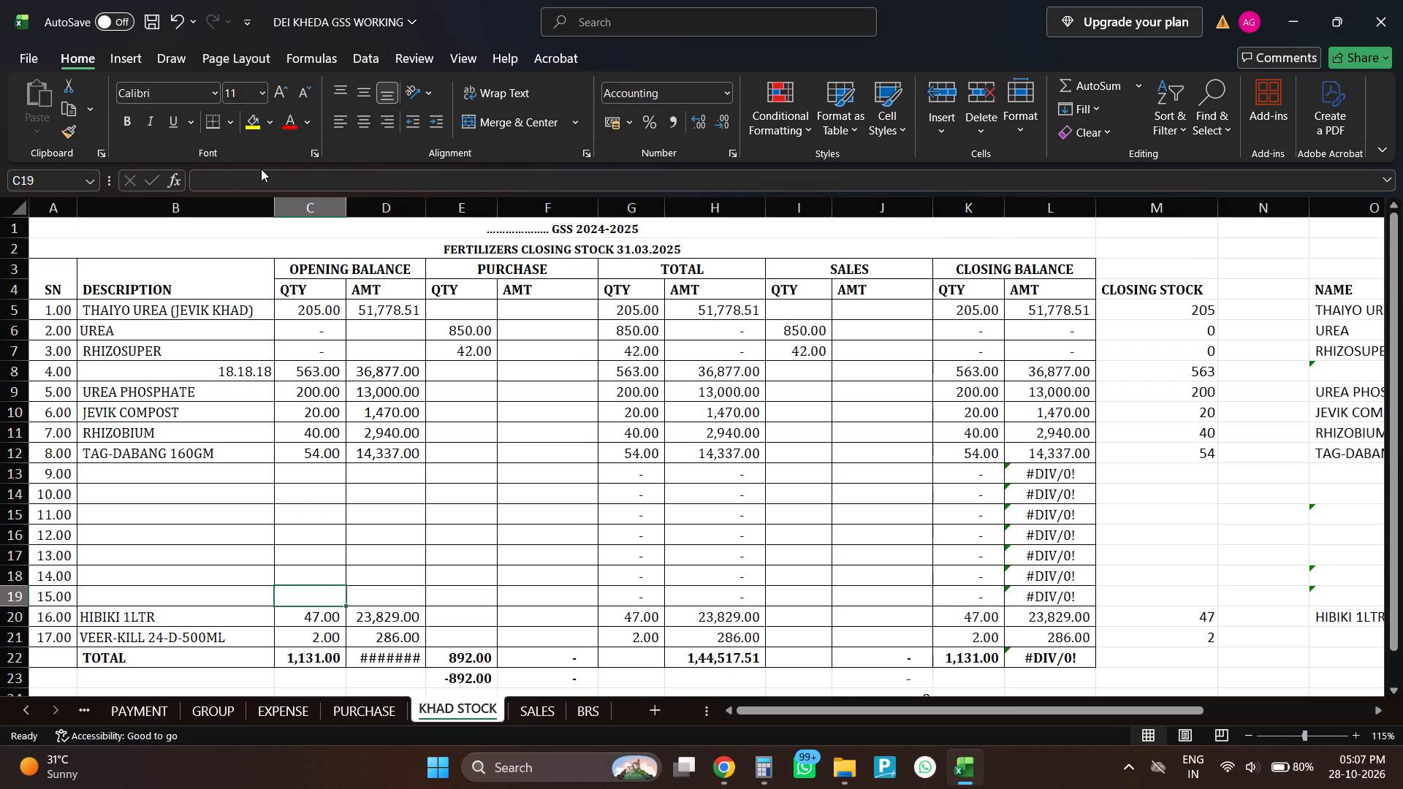
key("Left")
type("HIBIKI")
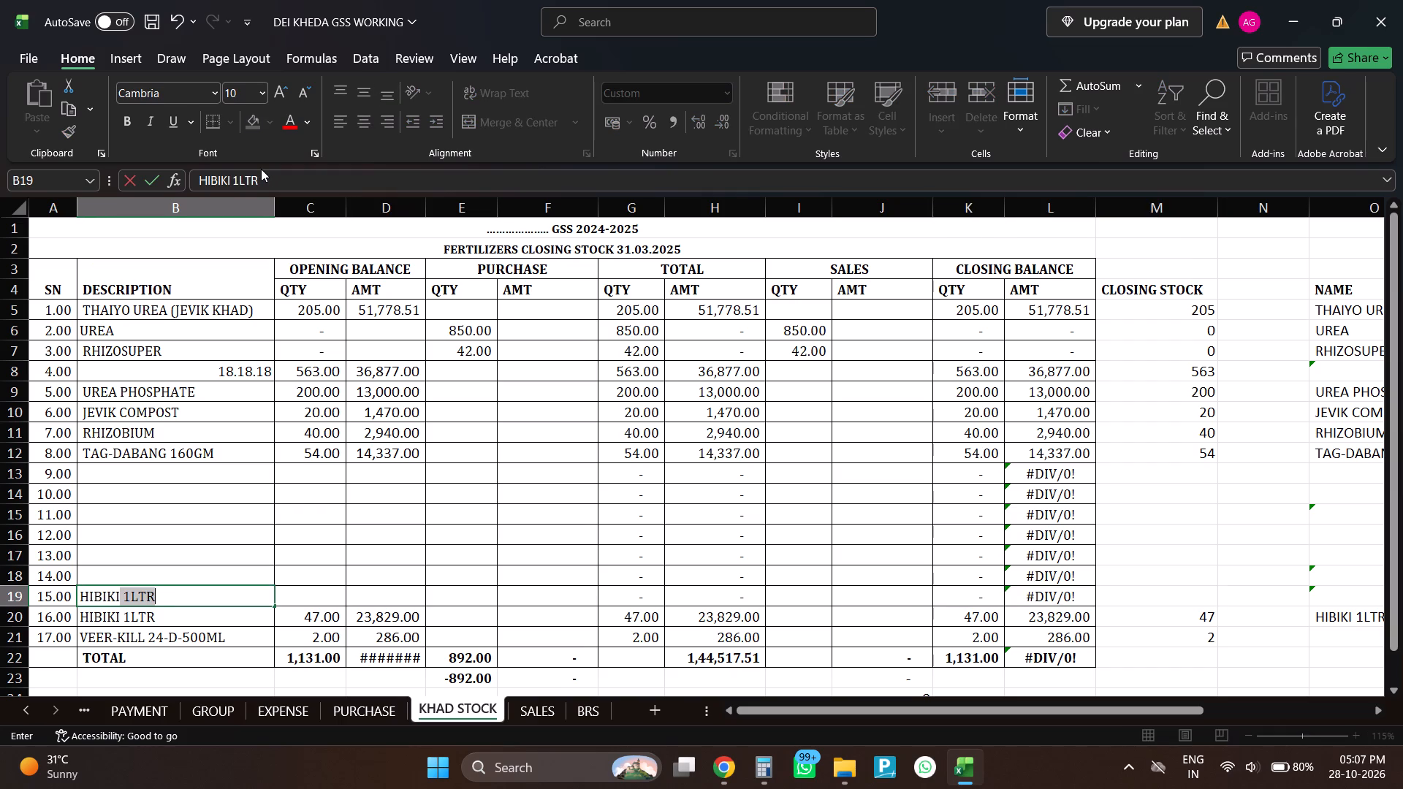
key("space")
type("500ML")
key("Return")
Enter HIBIKI 500ML's opening balance in row 19: quantity 20 and amount 6100.
key("Up")
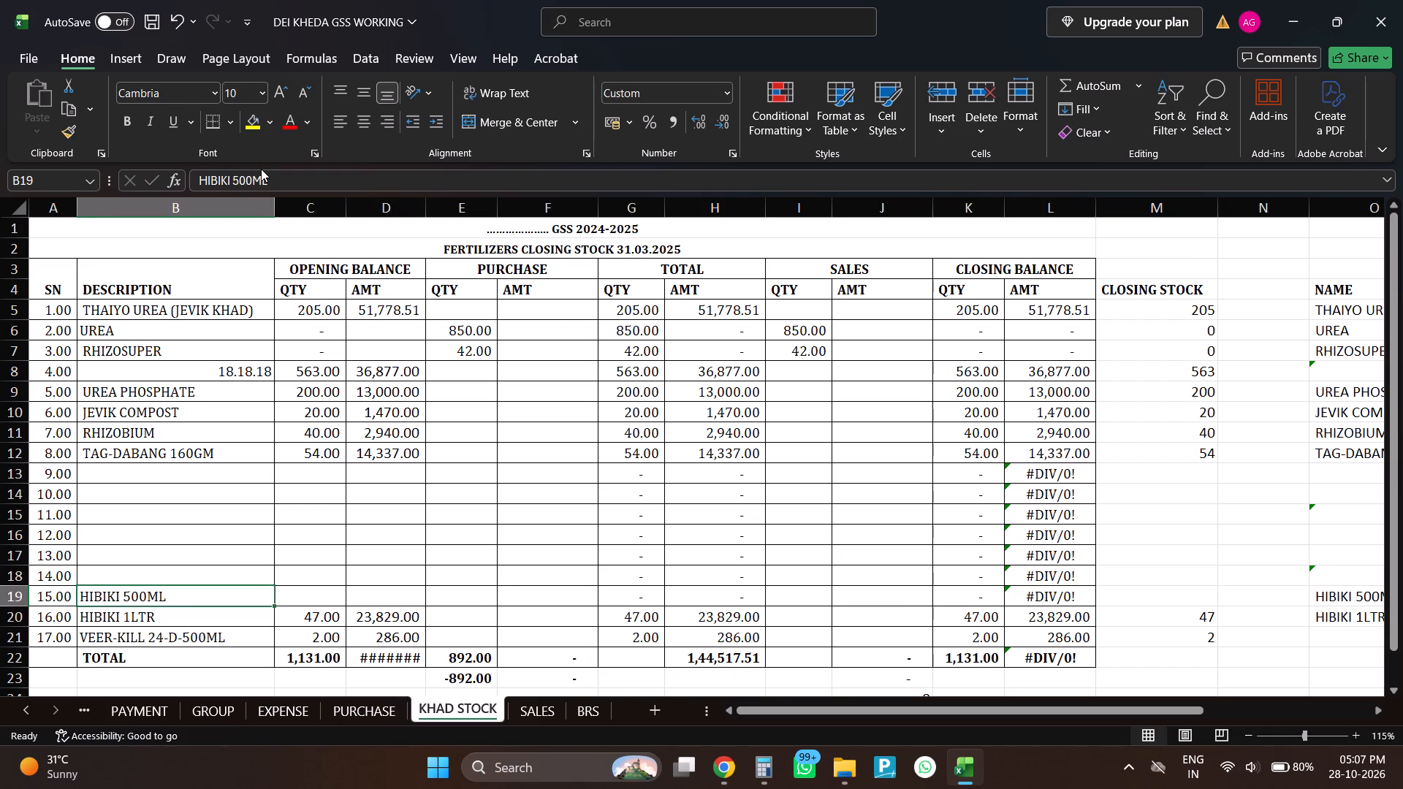
key("Right")
type("20")
key("Return")
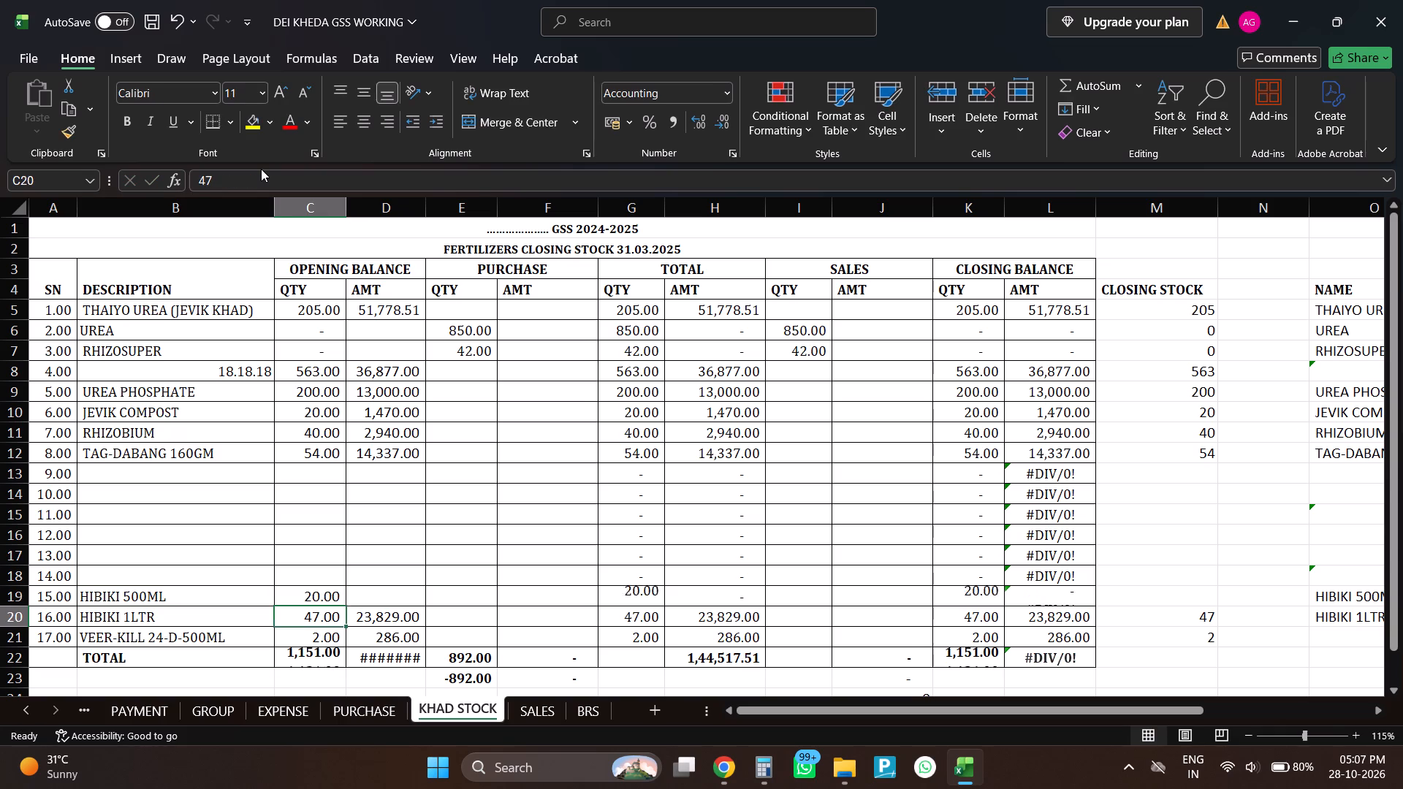
key("Up")
key("Right")
type("6100")
key("Return")
Enter 20 as HIBIKI 500ML's closing stock in cell M19.
key("Up")
key("Right")
key("Right")
key("Right")
key("Right")
key("Right")
key("Right")
key("Right")
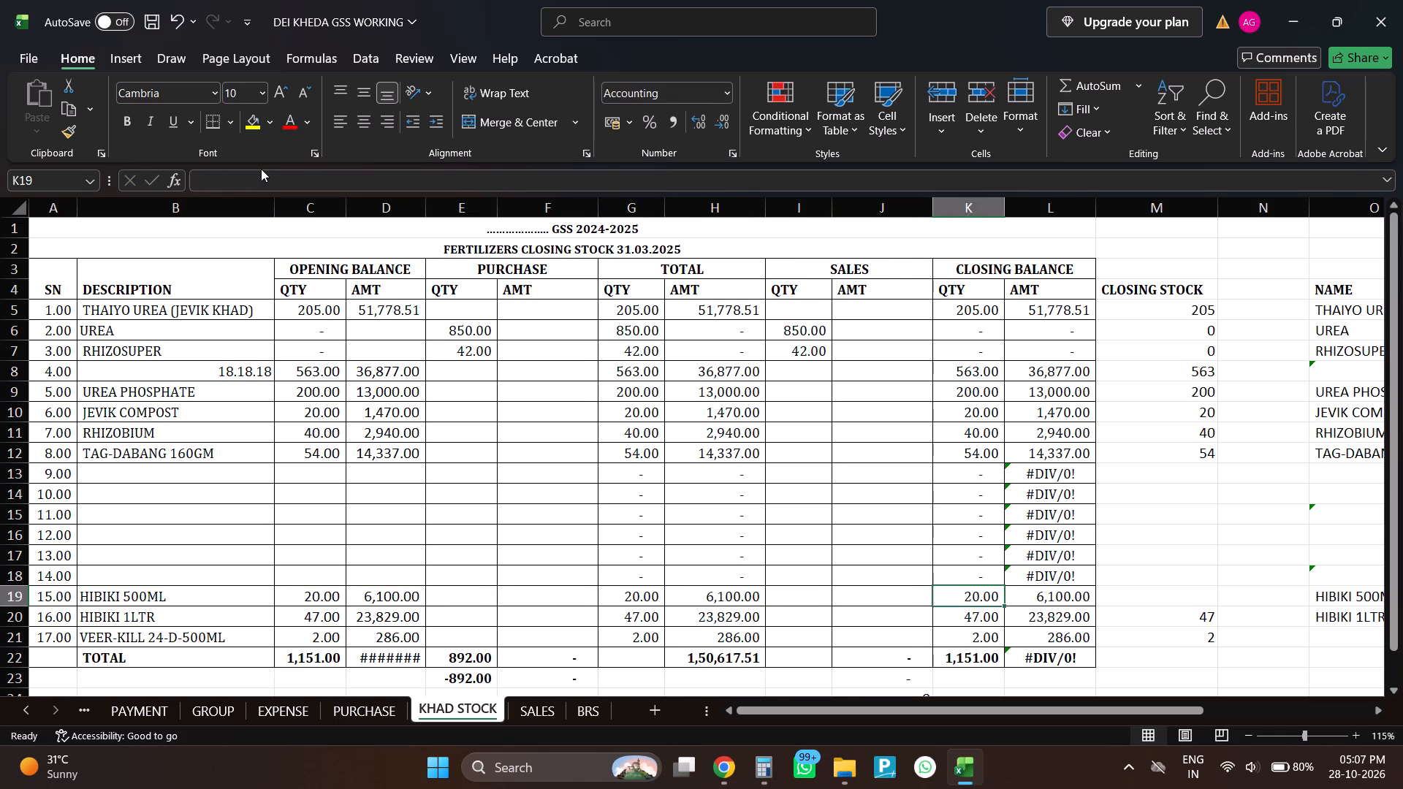
key("Right")
key("Right")
type("20")
key("Return")
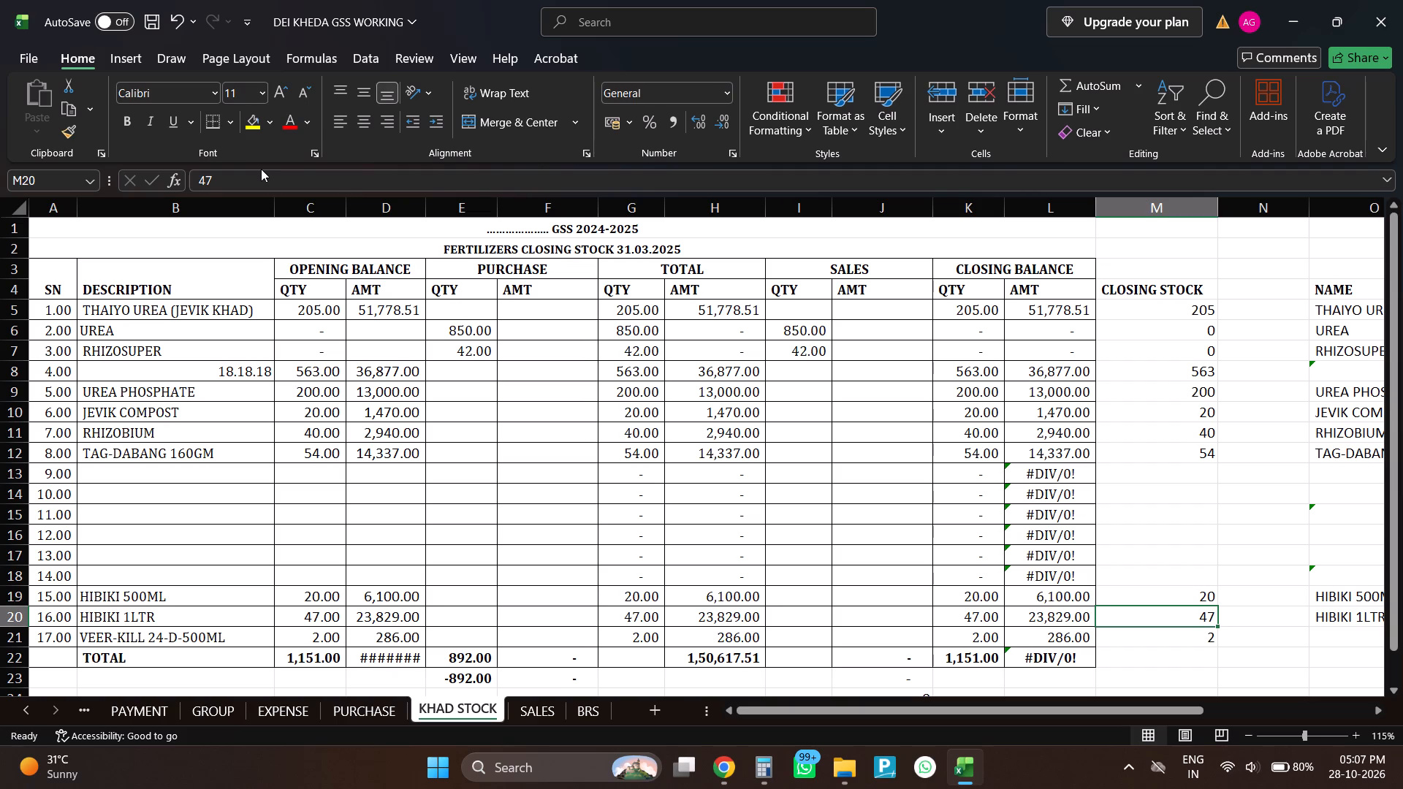
Enter "HUMETSU 1LTR" as the description of item 14 in cell B18.
key("Up")
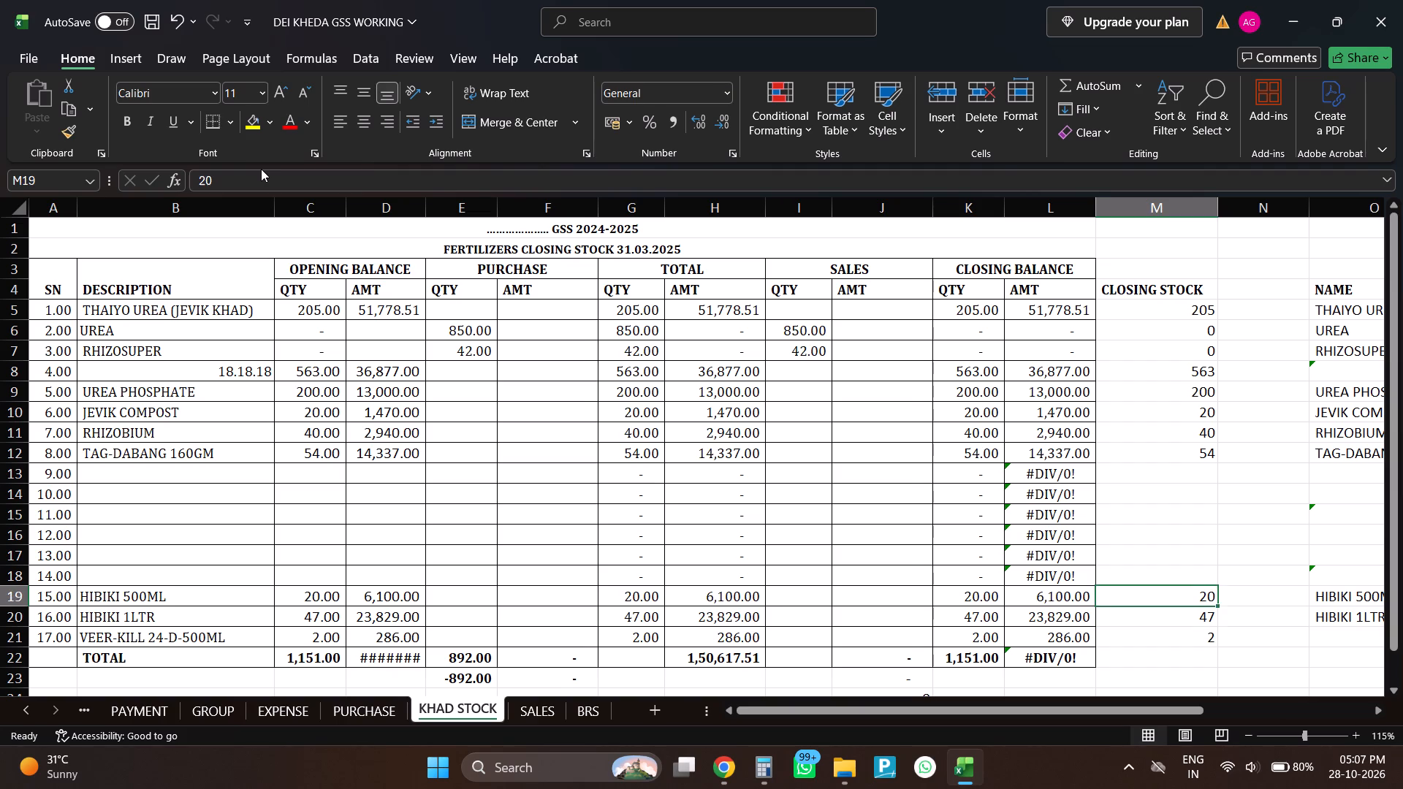
key("Up")
key("Left")
key("Left")
key("Left")
key("Left")
key("Left")
key("Left")
key("Left")
key("Left")
key("Left")
key("Left")
key("Left")
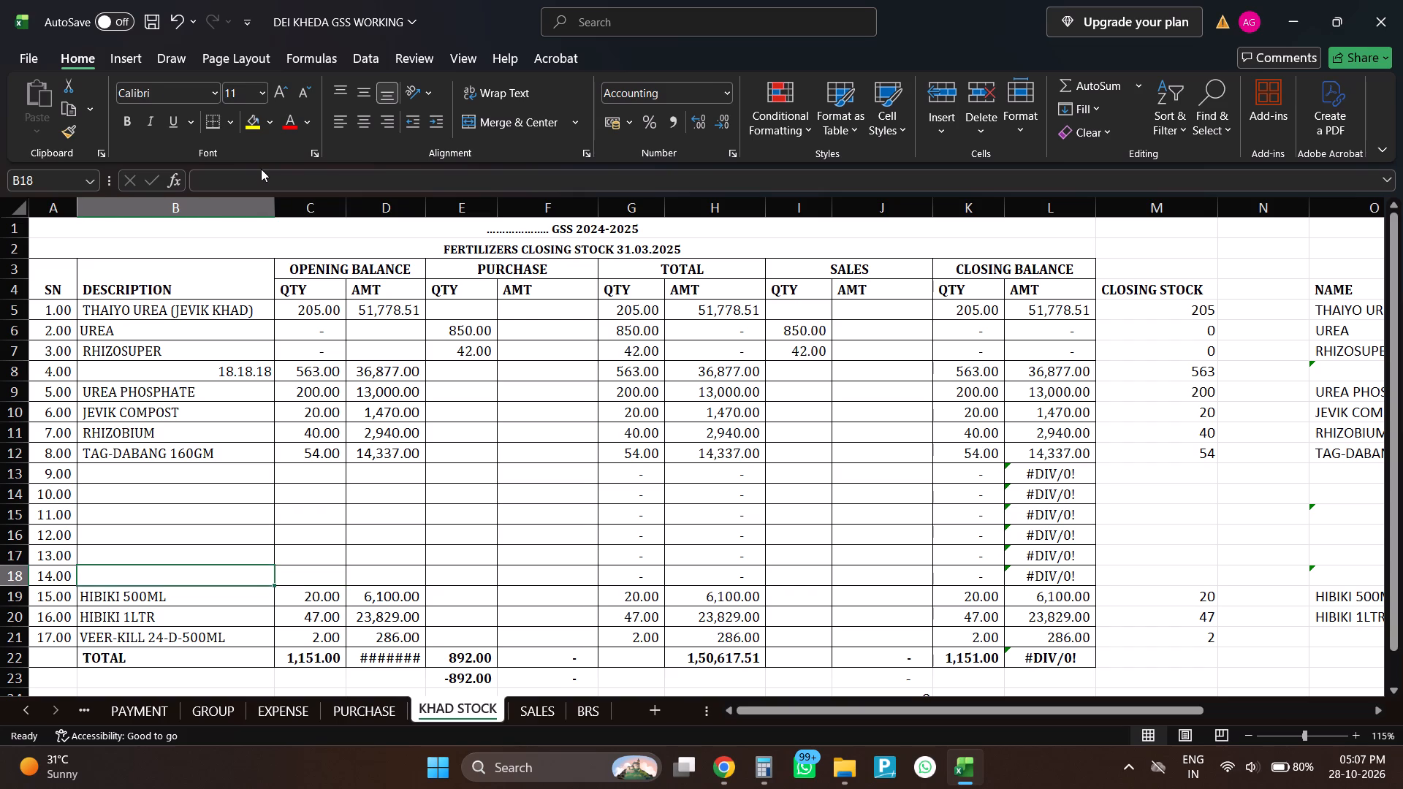
type("HUMETSU")
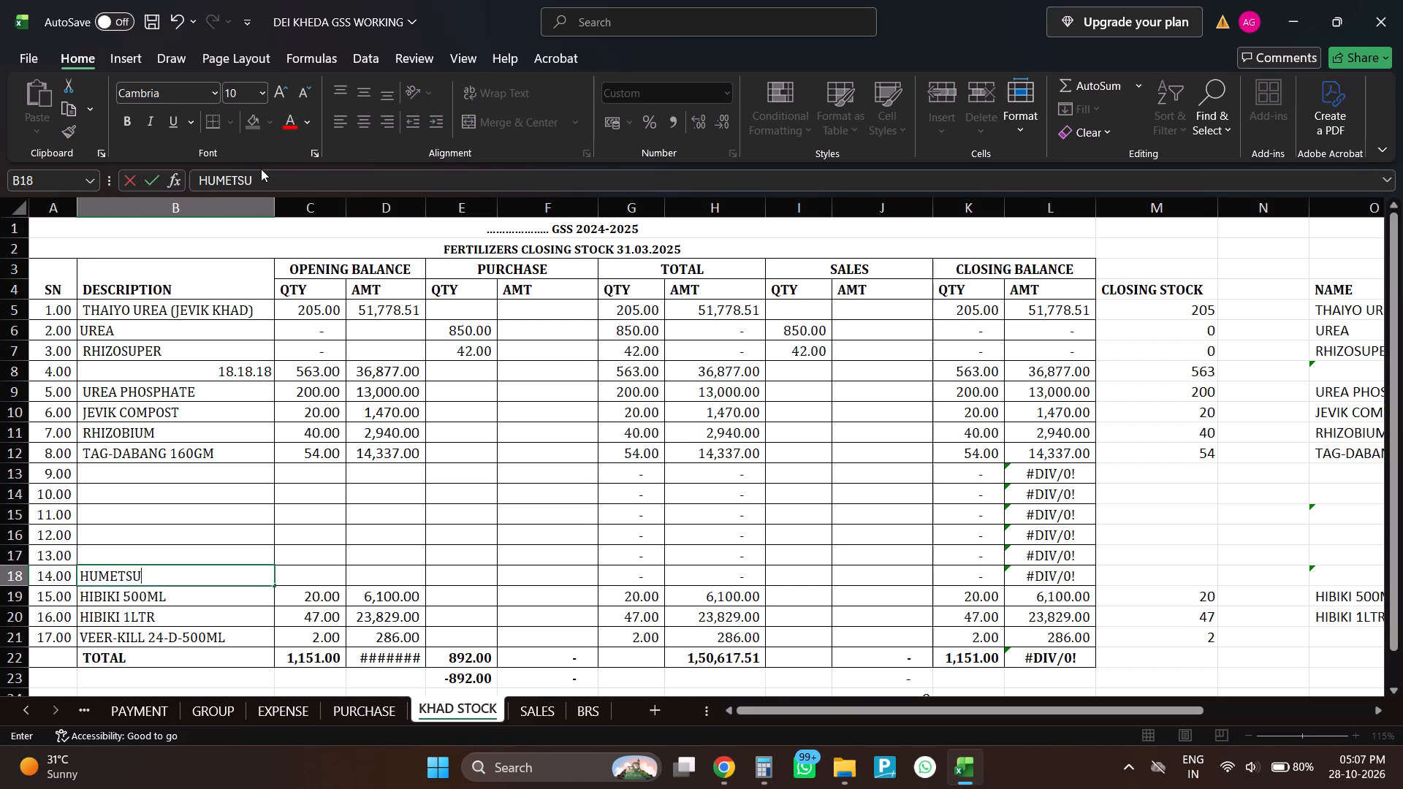
key("space")
type("1LTR")
key("Return")
Enter HUMETSU 1LTR's opening balance in row 18: quantity 26 and amount 12454.
key("Up")
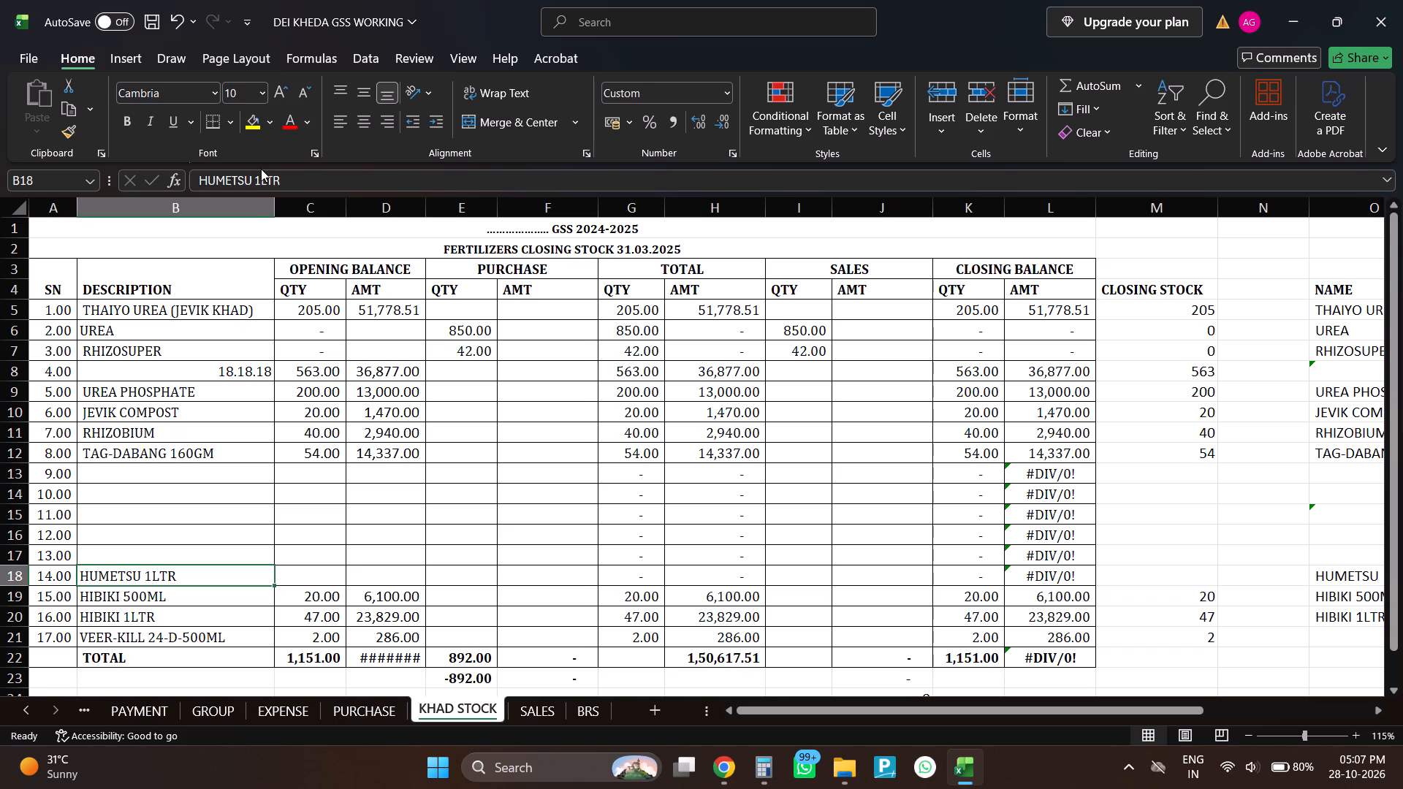
key("Right")
type("26")
key("Return")
key("Up")
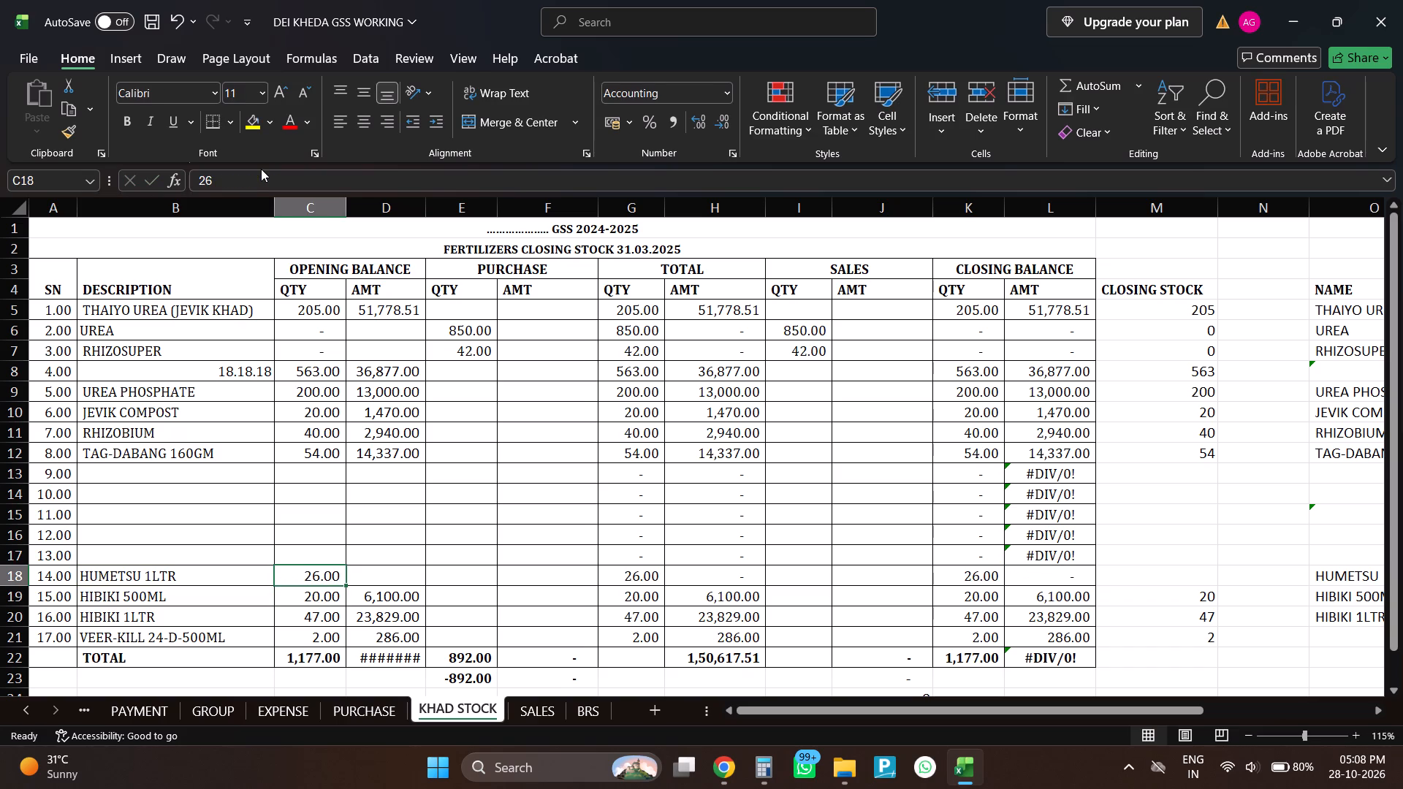
key("Right")
type("12454")
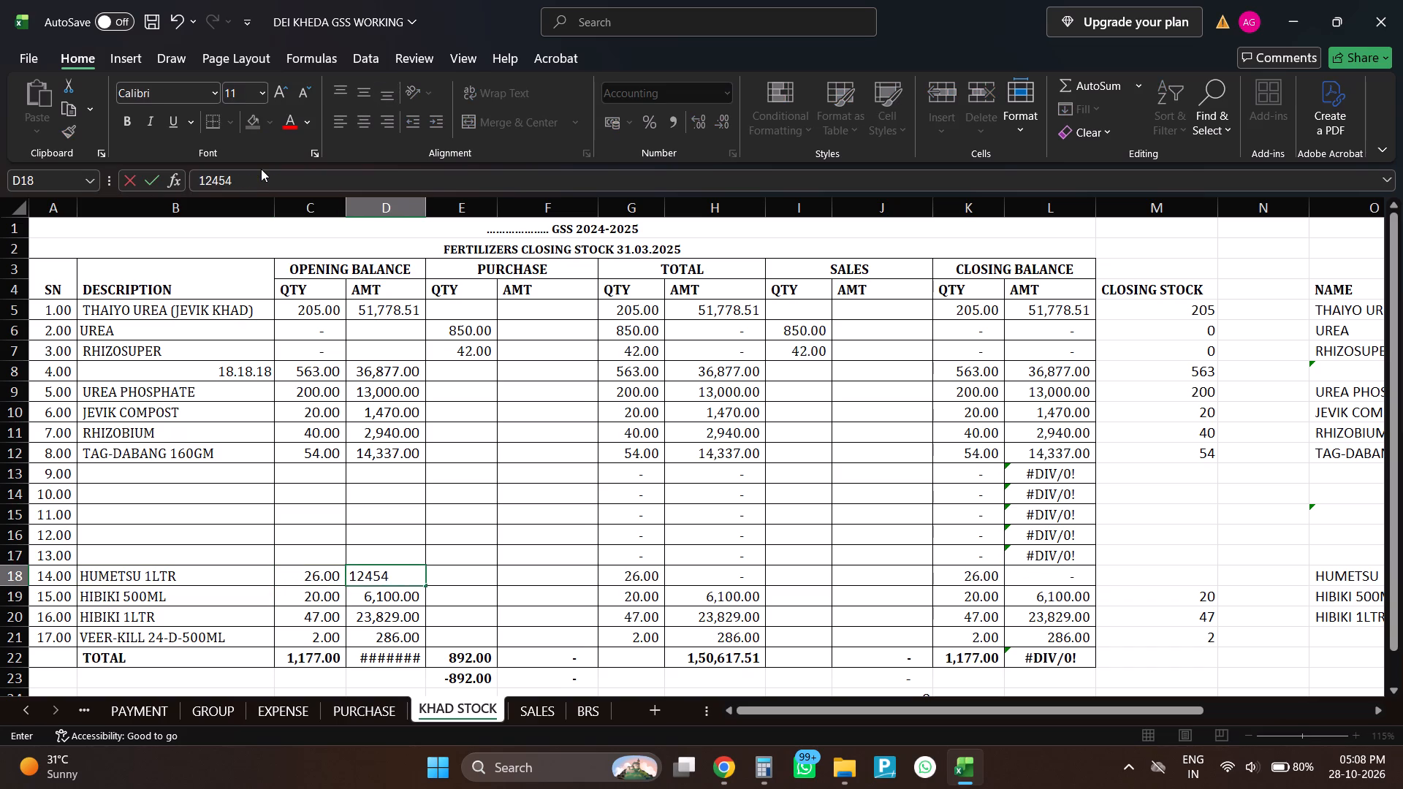
key("Return")
Enter 26 as HUMETSU 1LTR's closing stock in cell M18.
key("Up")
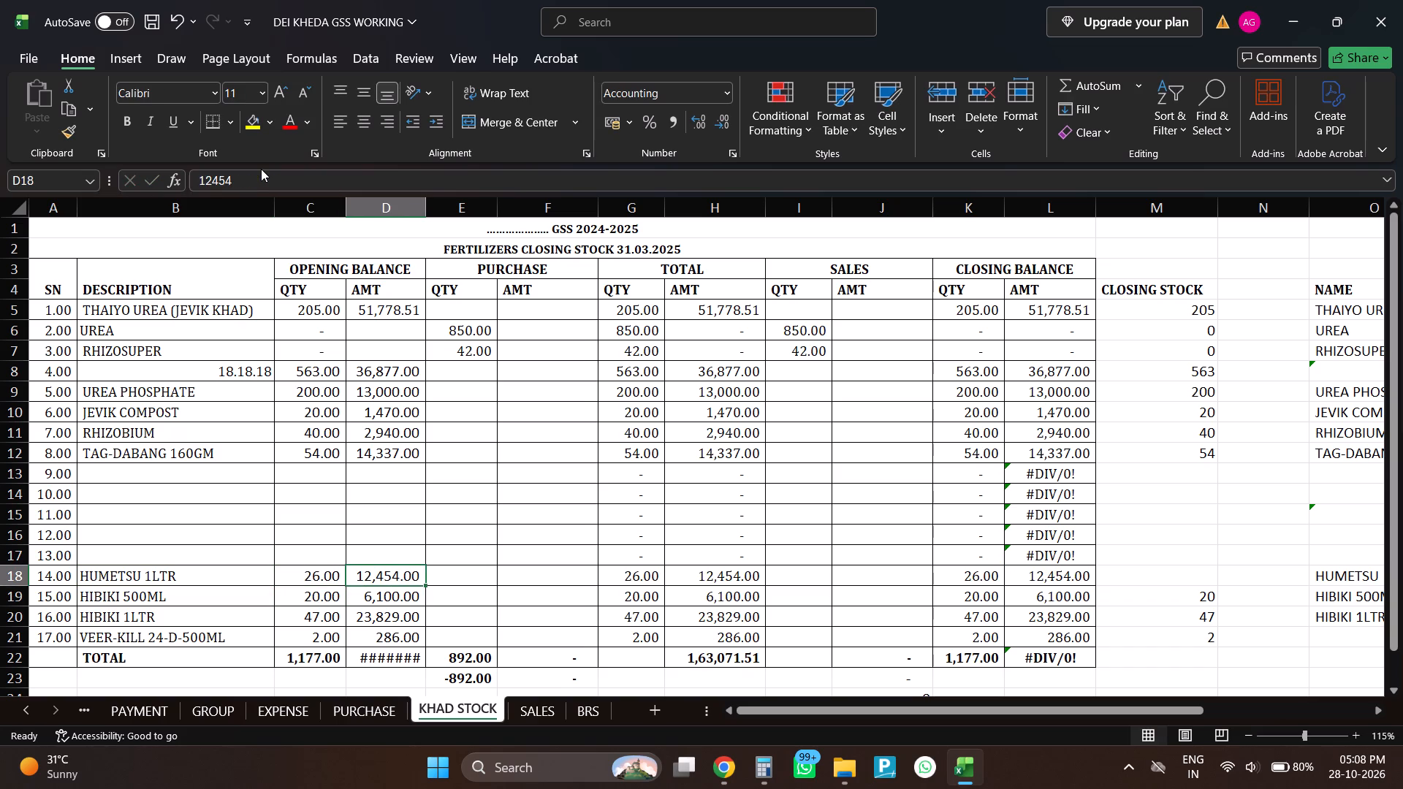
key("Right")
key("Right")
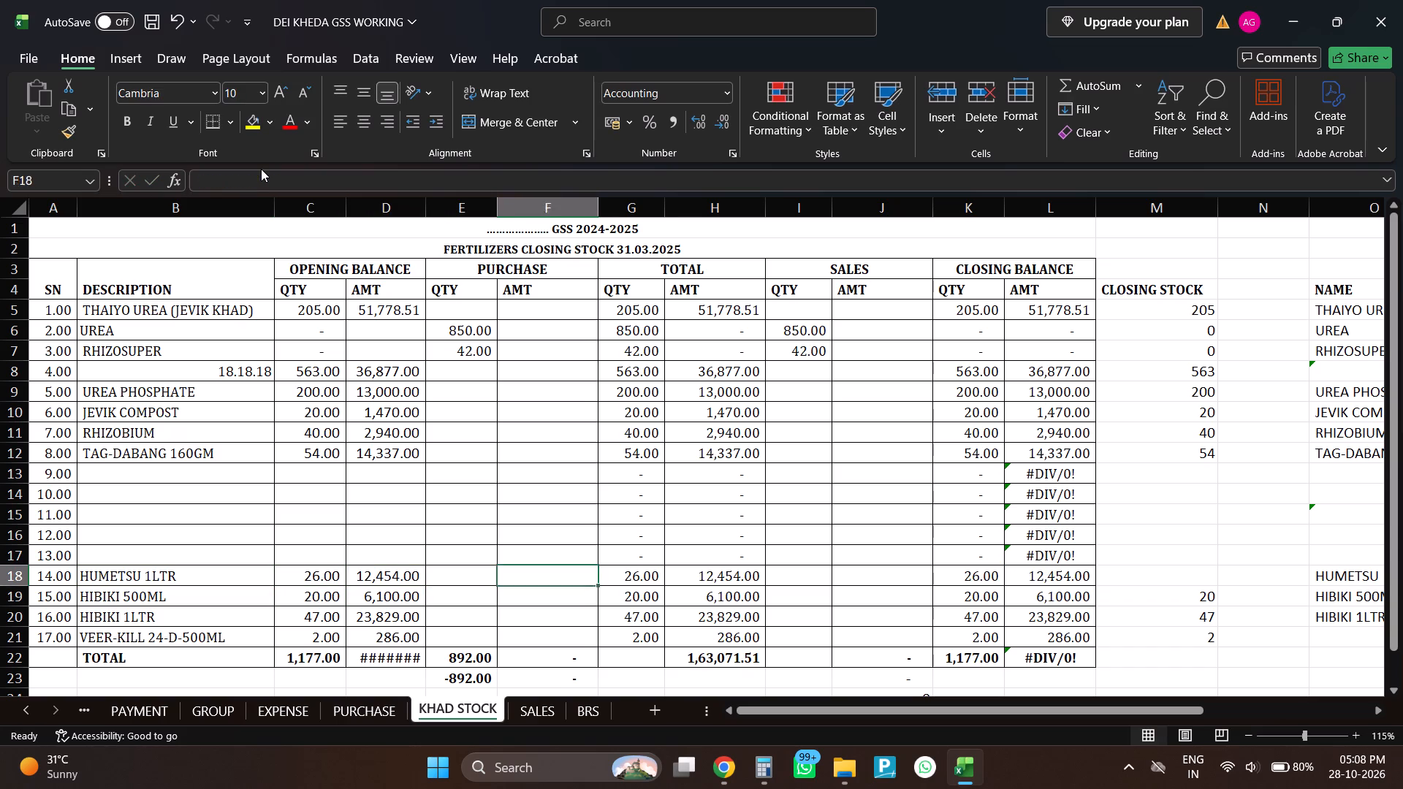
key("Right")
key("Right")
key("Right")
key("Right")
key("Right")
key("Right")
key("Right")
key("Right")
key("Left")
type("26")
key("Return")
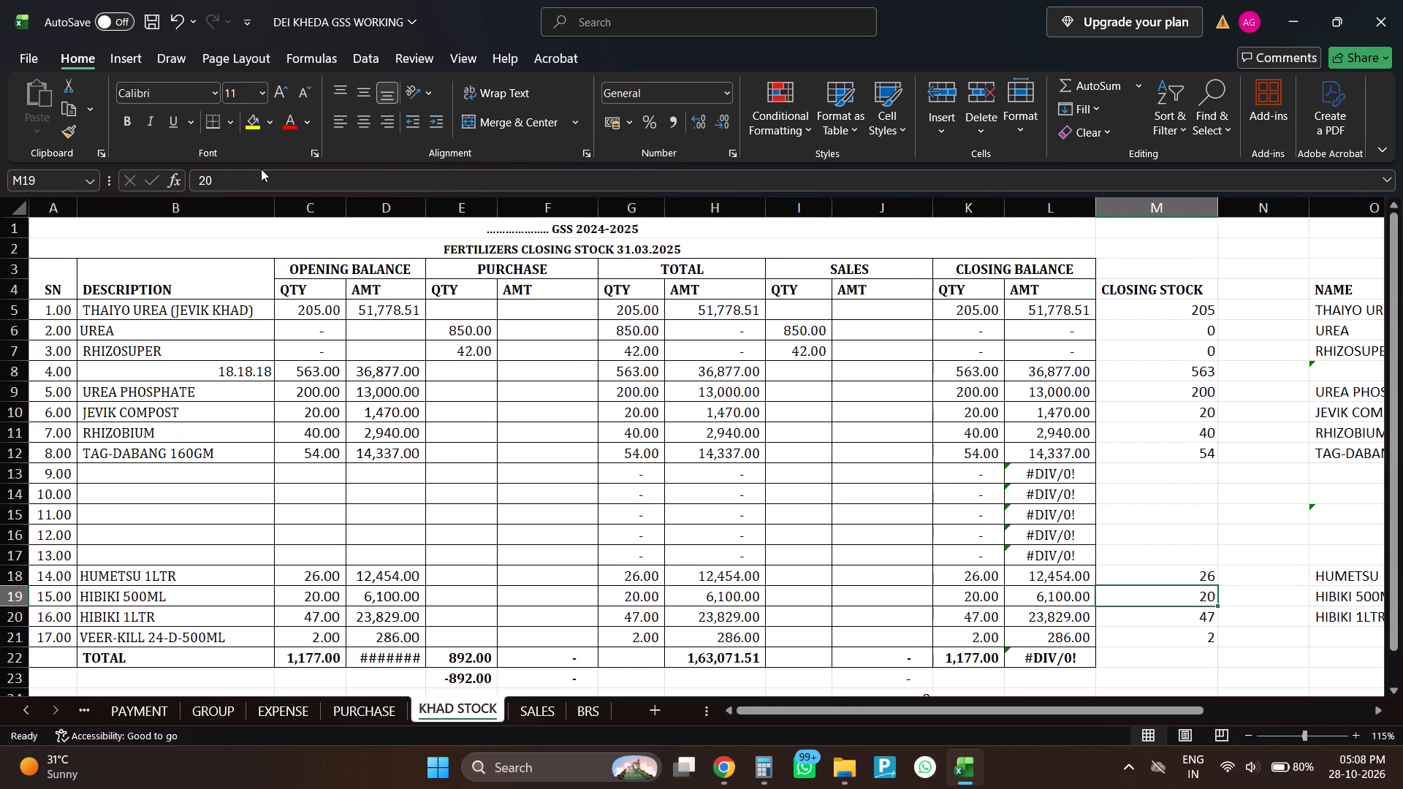
Enter "HUMETSU 500ML" as the description of item 13 in cell B17.
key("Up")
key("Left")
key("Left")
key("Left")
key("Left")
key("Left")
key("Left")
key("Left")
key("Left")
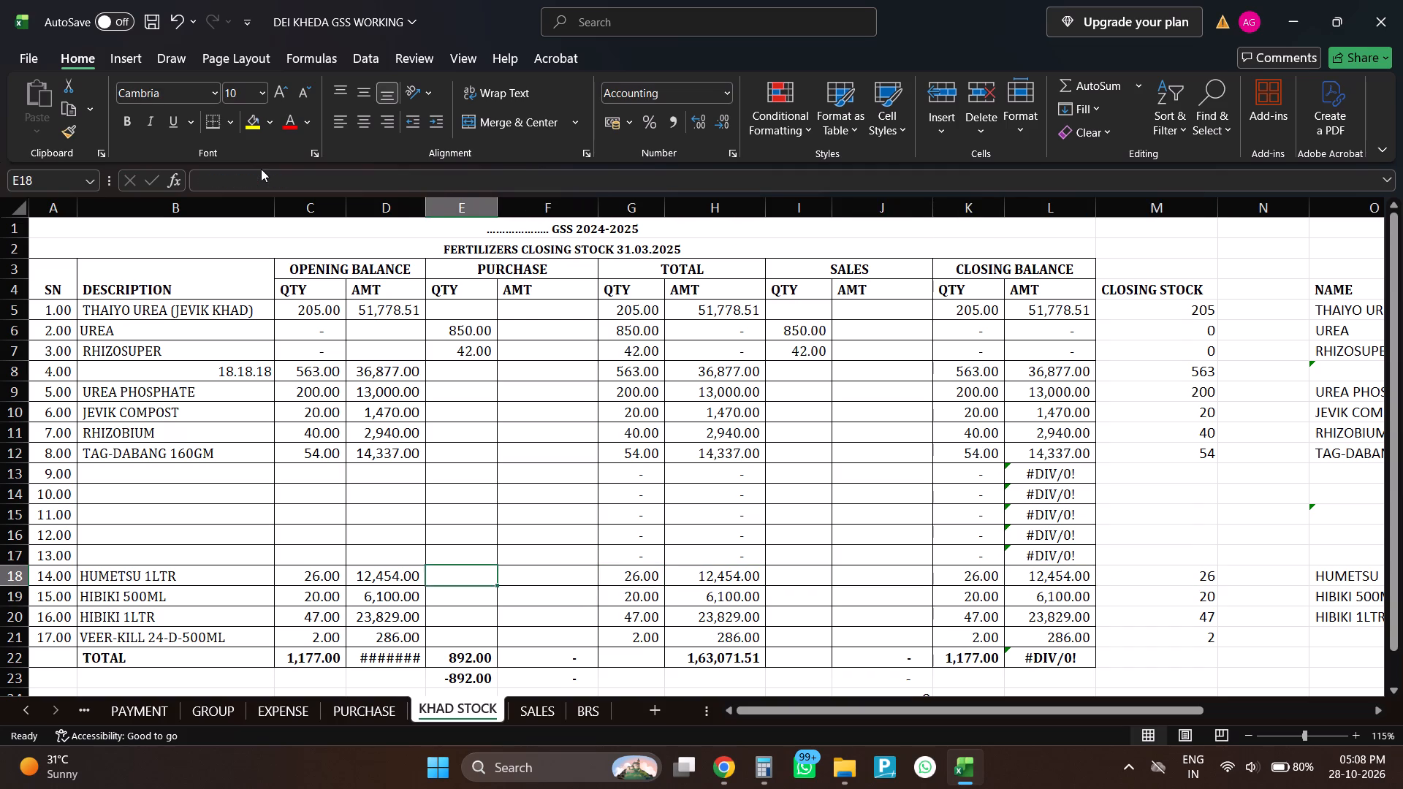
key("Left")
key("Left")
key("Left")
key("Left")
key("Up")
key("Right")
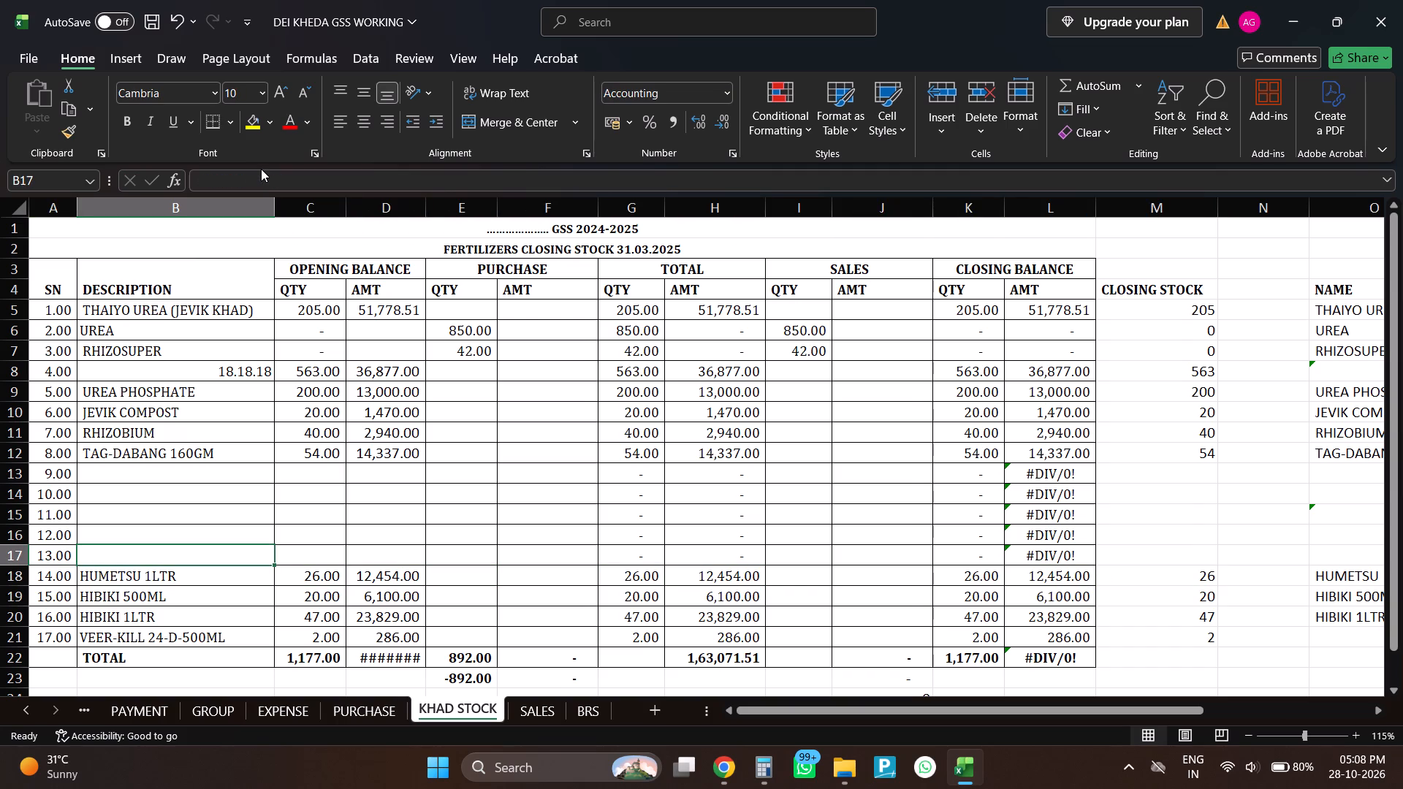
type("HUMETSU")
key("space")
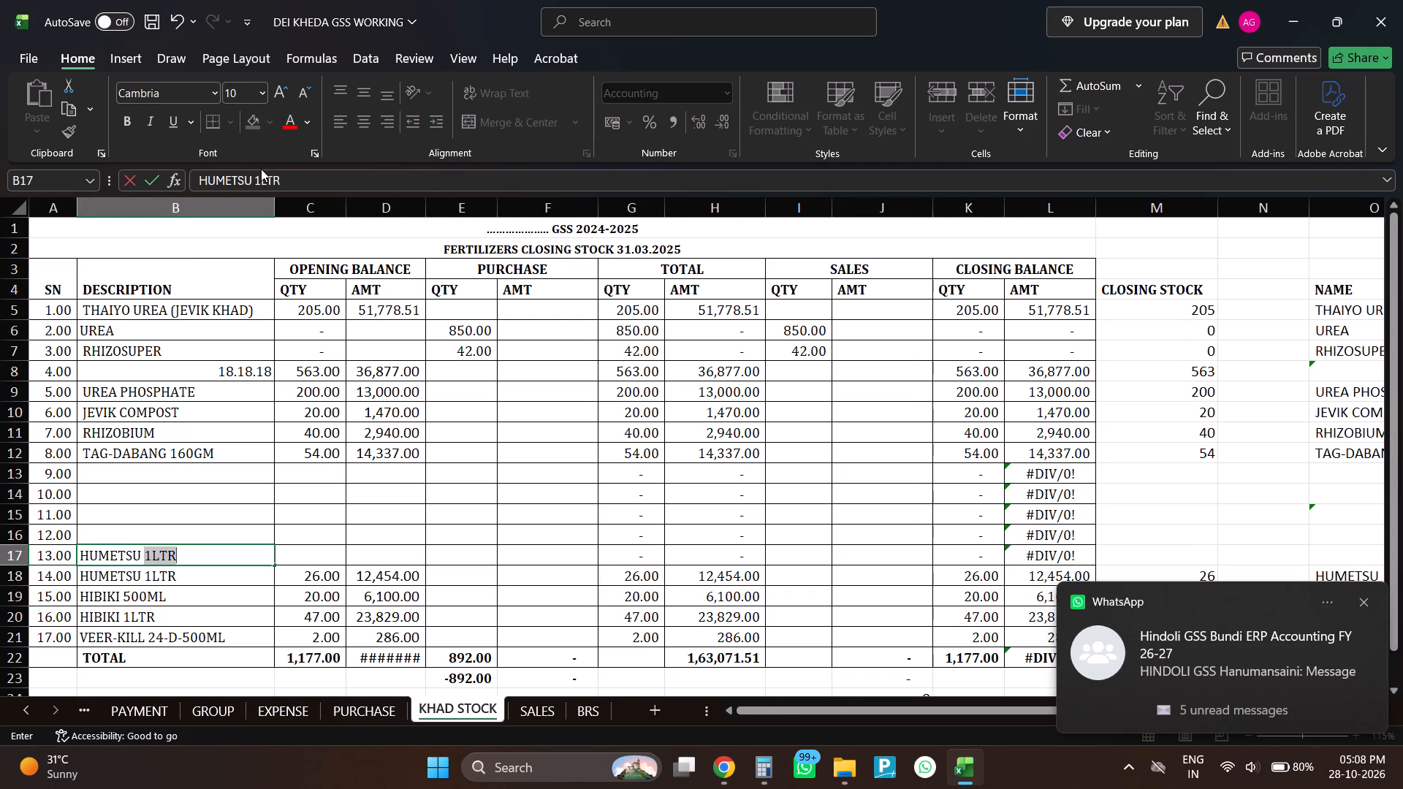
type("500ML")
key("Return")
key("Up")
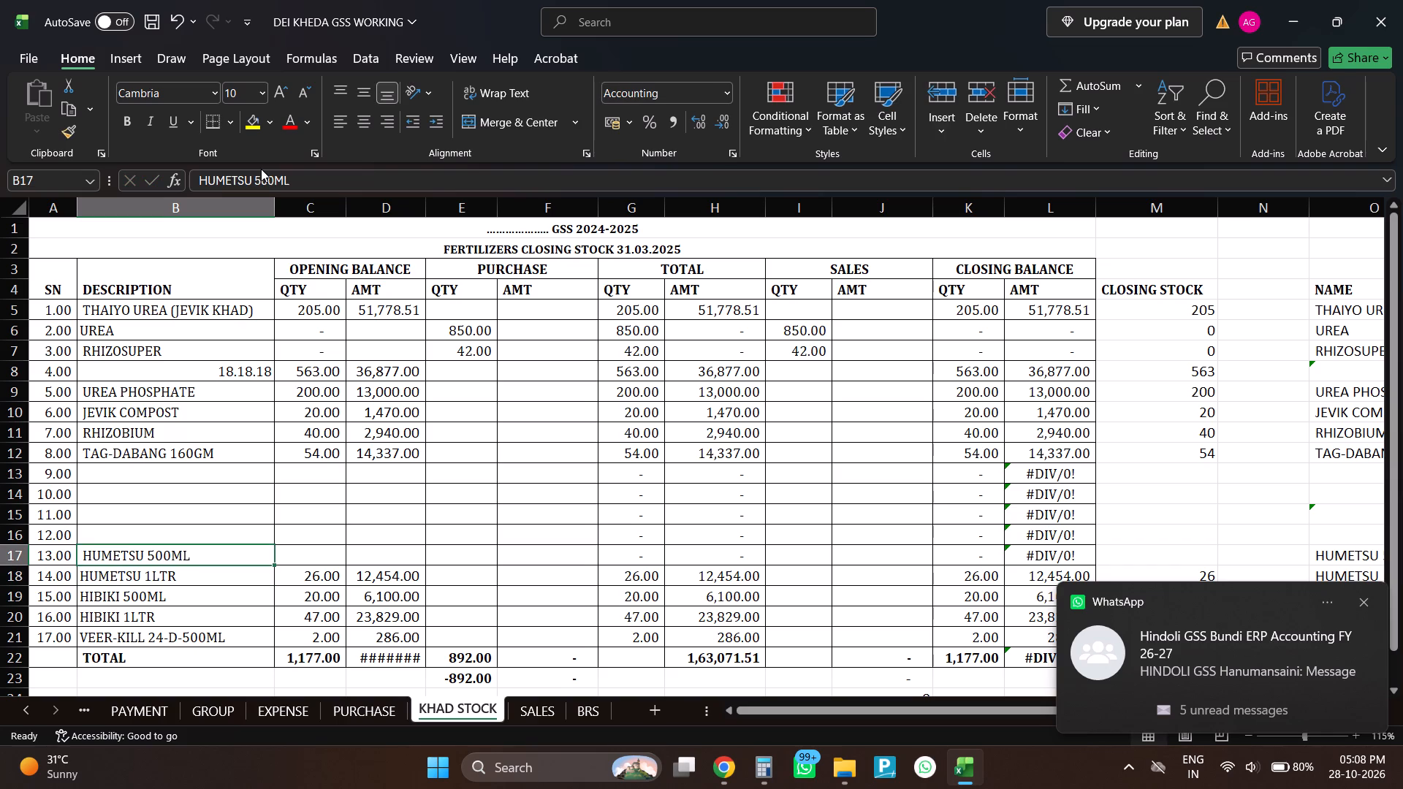
Enter HUMETSU 500ML's opening balance in row 17: quantity 37 and amount 9657.
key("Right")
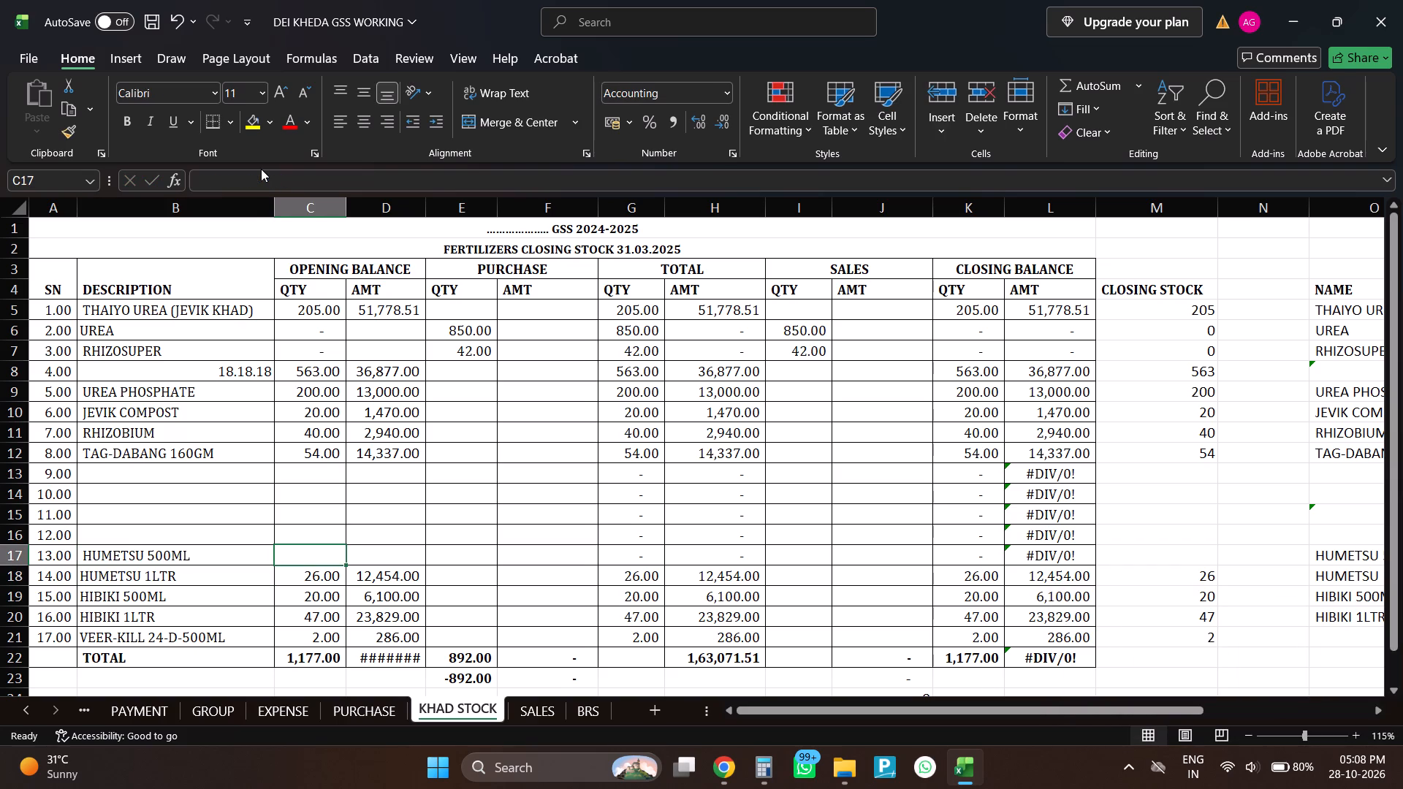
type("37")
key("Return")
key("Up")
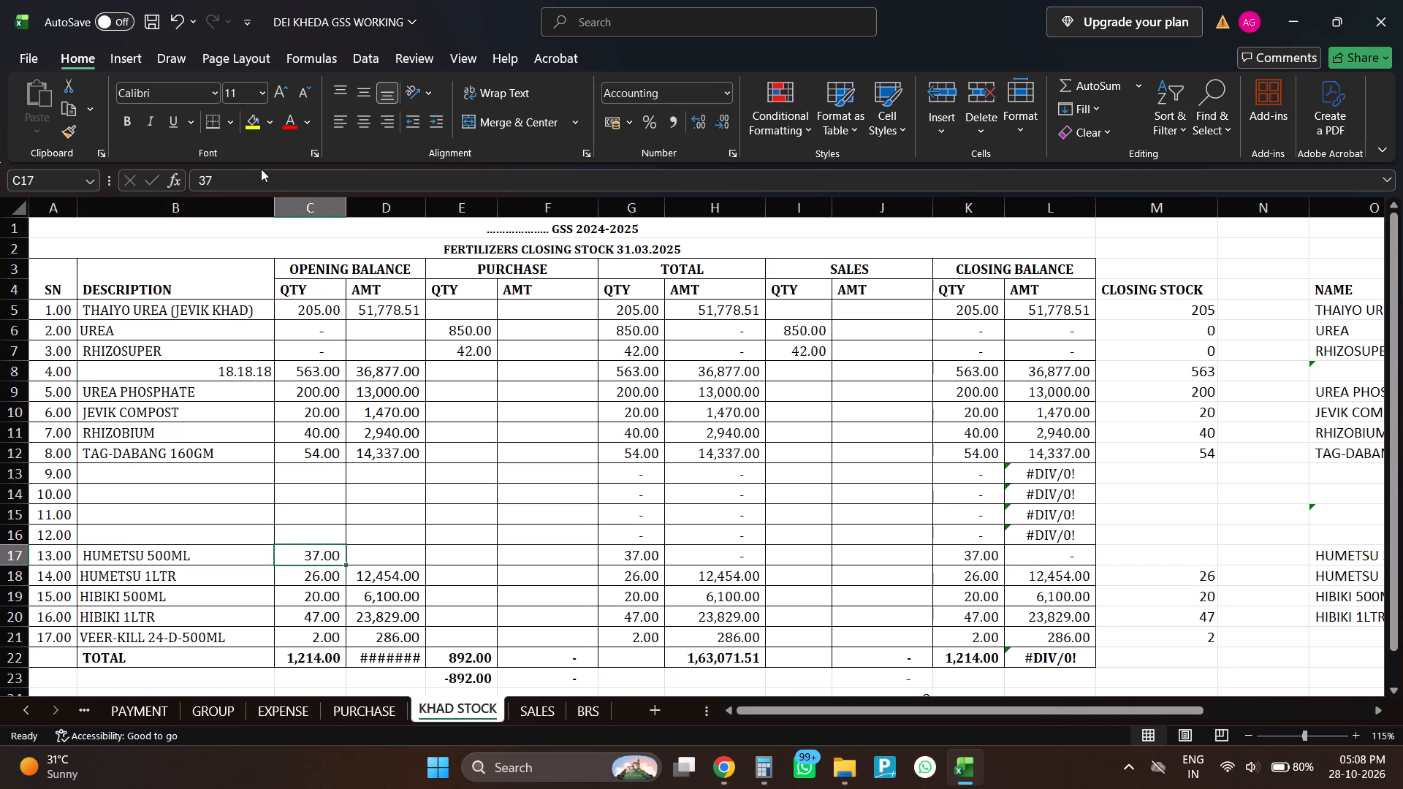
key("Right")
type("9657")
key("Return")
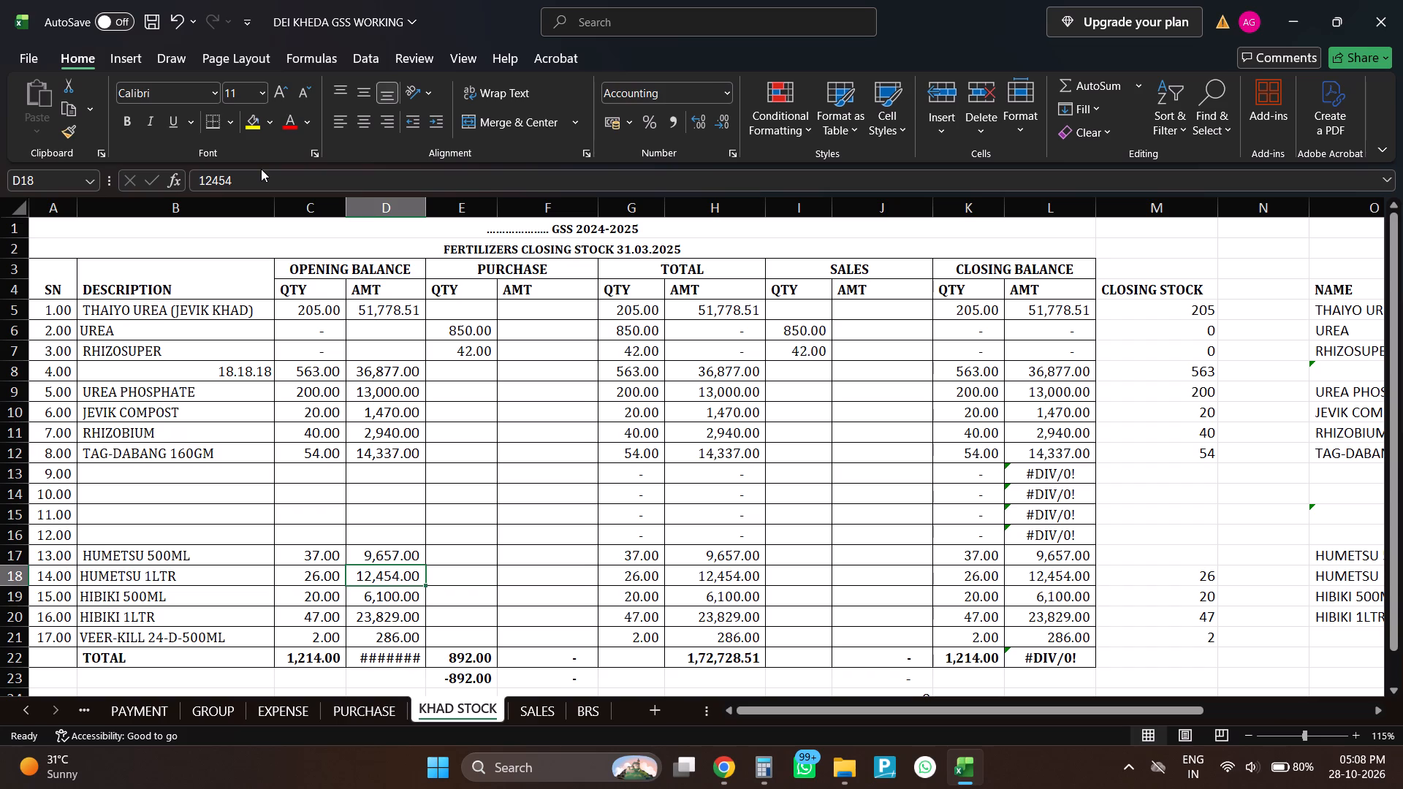
Enter 37 as HUMETSU 500ML's closing stock in cell M17.
key("Up")
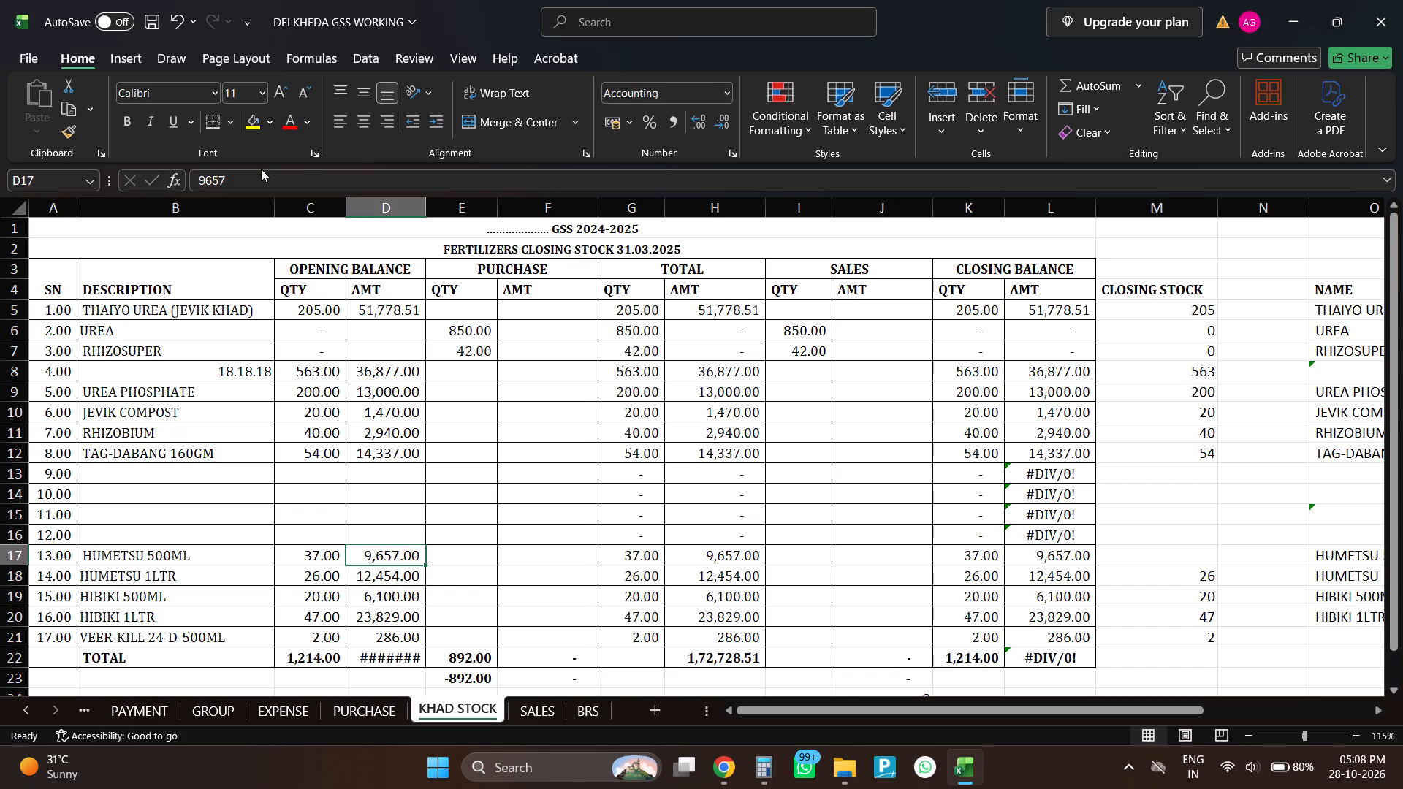
key("Right")
key("Right")
key("Right")
key("Right")
key("Right")
key("Right")
key("Right")
key("Right")
key("Right")
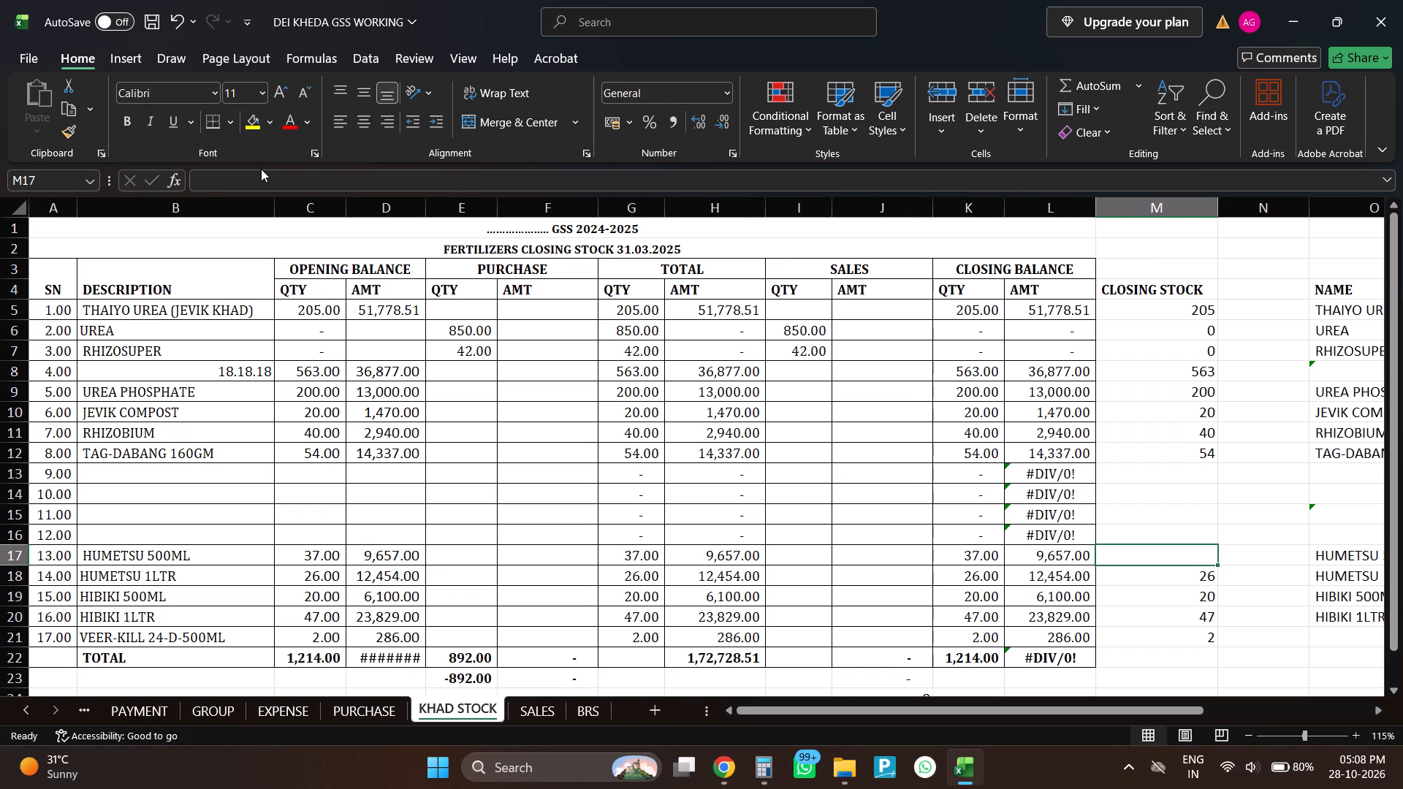
type("37")
key("Return")
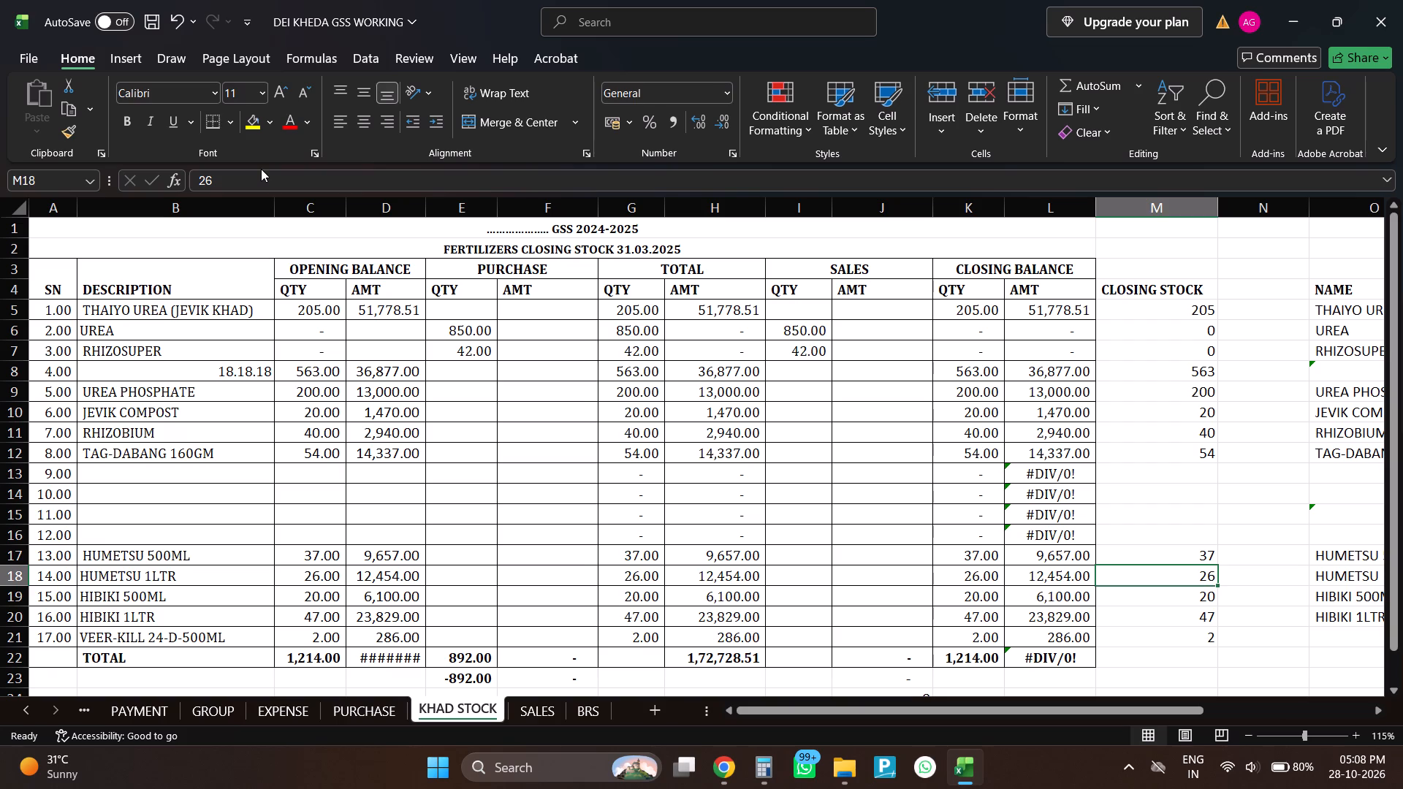
Enter "ICHIGO 1LTR" as the description of item 12 in cell B16.
key("Up")
key("Up")
key("Left")
key("Left")
key("Left")
key("Left")
key("Left")
key("Left")
key("Left")
key("Left")
key("Left")
key("Left")
key("Left")
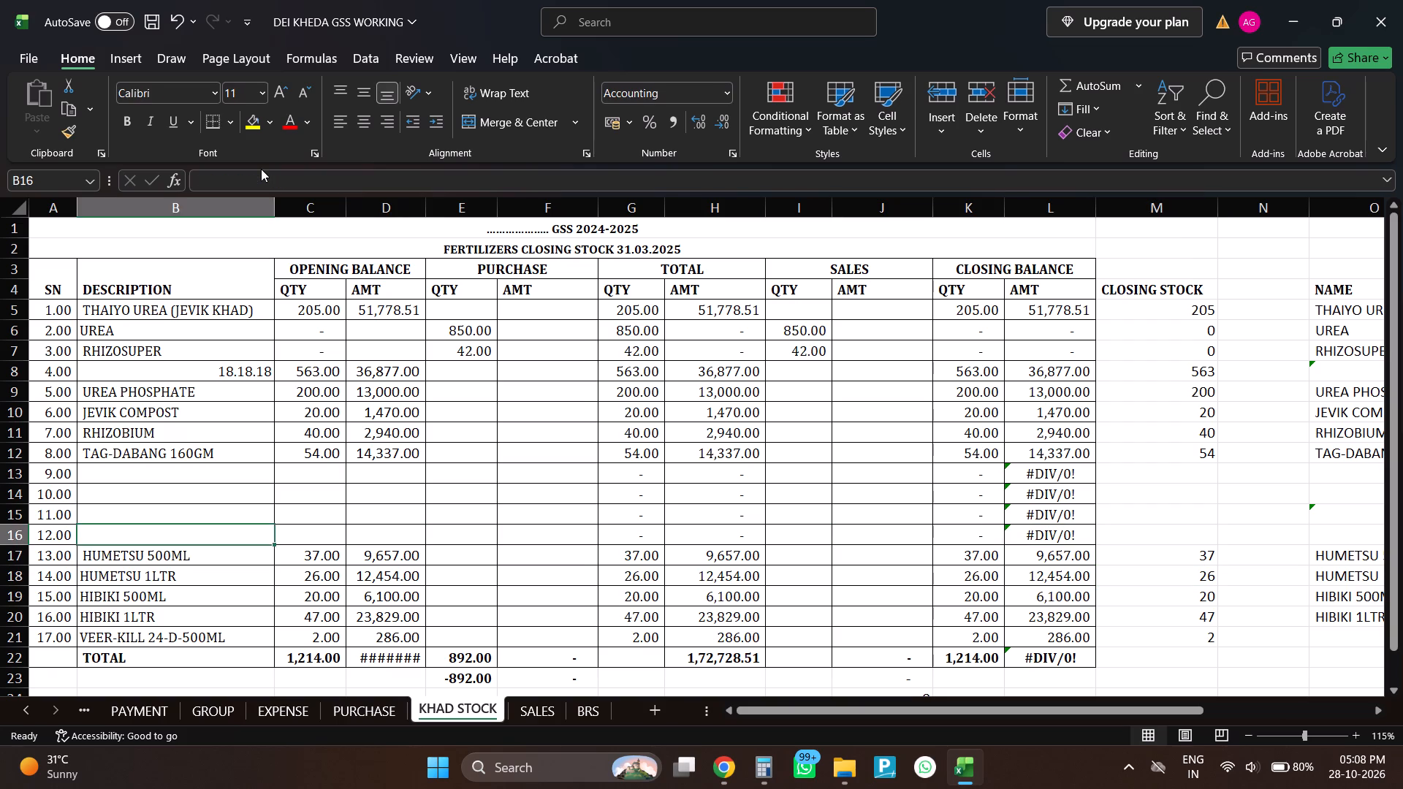
key("Left")
key("Right")
type("ICHI")
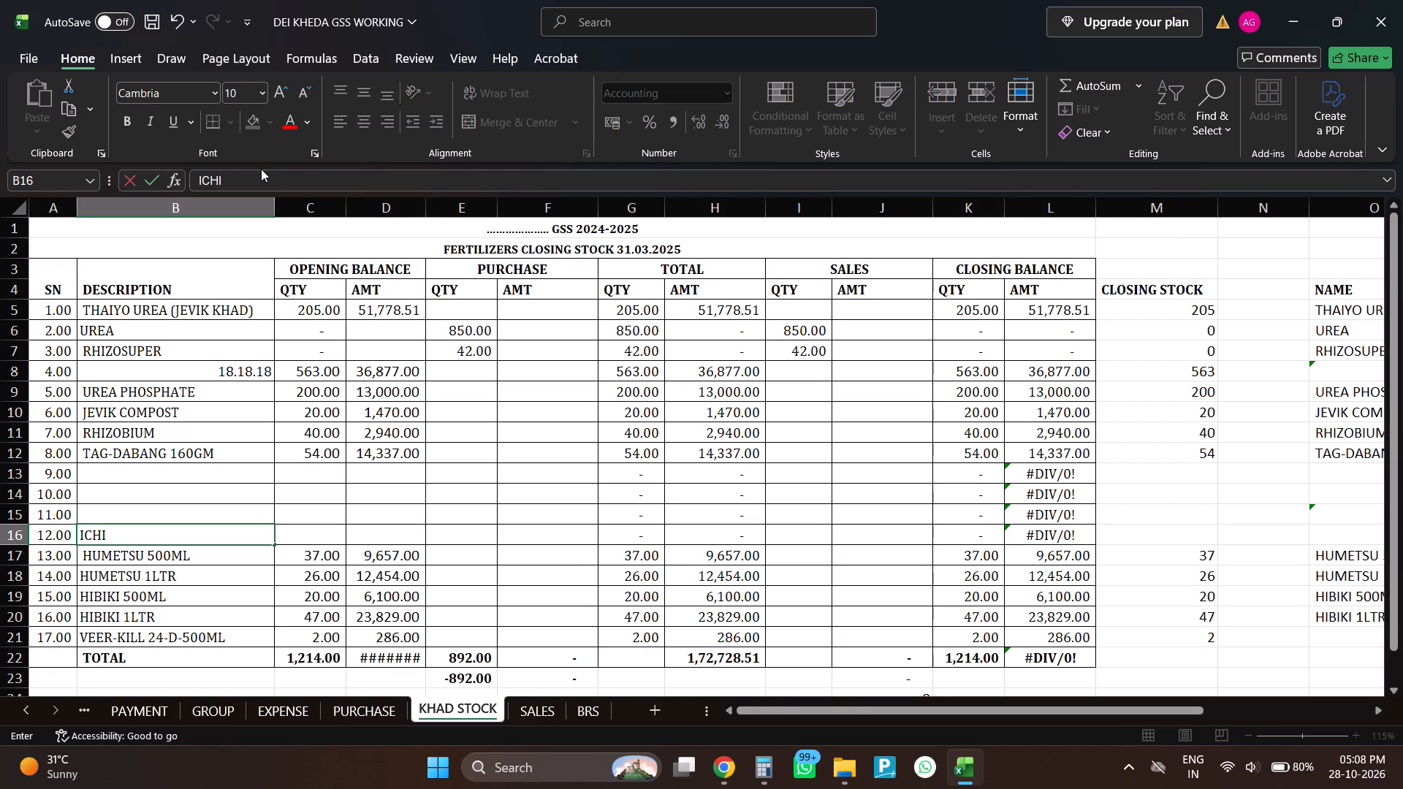
type("GO")
key("space")
type("1LTR")
key("Return")
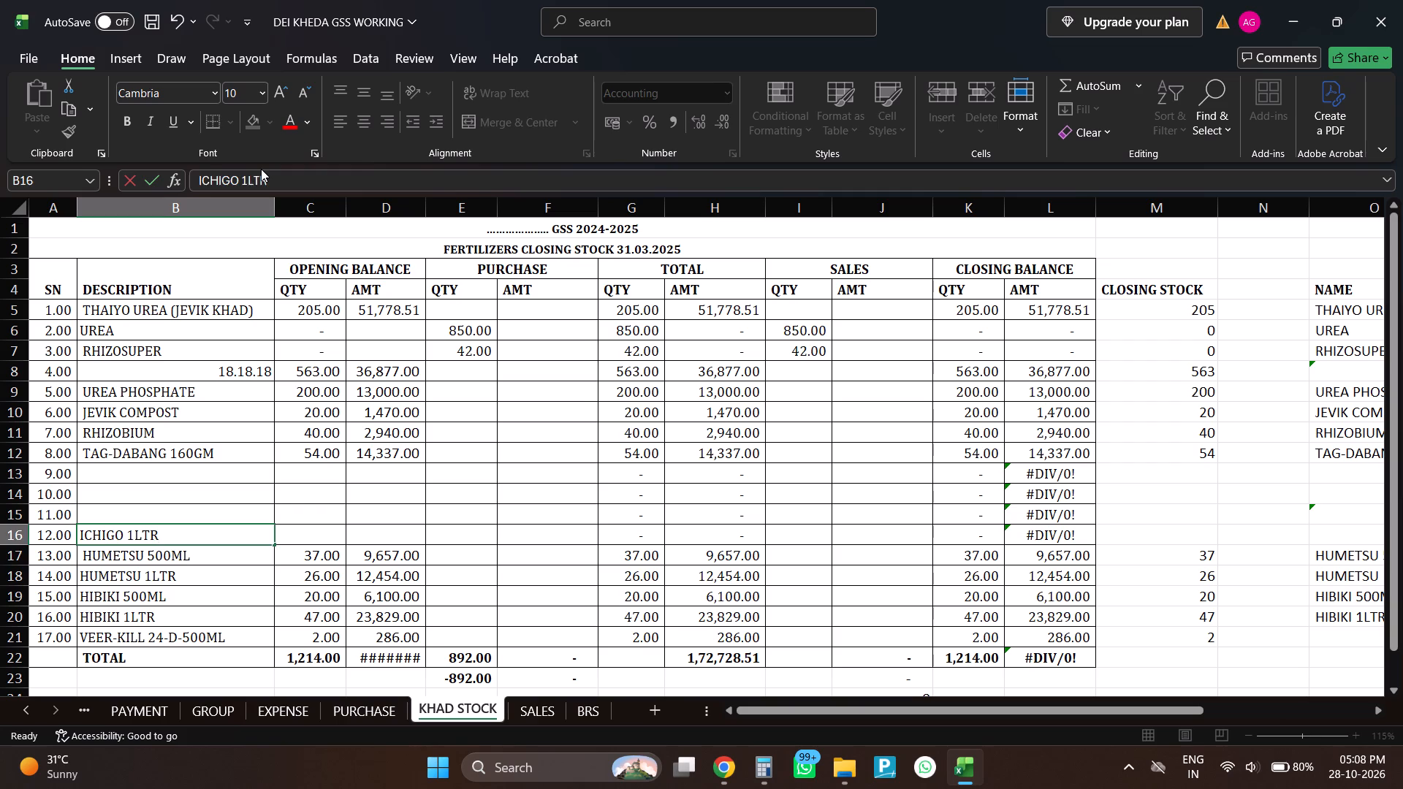
Enter ICHIGO 1LTR's opening balance in row 16: quantity 2 and amount 1652.
key("Up")
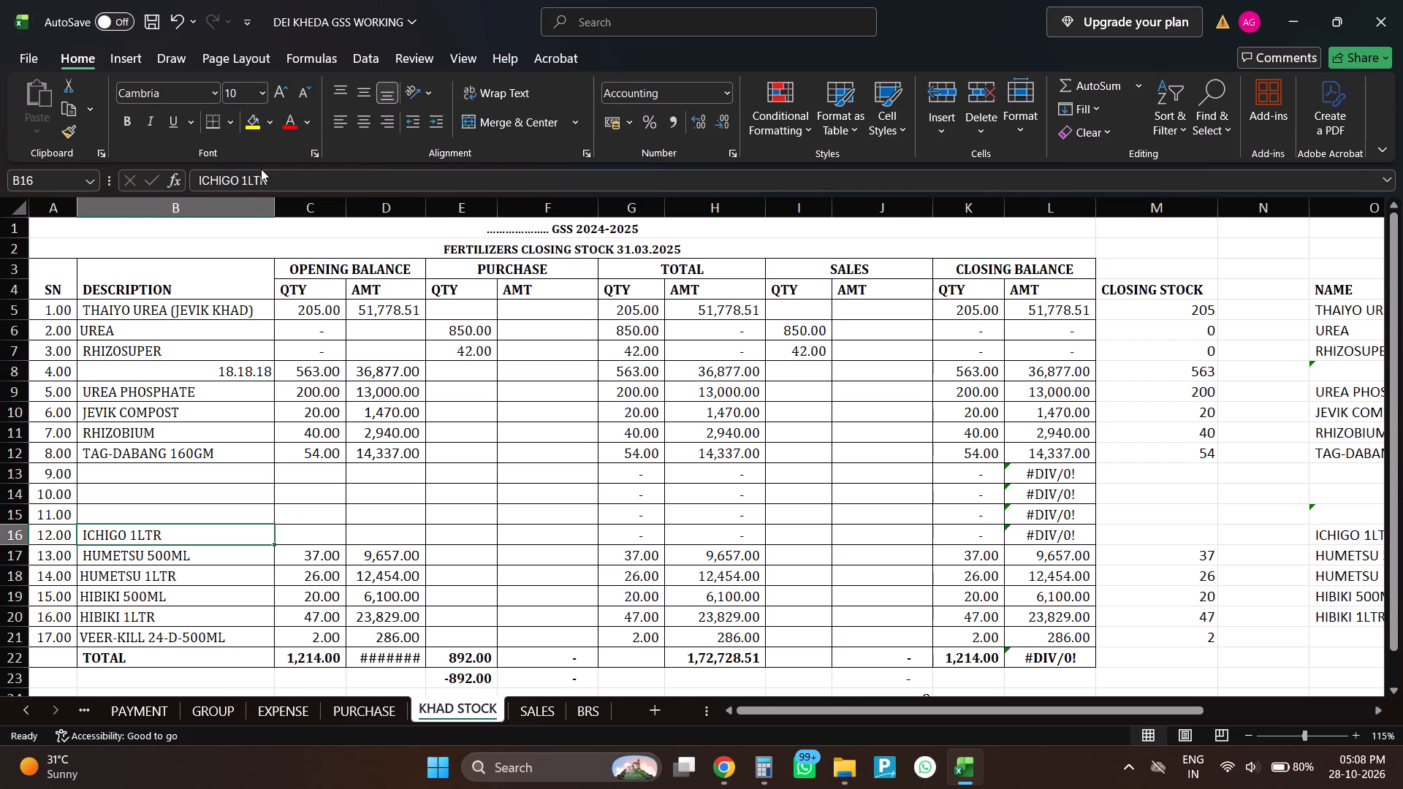
key("Right")
key("2")
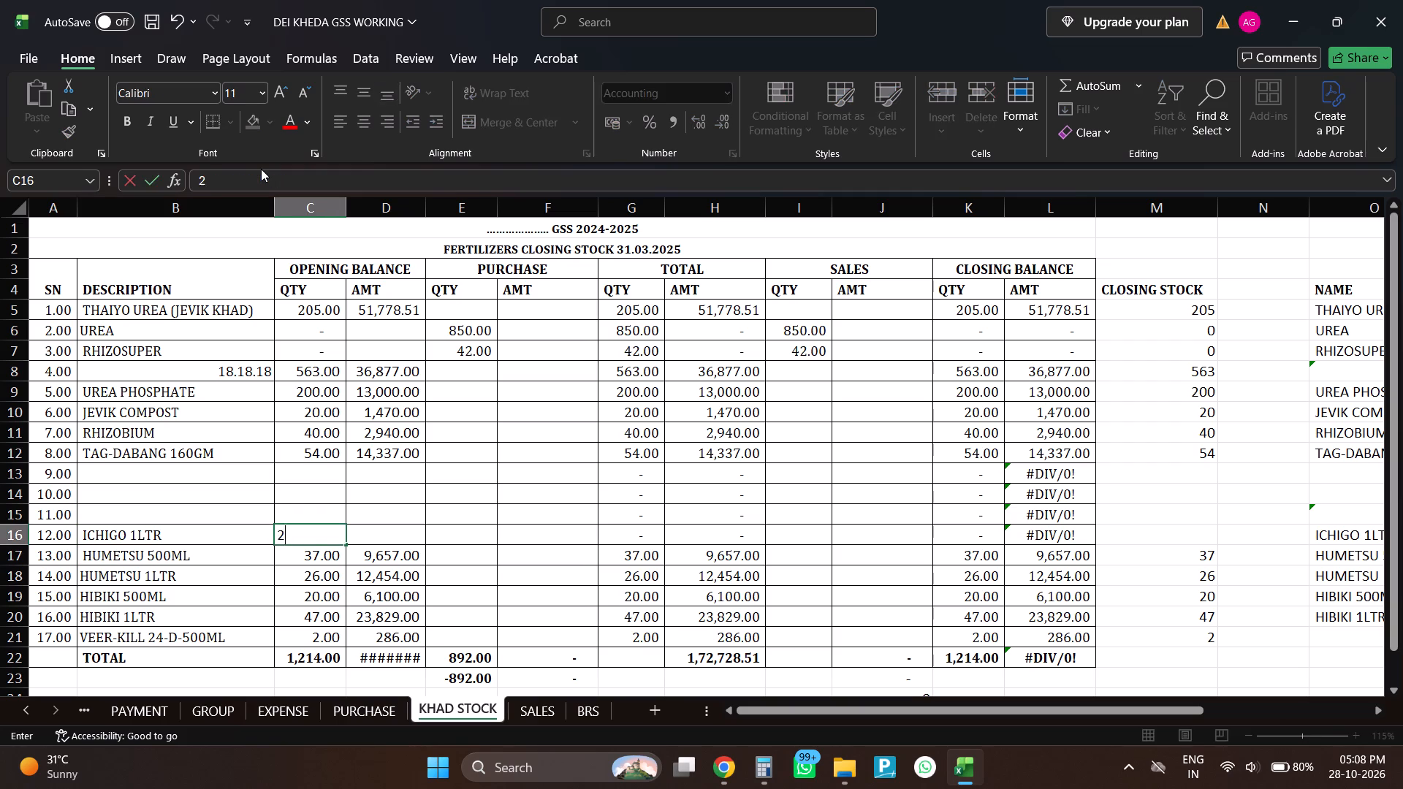
key("Return")
key("Up")
key("Right")
type("1652")
key("Return")
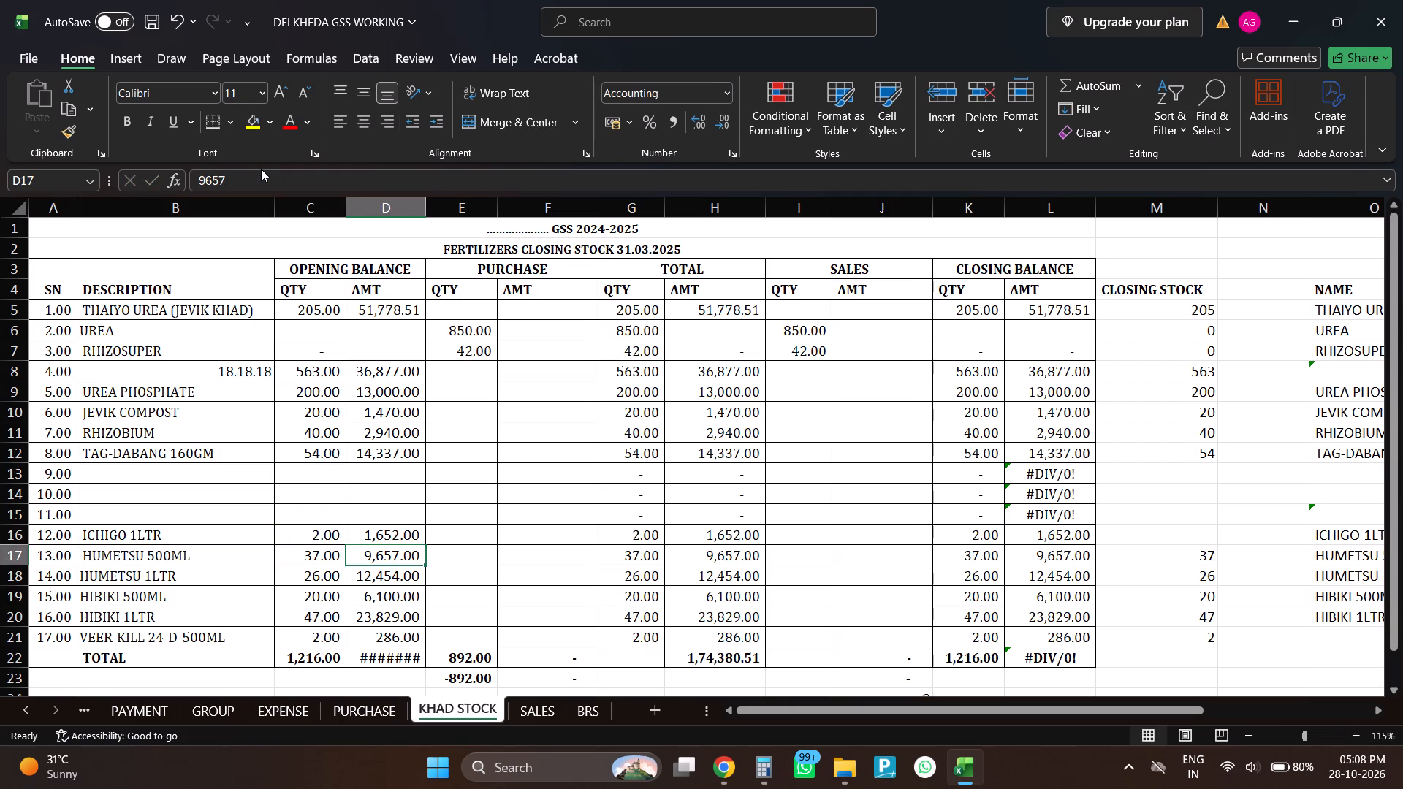
Enter 2 as ICHIGO 1LTR's closing stock in cell M16.
key("Up")
key("Right")
key("Right")
key("Right")
key("Right")
key("Right")
key("Right")
key("Right")
key("Right")
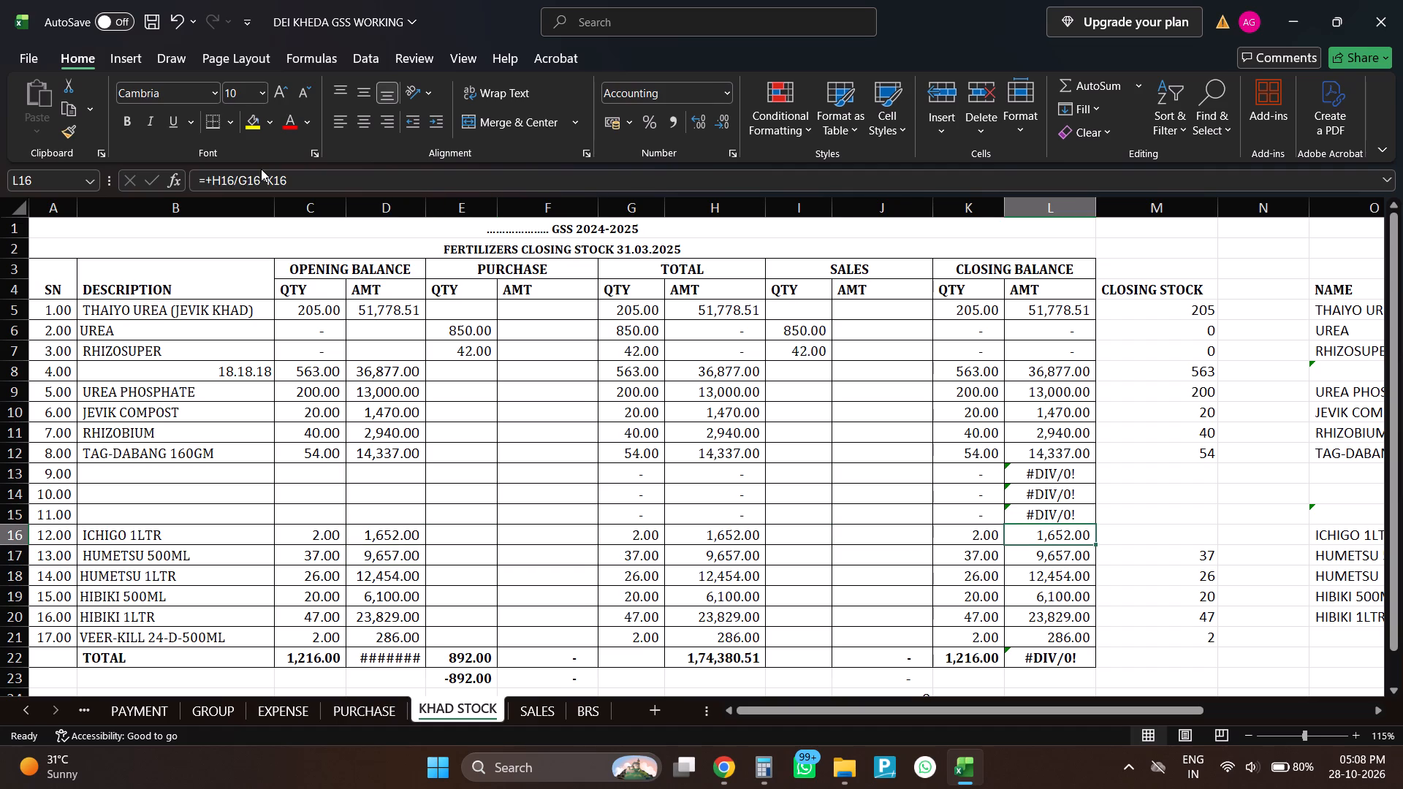
key("Right")
key("2")
key("Return")
Enter "ICHIGO 500ML" as the description of item 11 in cell B15.
key("Up")
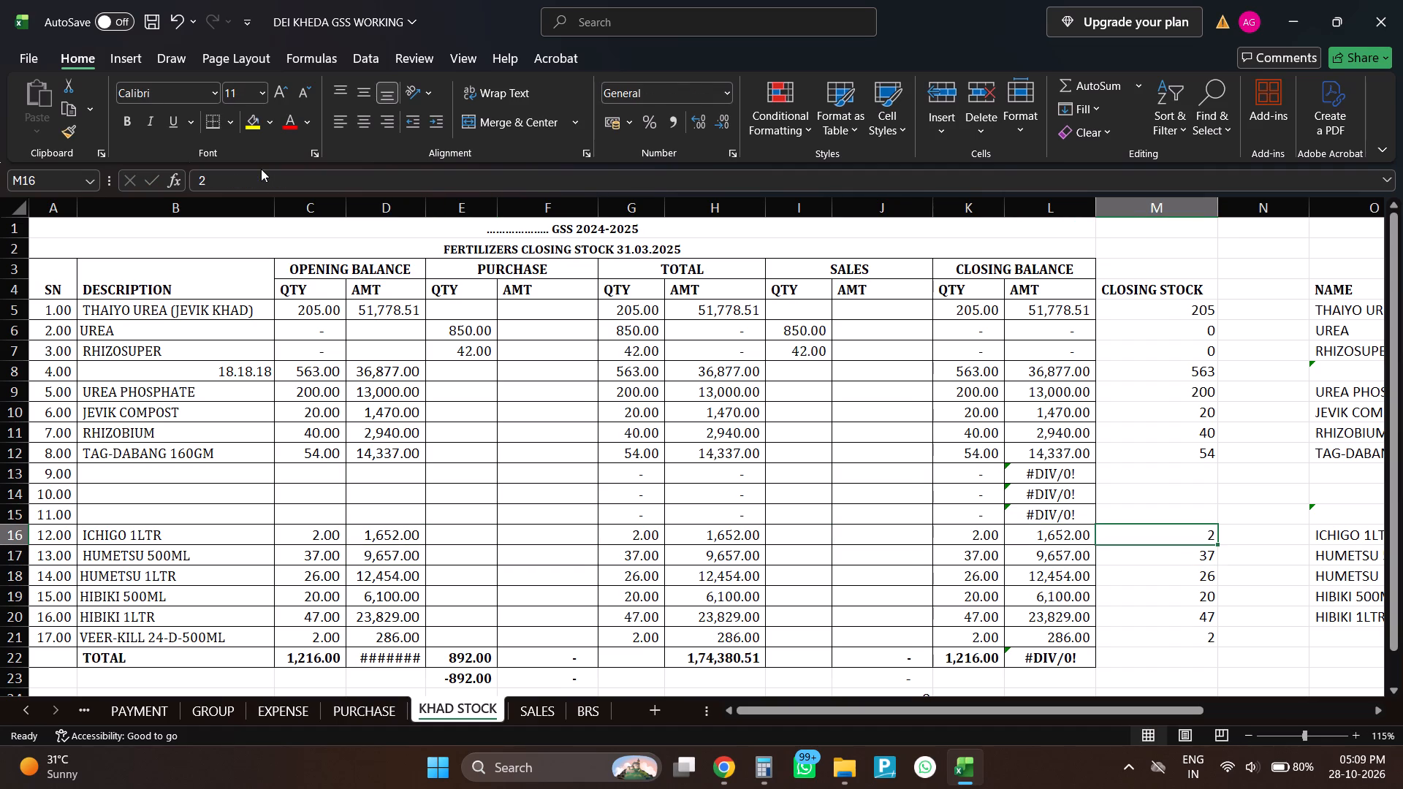
key("Up")
key("Left")
key("Left")
key("Left")
key("Left")
key("Left")
key("Left")
key("Left")
key("Left")
key("Left")
key("Left")
key("Left")
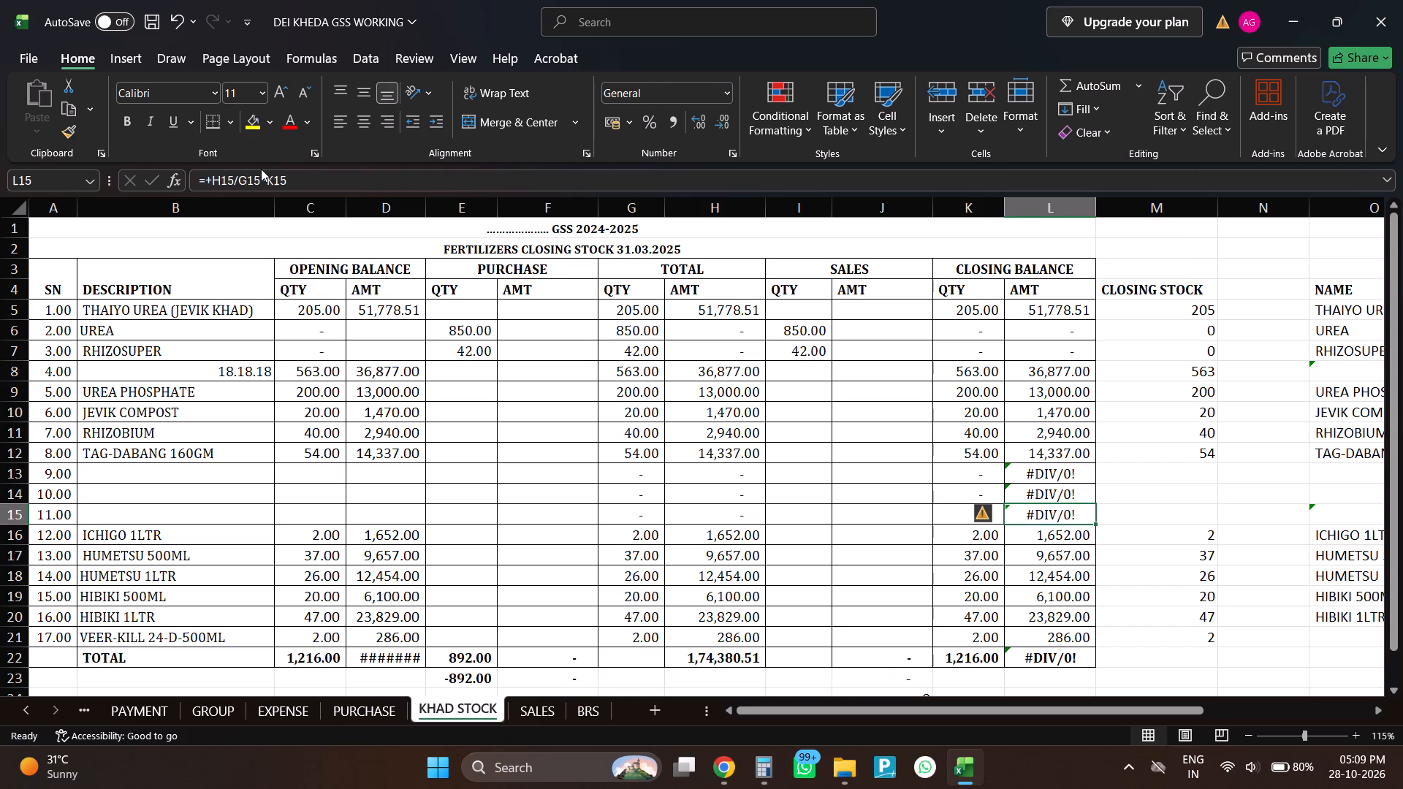
type("ICHIGO")
key("space")
type("500ML")
key("Return")
Enter ICHIGO 500ML's opening balance in row 15: quantity 3 and amount 1200.
key("Up")
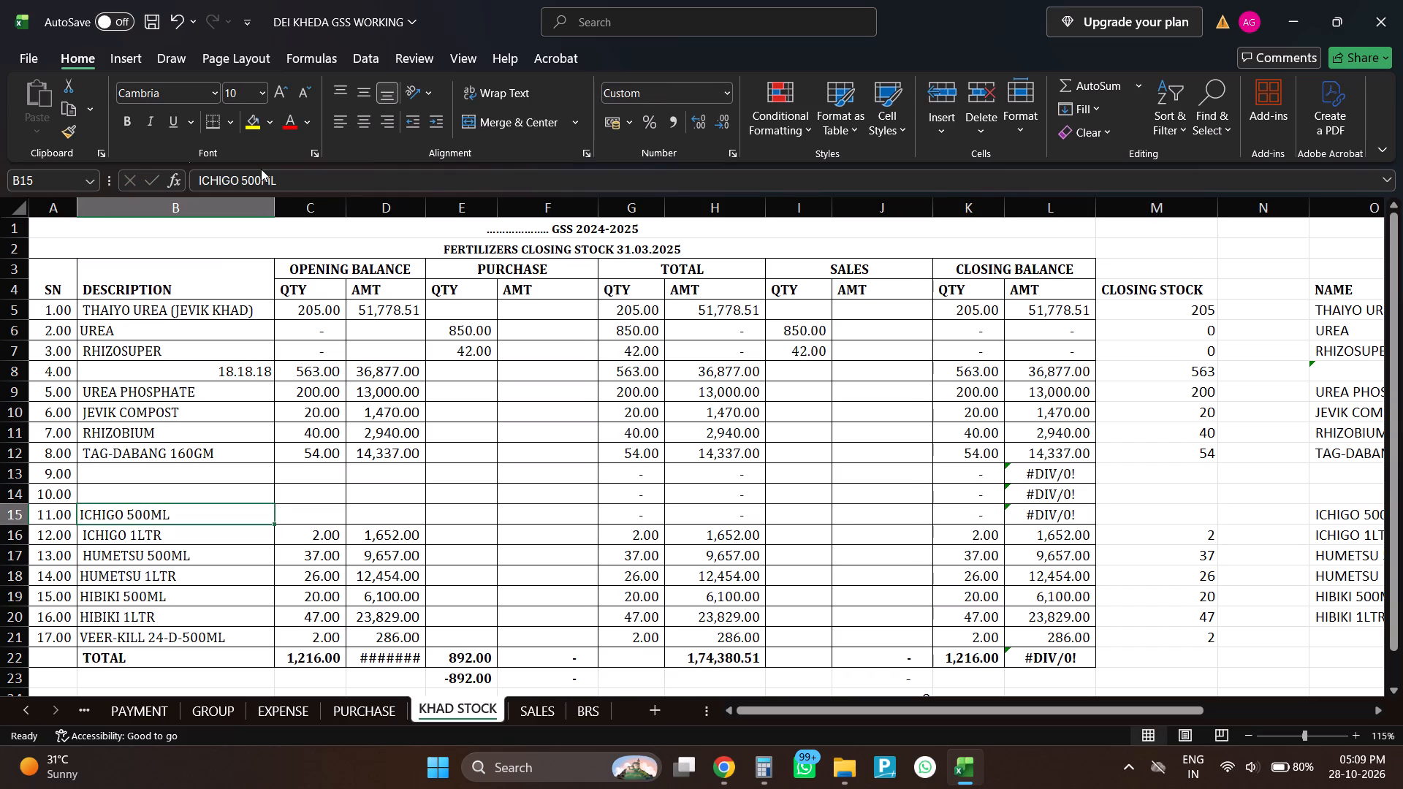
key("Right")
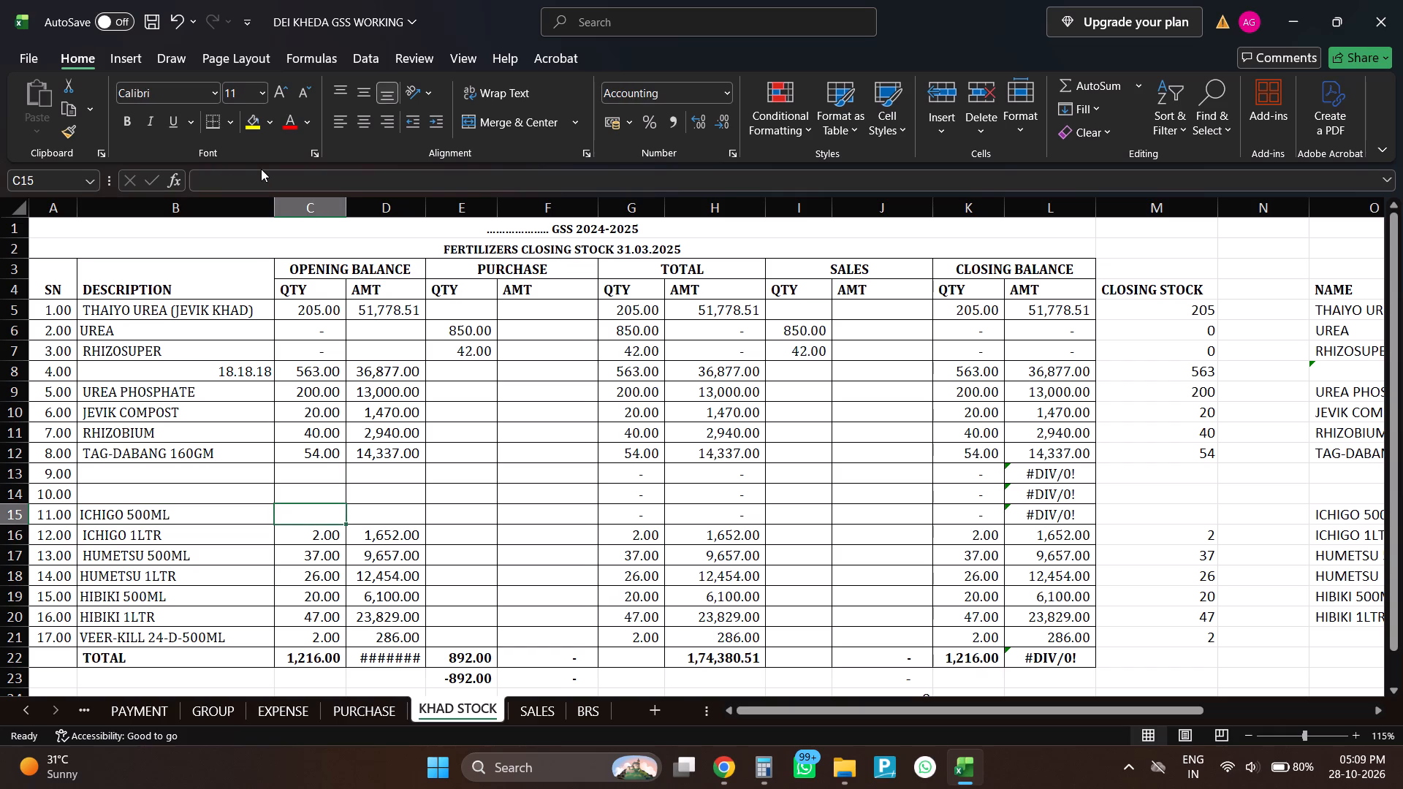
key("3")
key("Return")
key("Up")
key("Right")
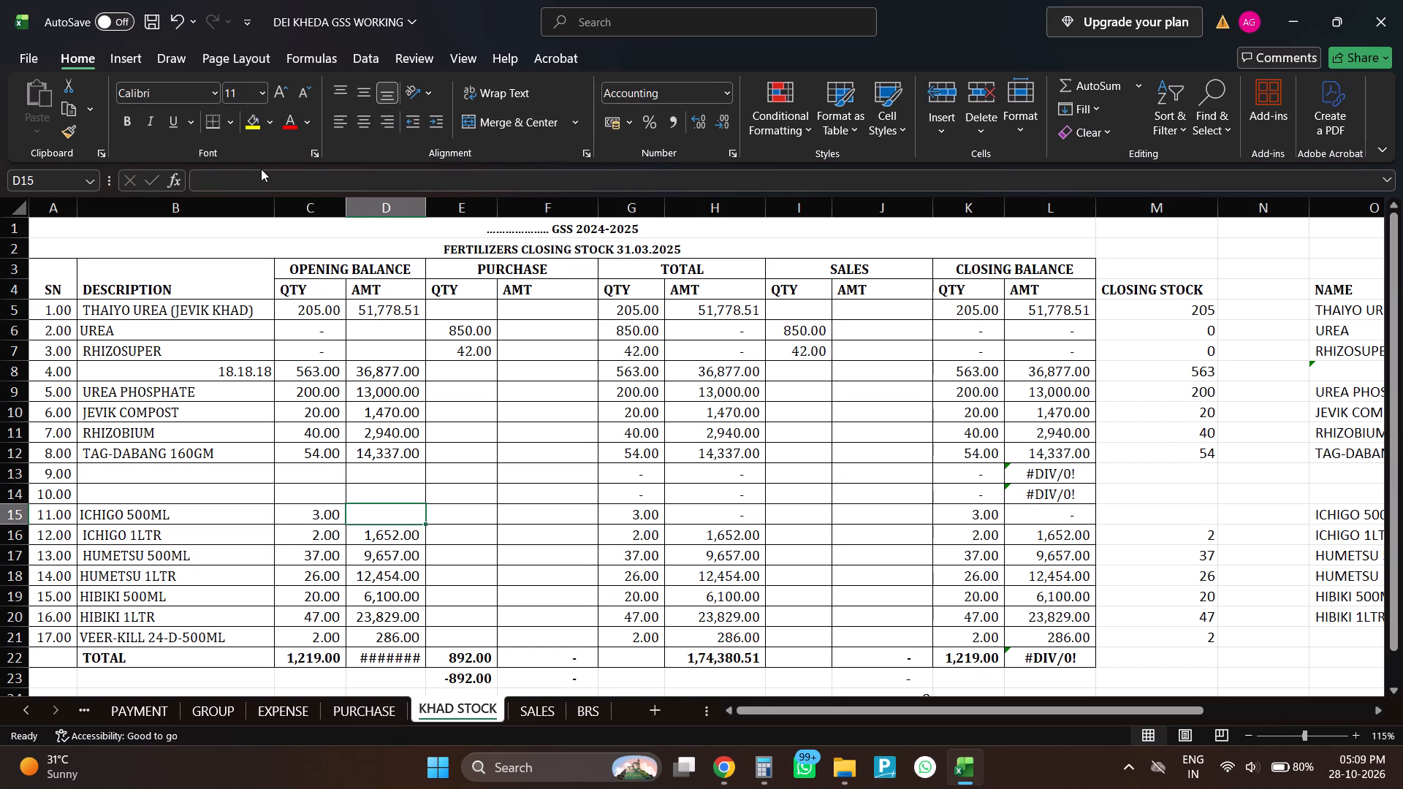
type("1200")
key("Return")
Enter 3 as ICHIGO 500ML's closing stock in cell M15.
key("Up")
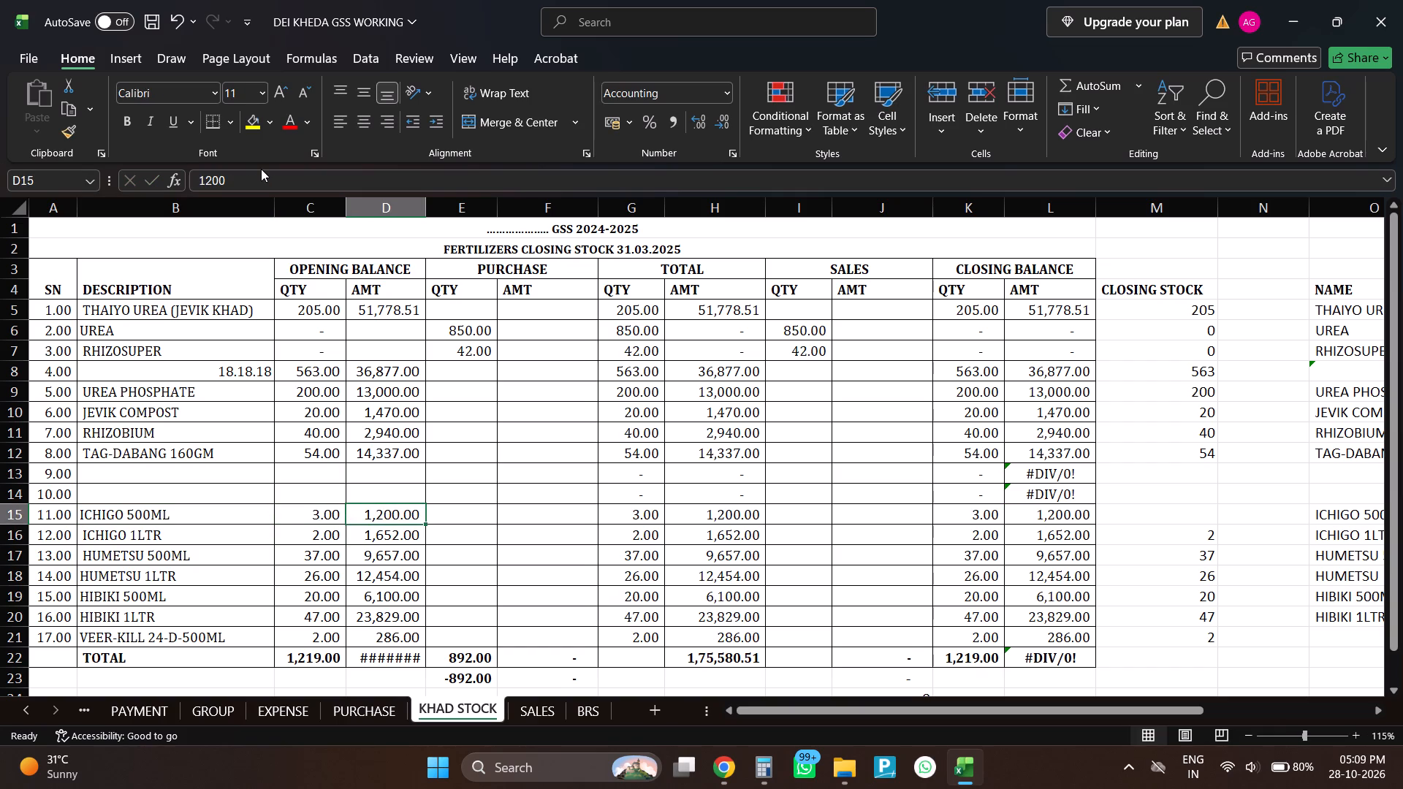
key("Right")
key("Right")
key("Right")
key("Right")
key("Right")
key("Right")
key("Right")
key("Right")
key("Right")
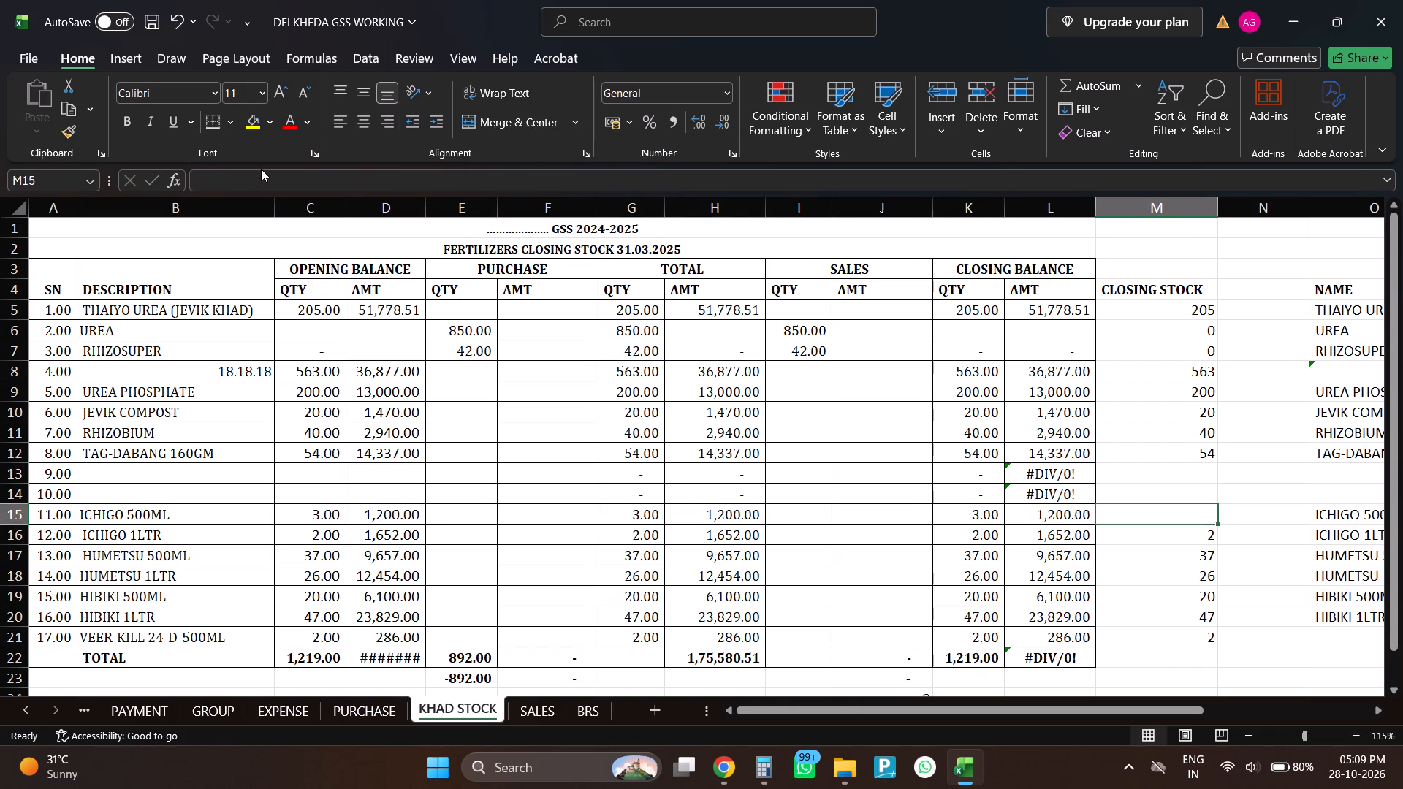
key("3")
key("Return")
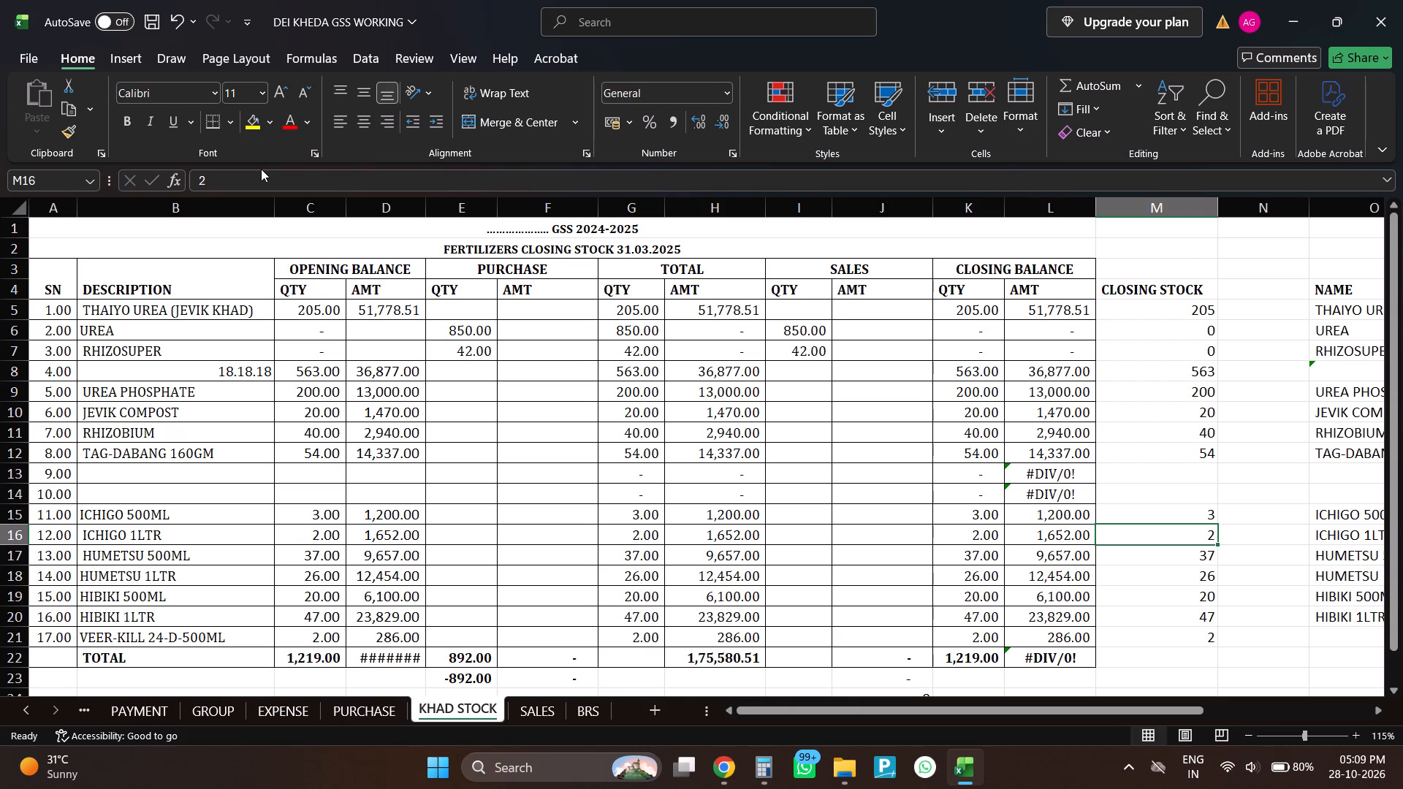
Enter "THIYO PLUS 500ML" as the description of item 10 in cell B14.
key("Up")
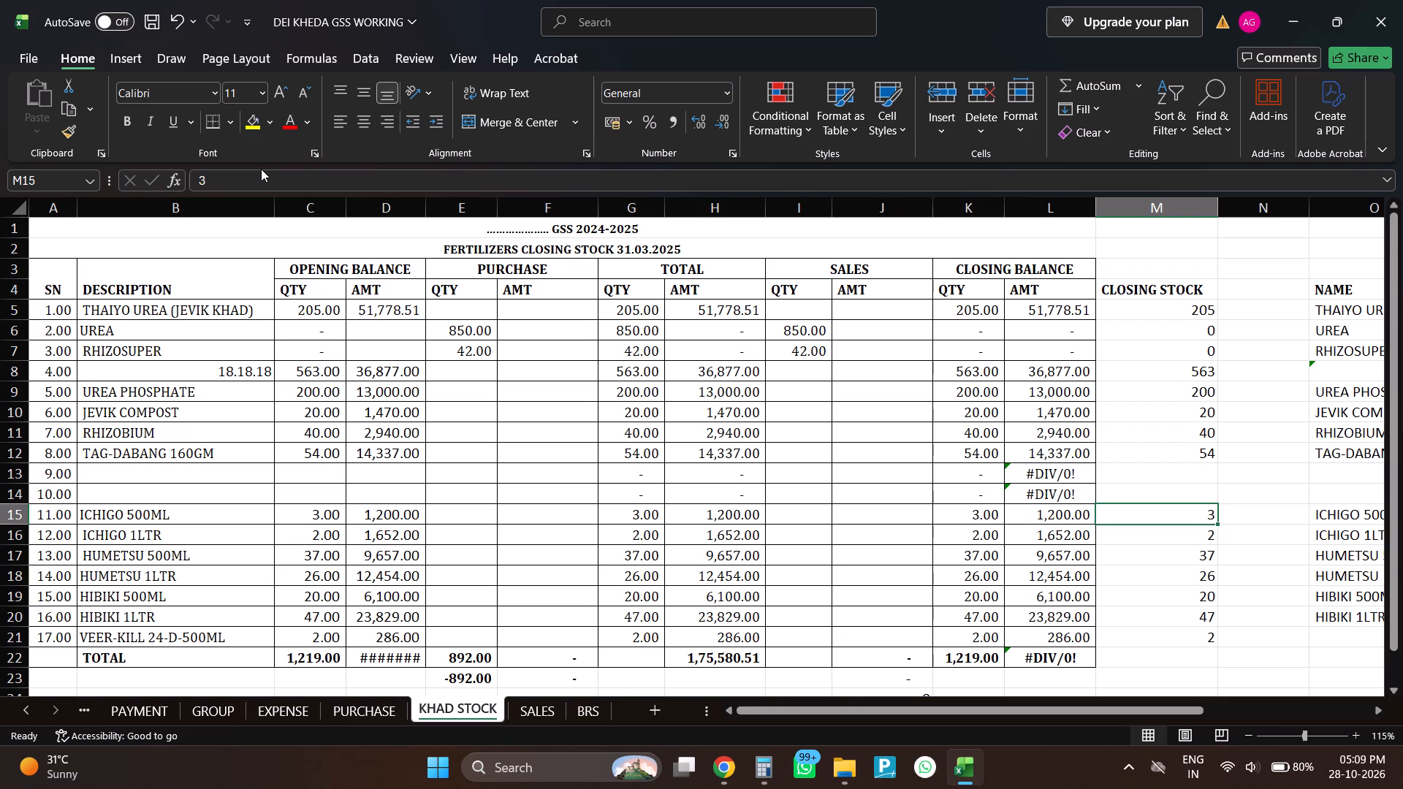
key("Up")
key("Left")
key("Left")
key("Left")
key("Left")
key("Left")
key("Left")
key("Left")
key("Left")
key("Left")
key("Left")
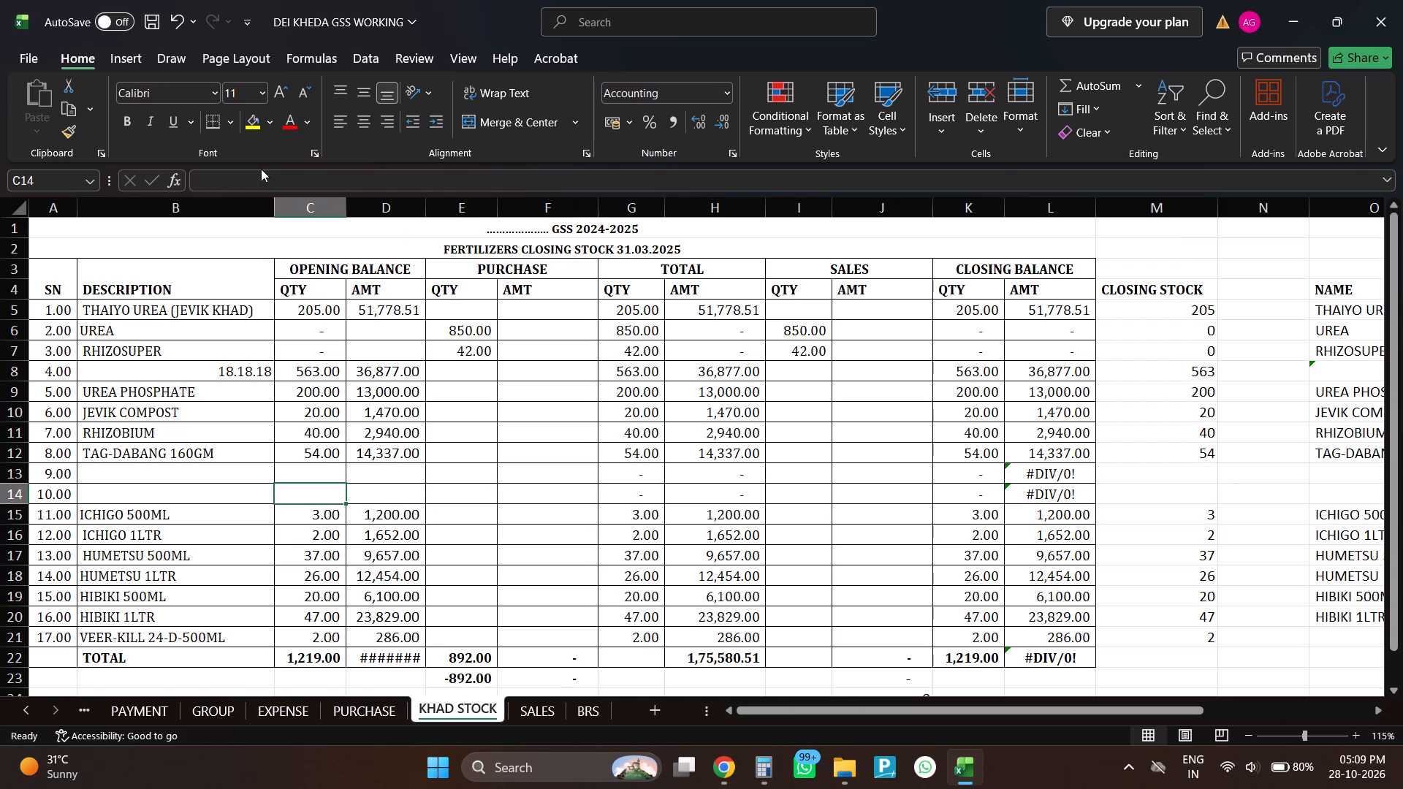
key("Left")
key("Left")
key("Right")
type("THIYO")
key("space")
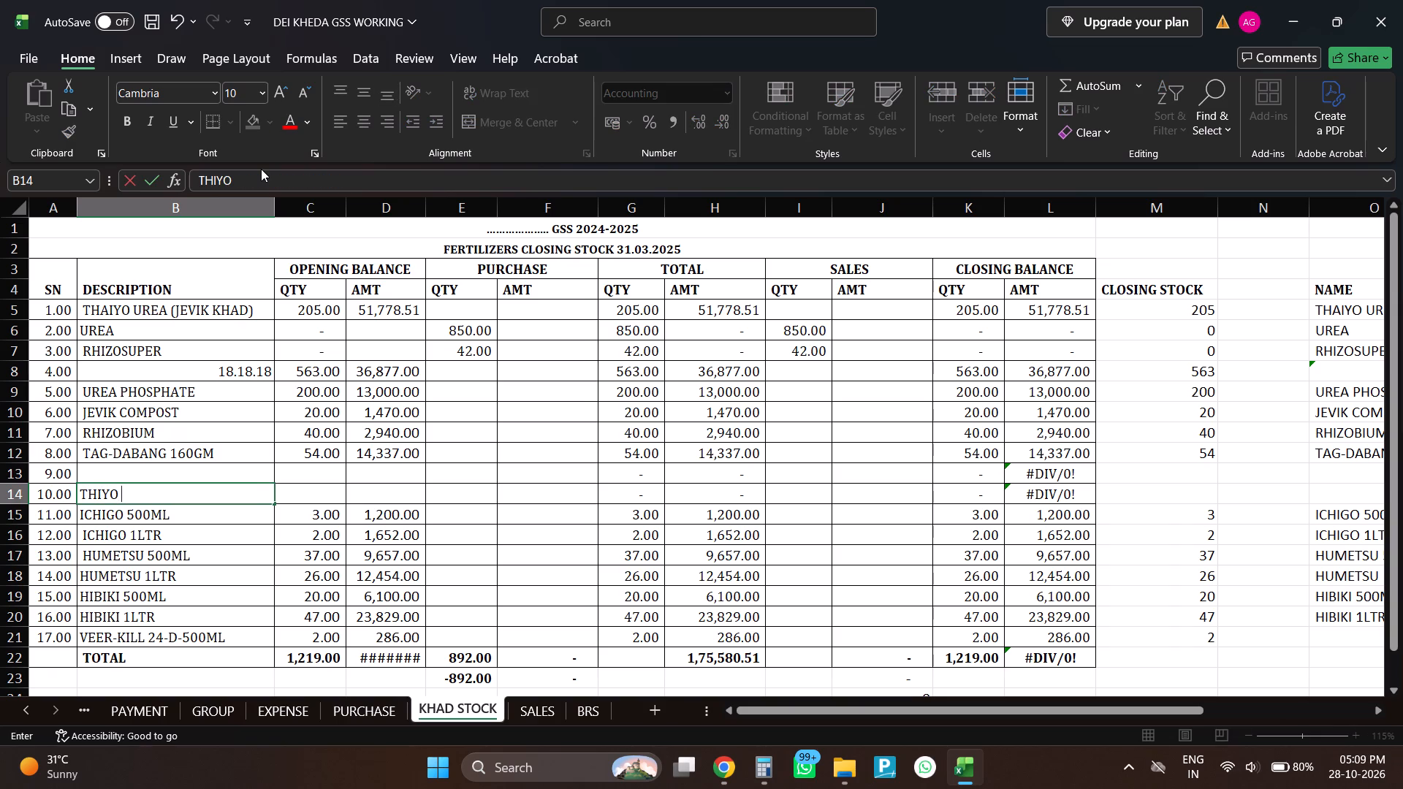
type("PLUS 500ML")
key("Return")
Enter THIYO PLUS 500ML's opening balance in row 14: quantity 8 and amount 3968.
key("Up")
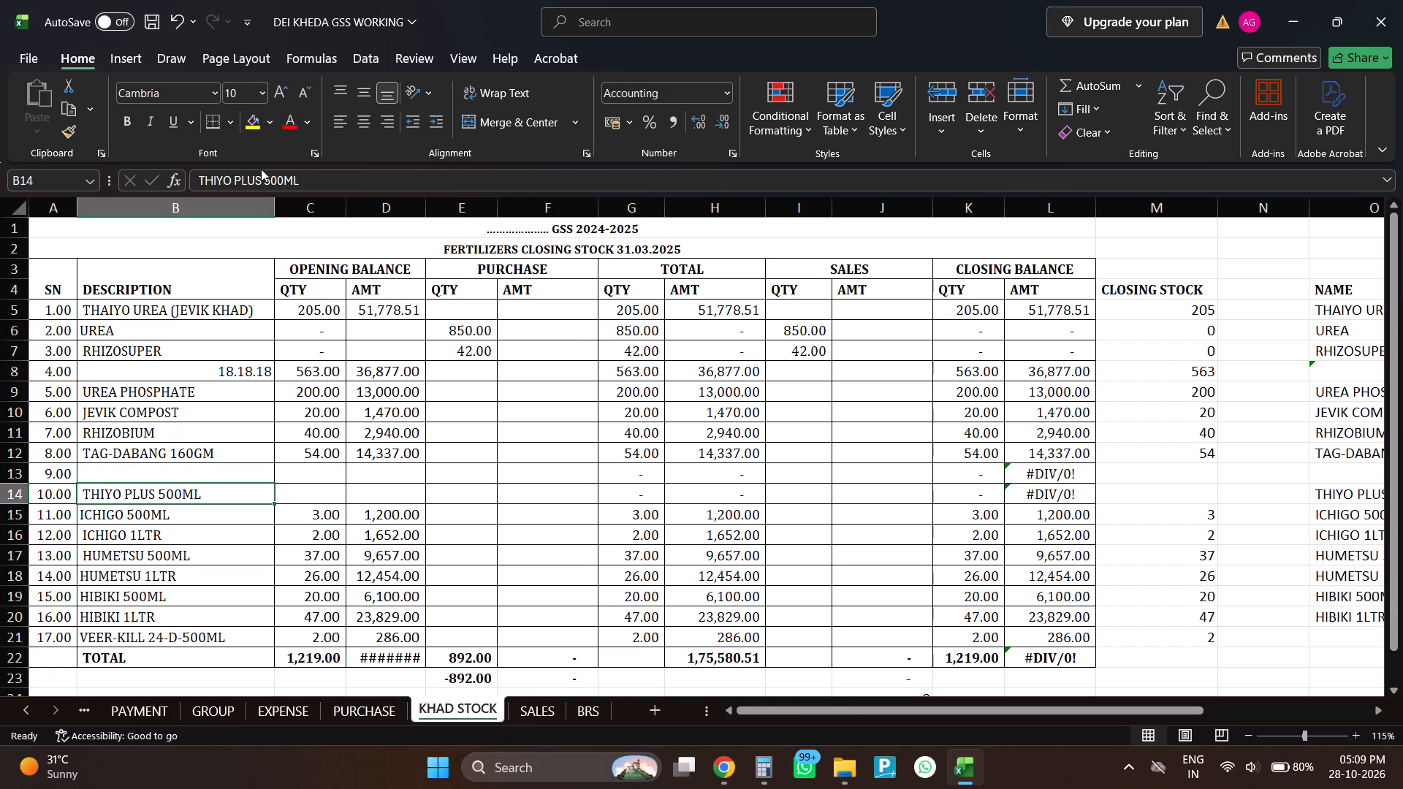
key("Right")
key("8")
key("Return")
key("Up")
key("Right")
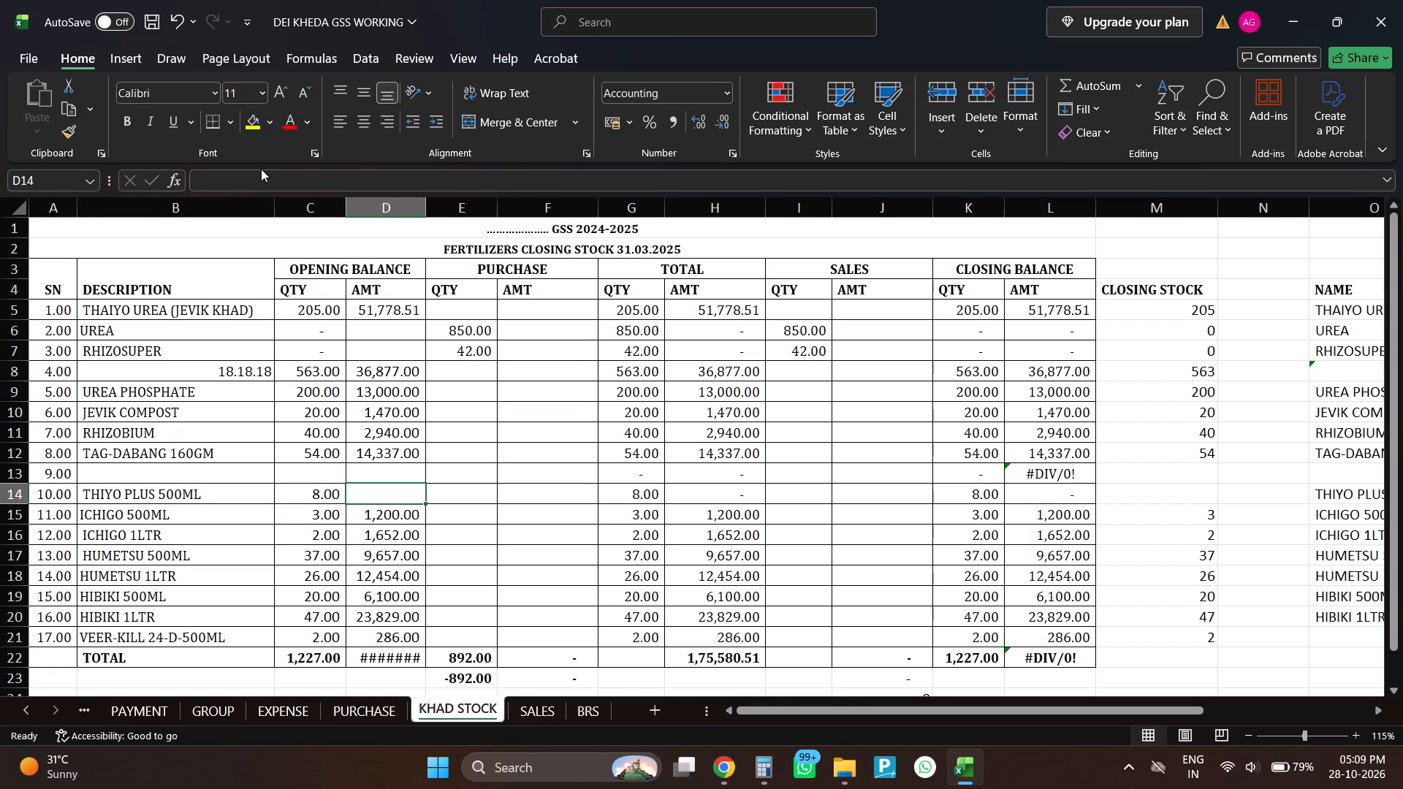
type("3968")
key("Return")
key("Up")
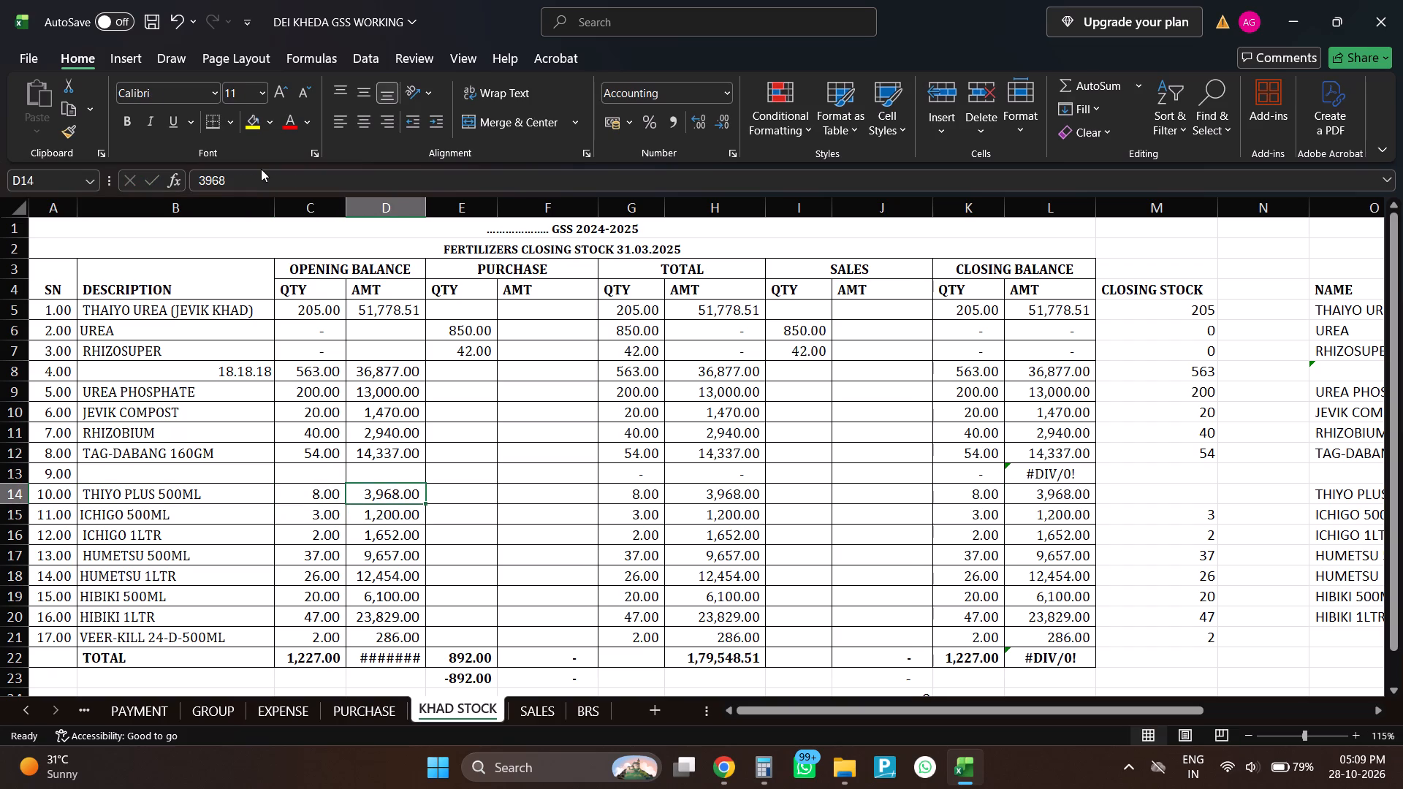
Enter 8 as THIYO PLUS 500ML's closing stock in cell M14.
key("Right")
key("Right")
key("Right")
key("Right")
key("Right")
key("Right")
key("Right")
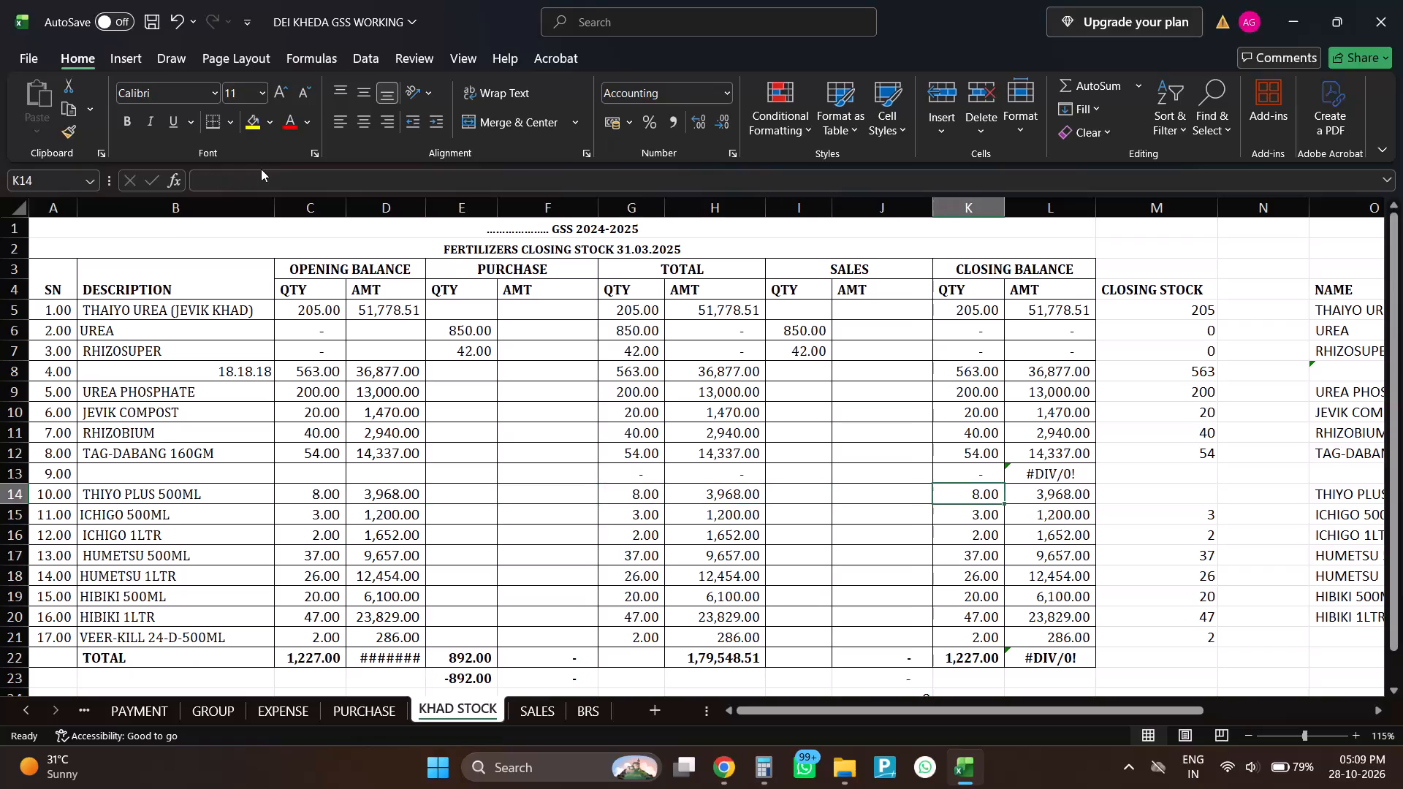
key("Right")
key("Right")
key("8")
key("Return")
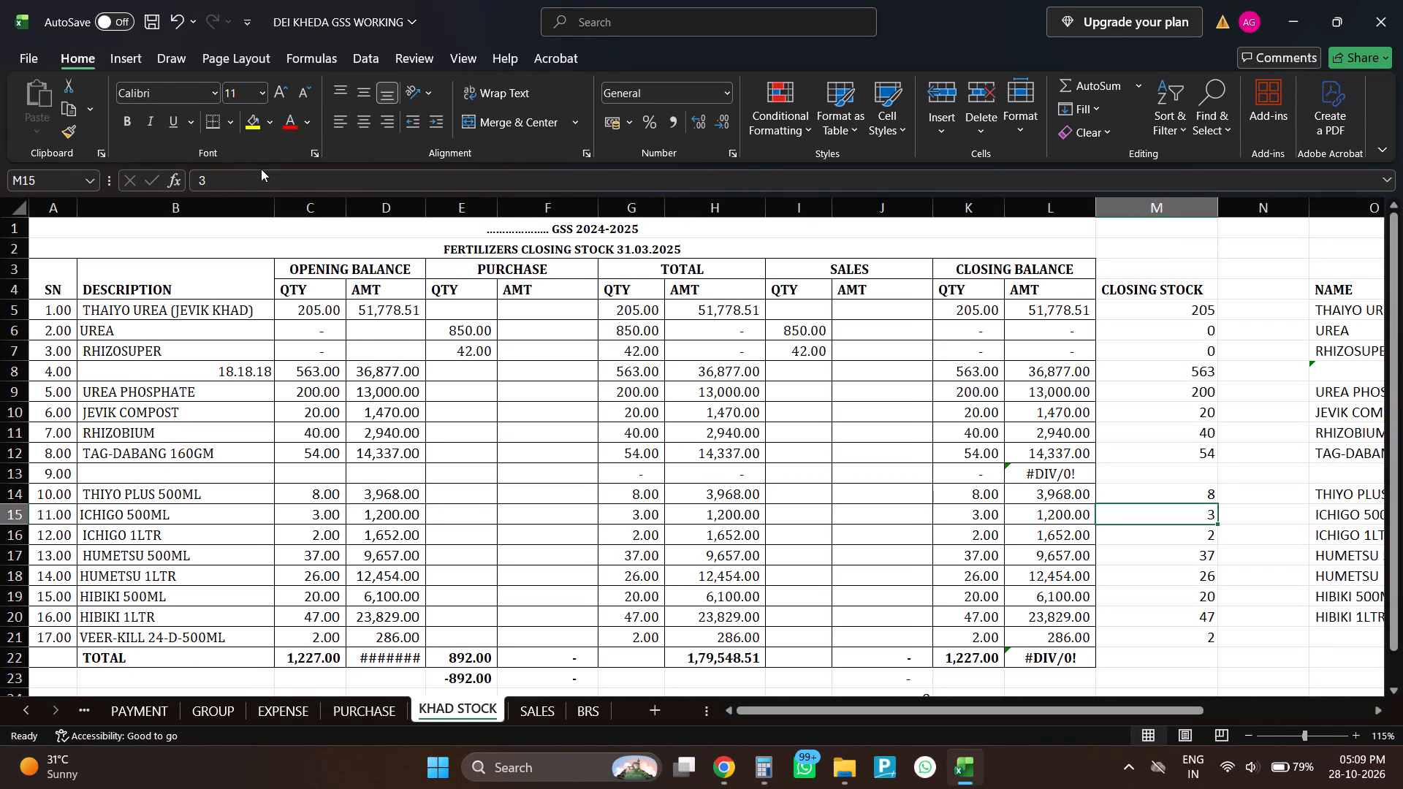
Enter "YAMOTO 500GM" as the description of item 9 in cell B13.
key("Up")
key("Up")
key("Left")
key("Left")
key("Left")
key("Left")
key("Left")
key("Left")
key("Left")
key("Left")
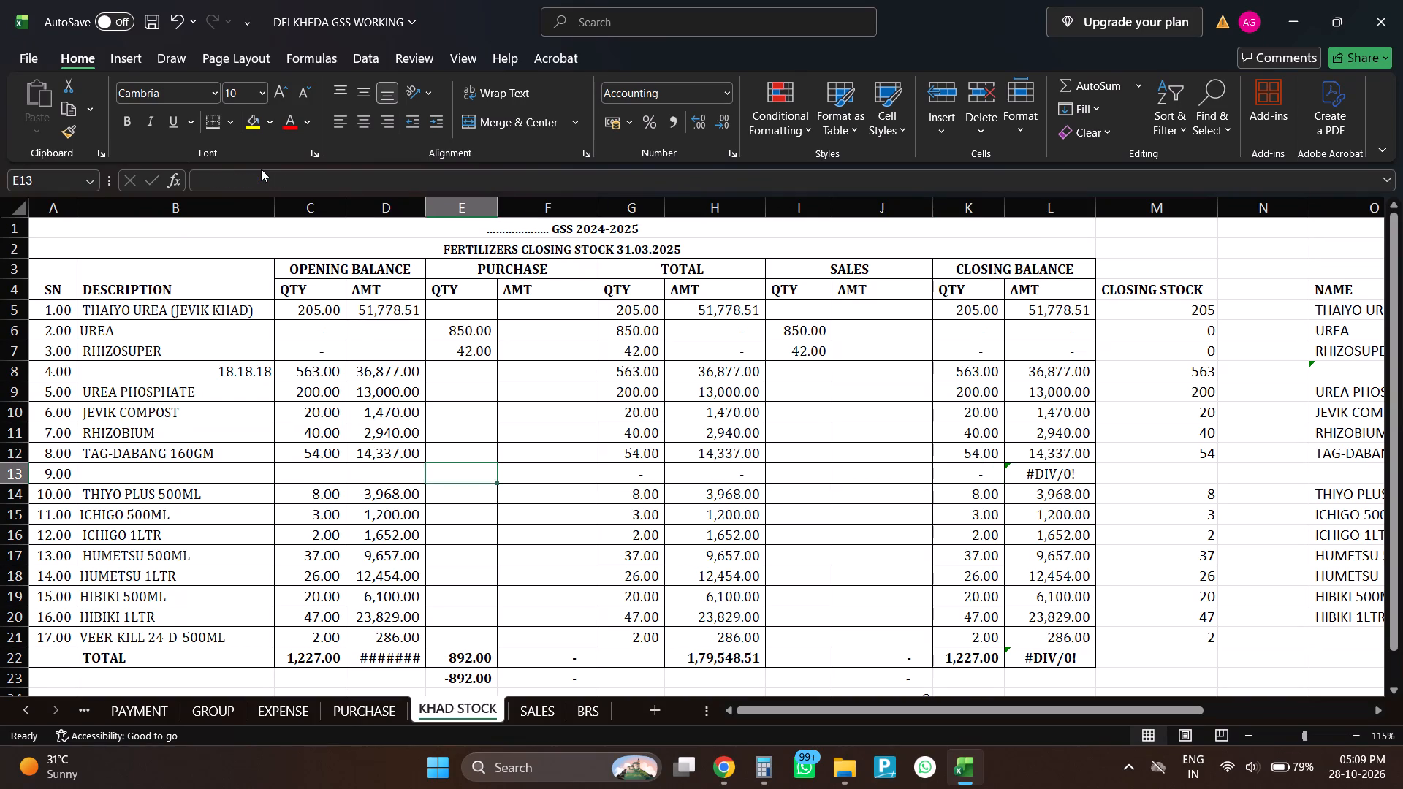
key("Left")
key("Left")
key("Left")
type("YAMOTO")
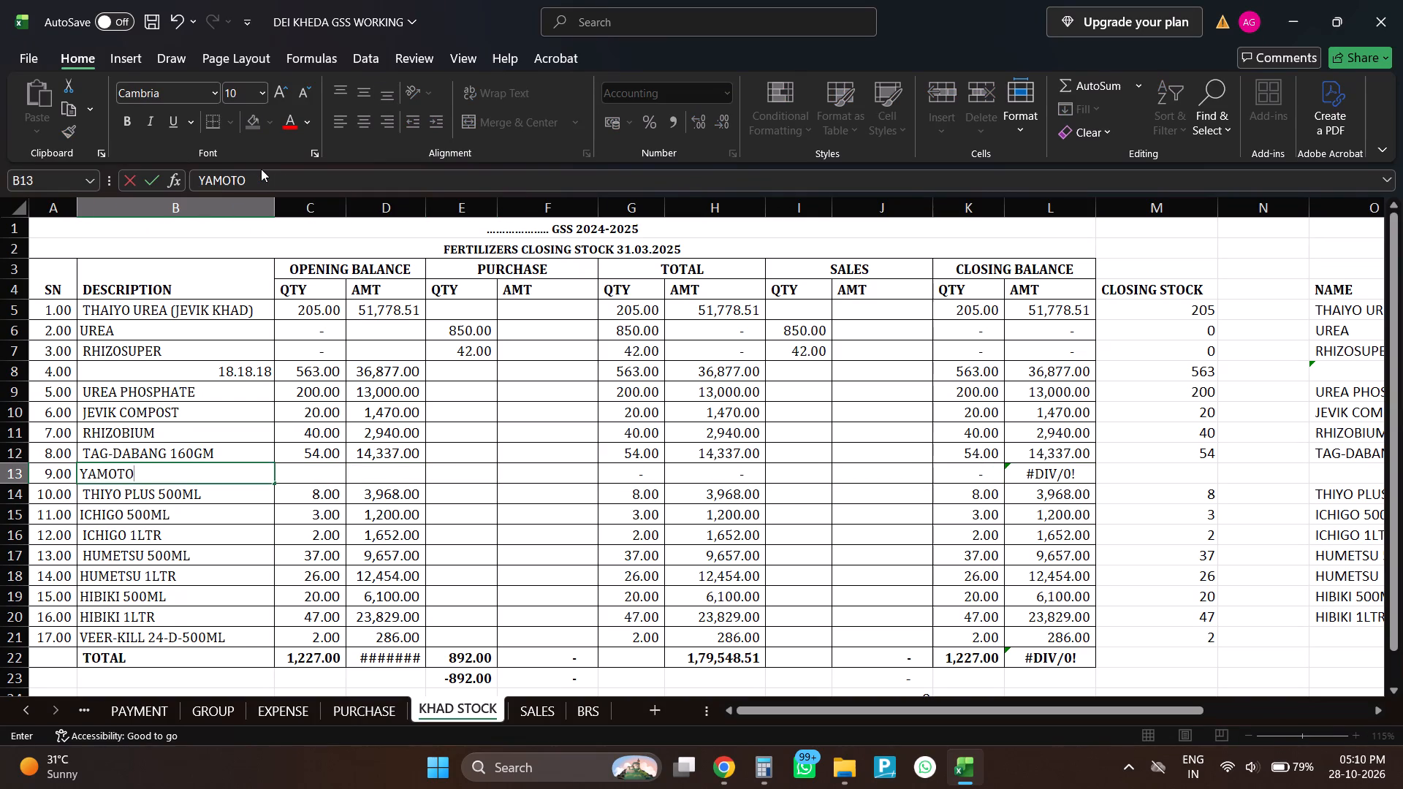
key("space")
type("500")
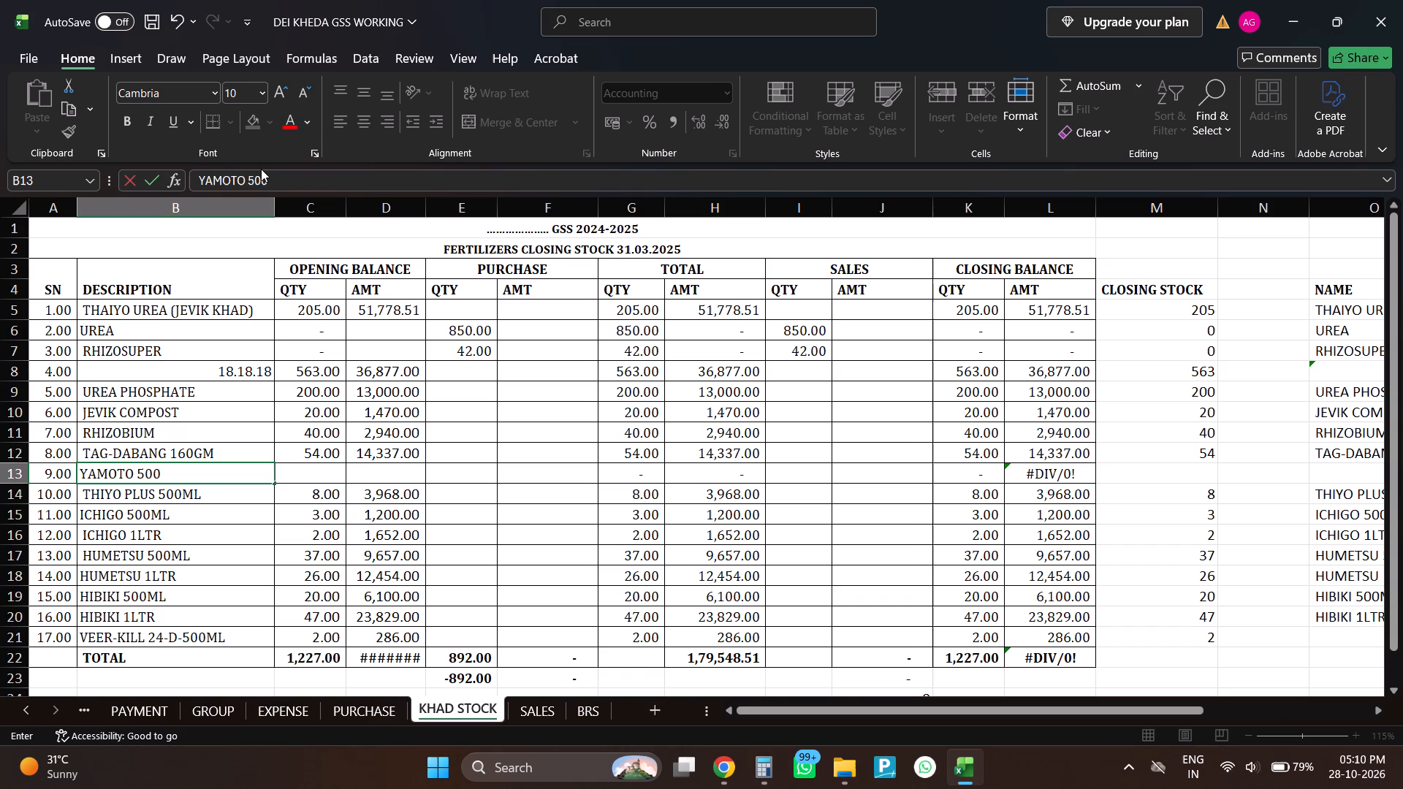
type("GM")
key("Return")
Enter YAMOTO 500GM's opening balance in row 13: quantity 9 and amount 2160.
key("Up")
key("Right")
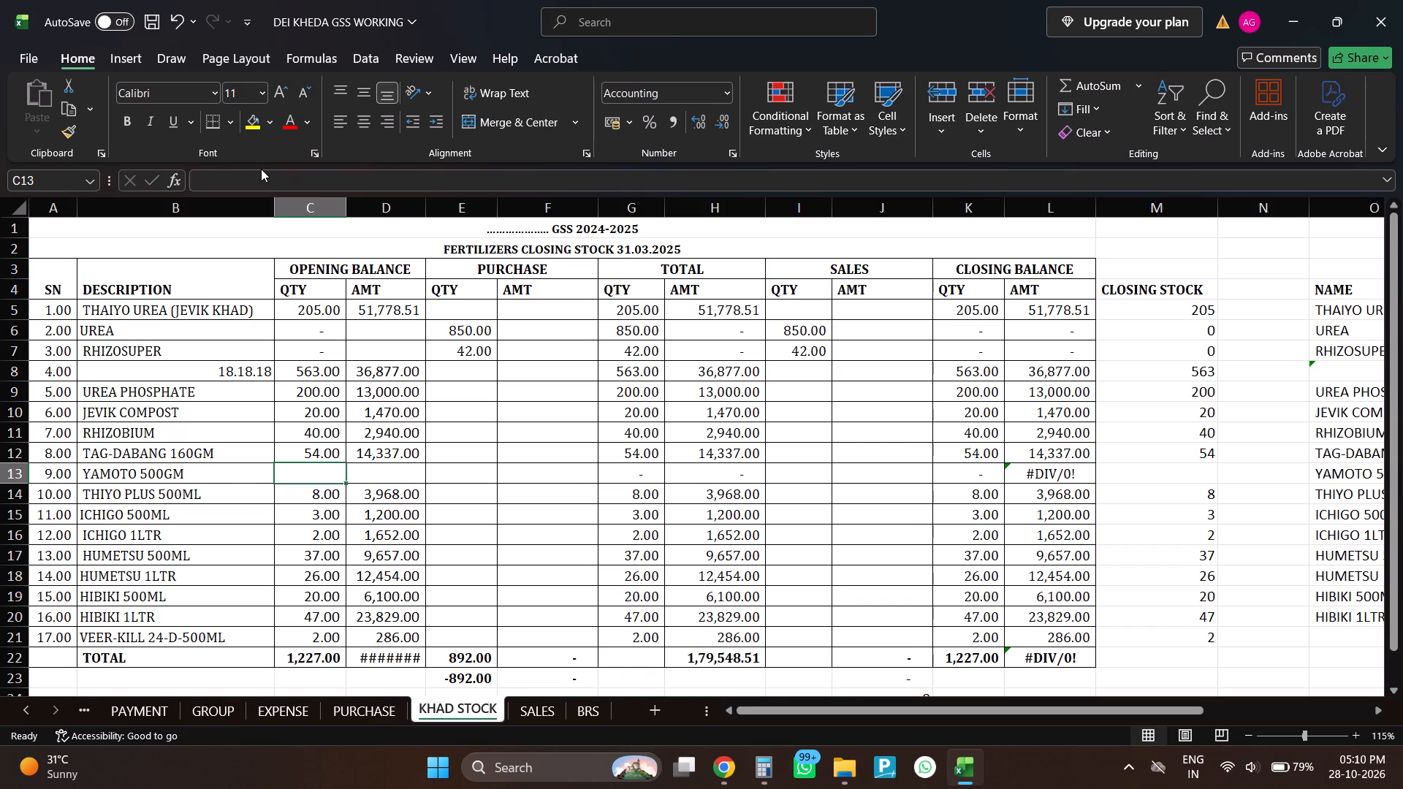
key("Right")
key("Left")
key("9")
key("Return")
key("Up")
key("Right")
type("2160")
key("Return")
key("Up")
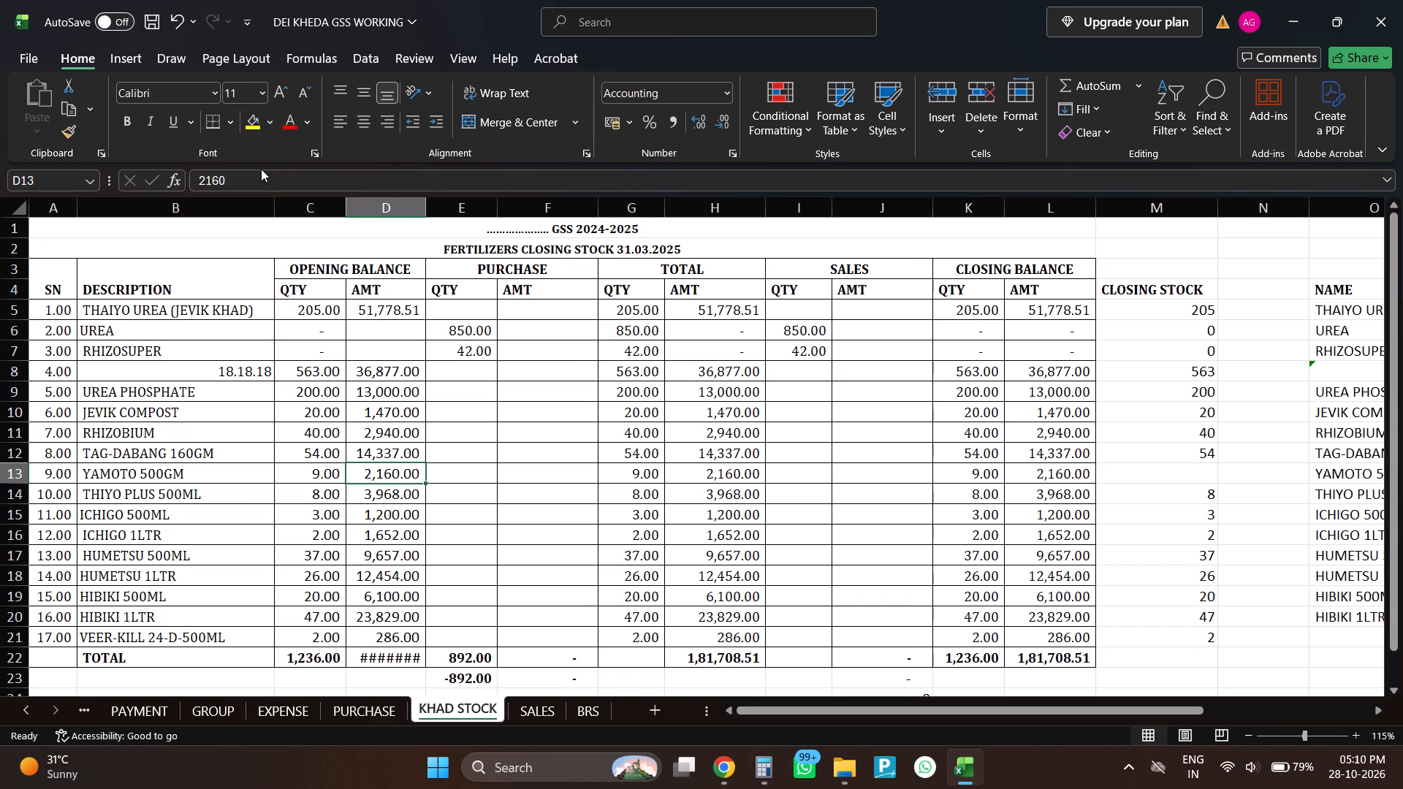
Enter 9 as YAMOTO 500GM's closing stock in cell M13.
key("Right")
key("Right")
key("Right")
key("Right")
key("Right")
key("Right")
key("Right")
key("Right")
key("Right")
key("9")
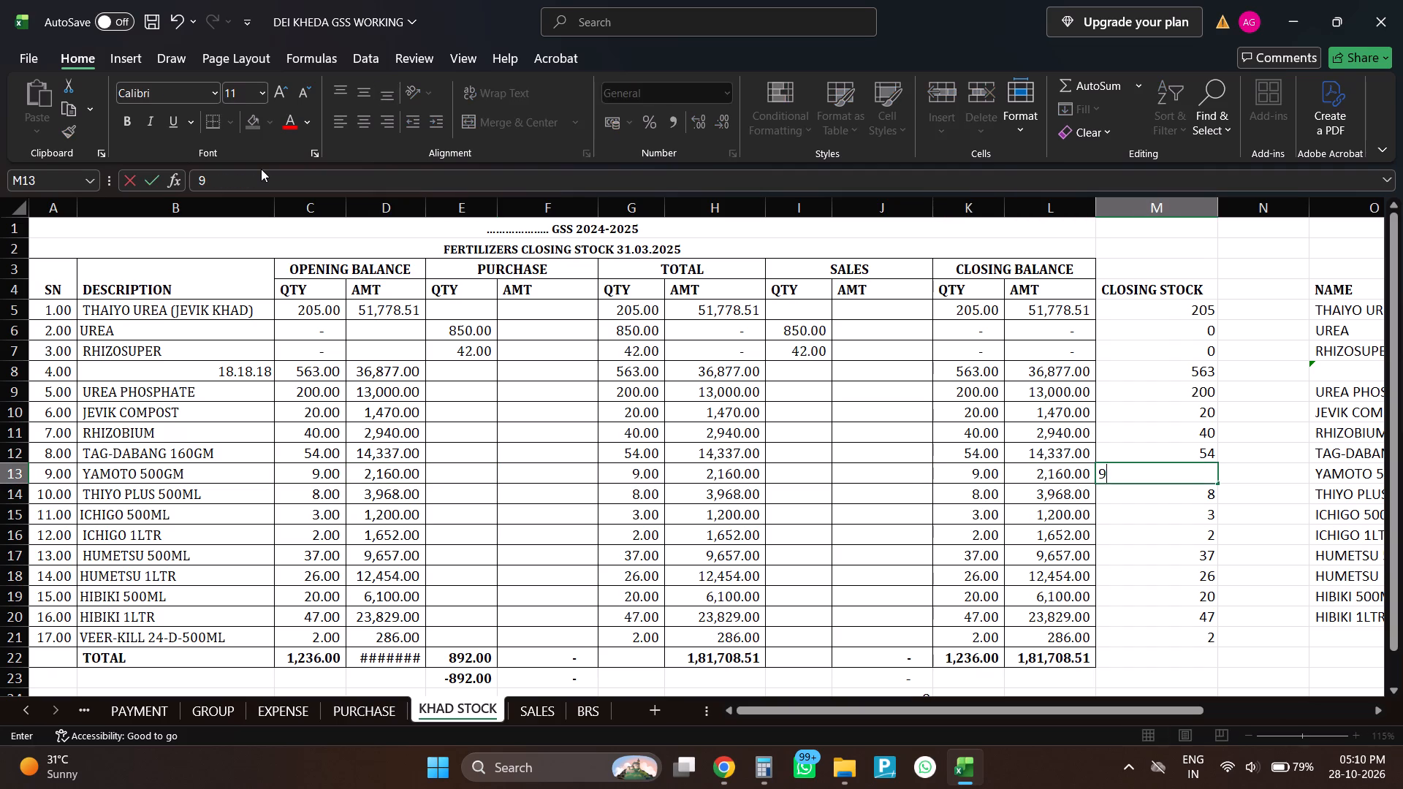
key("Return")
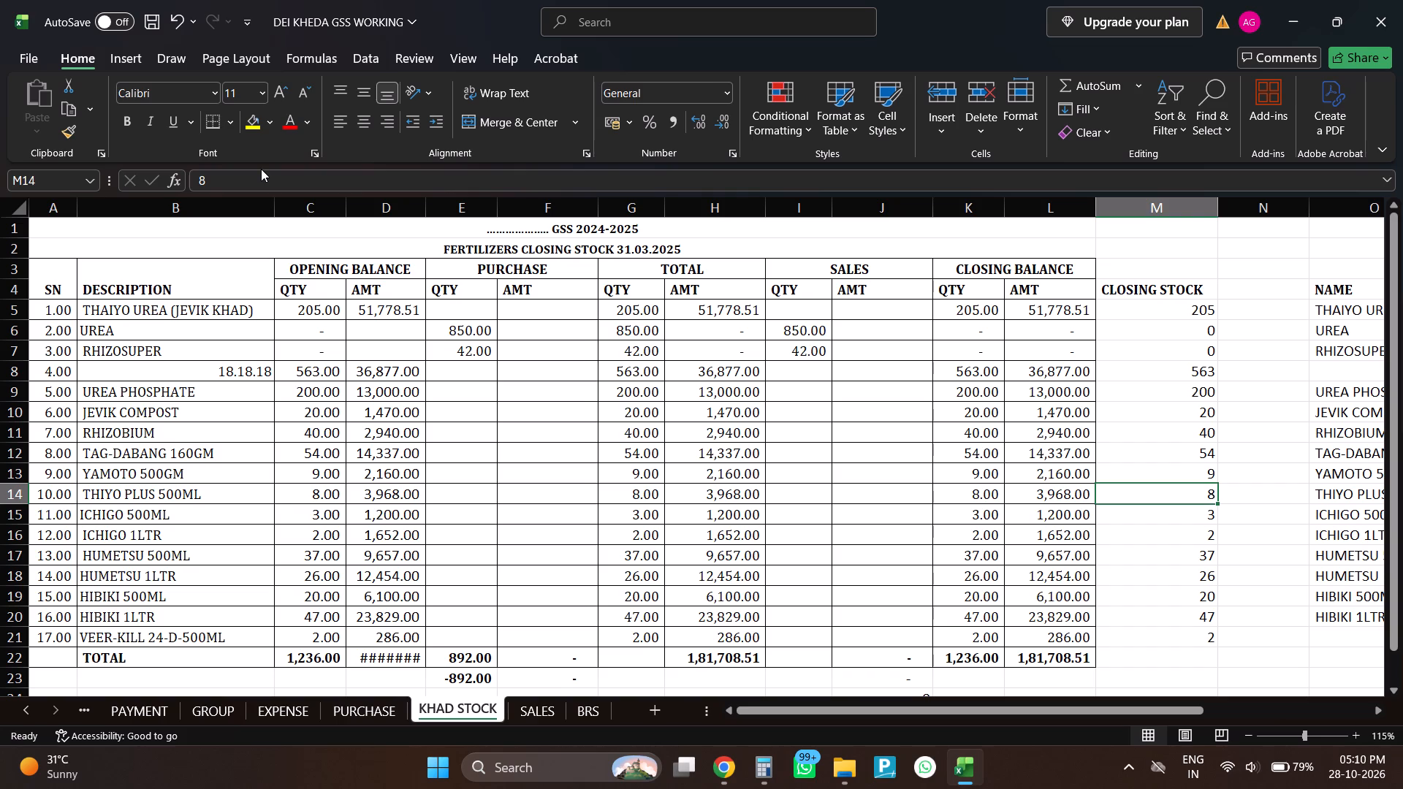
Switch to YouTube in Chrome and play the song "Dreams" from the recommended videos.
key("alt+Tab")
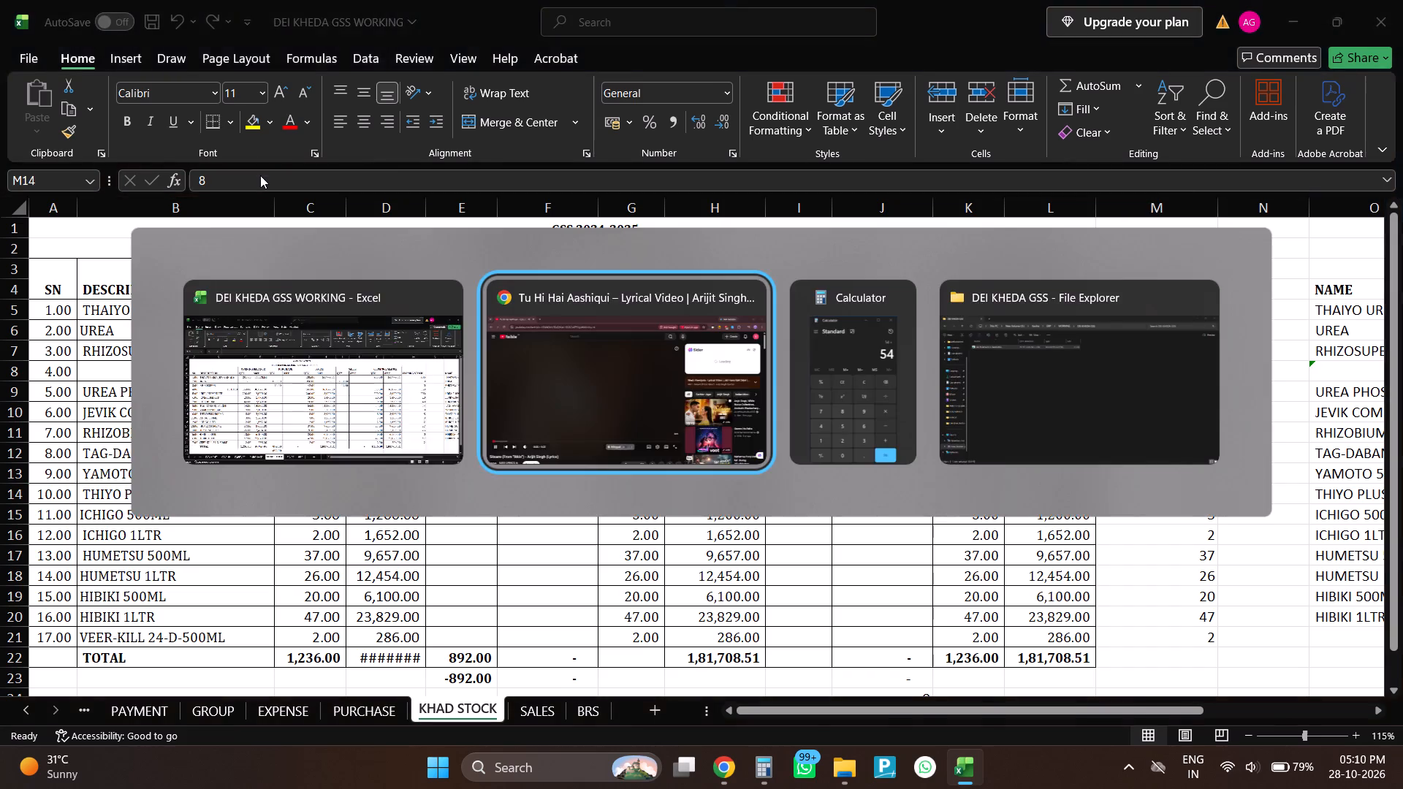
scroll(610, 470, "down", 4)
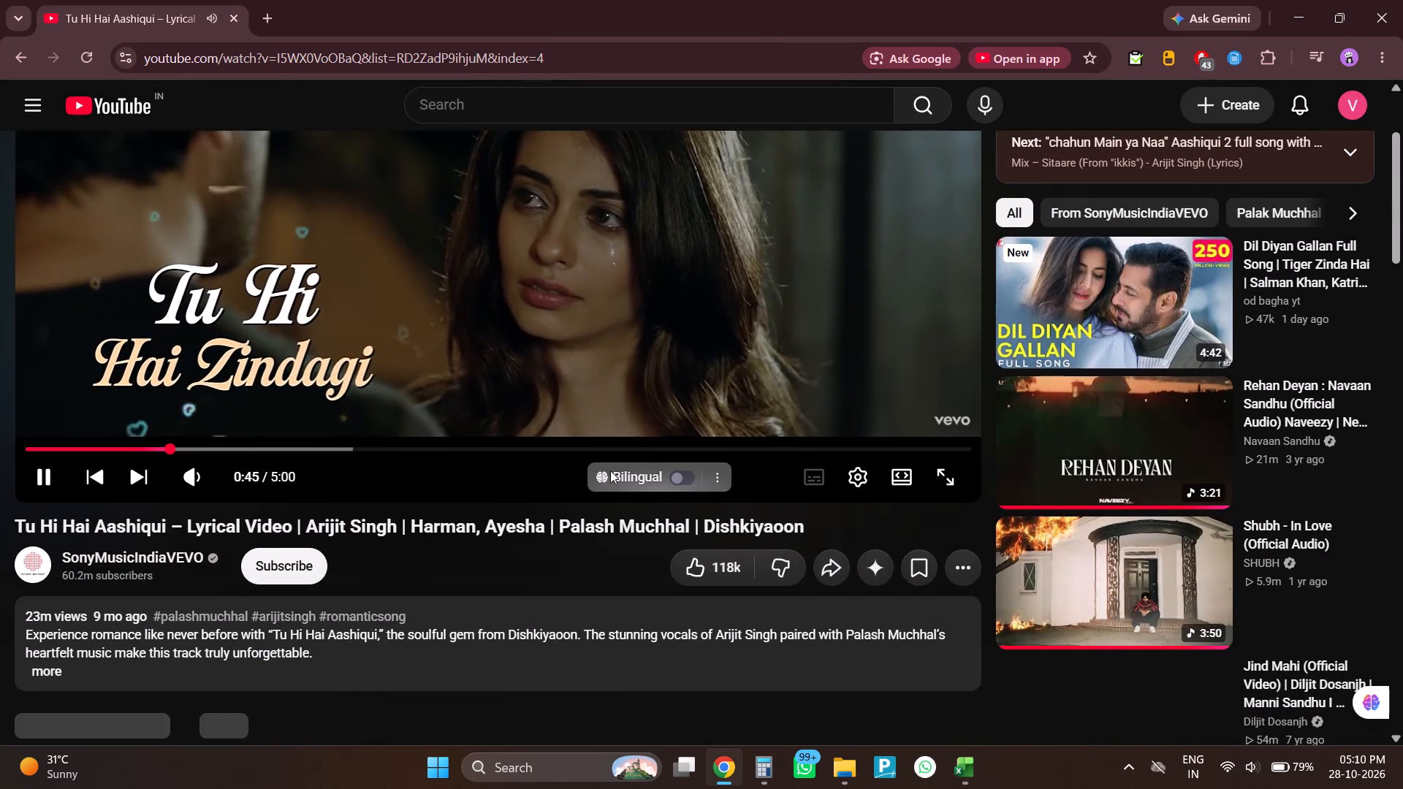
scroll(610, 470, "down", 1)
scroll(631, 411, "up", 2)
scroll(631, 411, "down", 3)
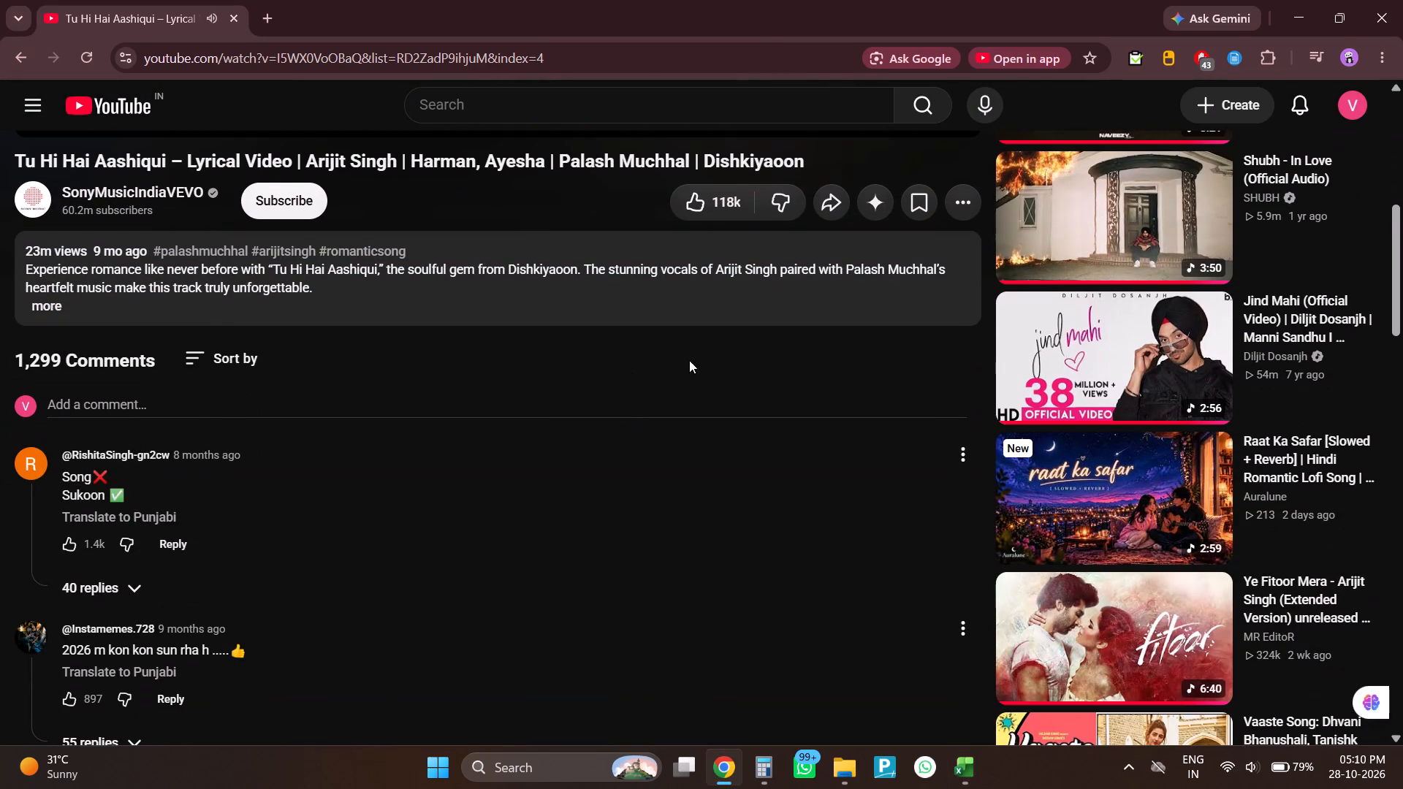
scroll(785, 425, "down", 5)
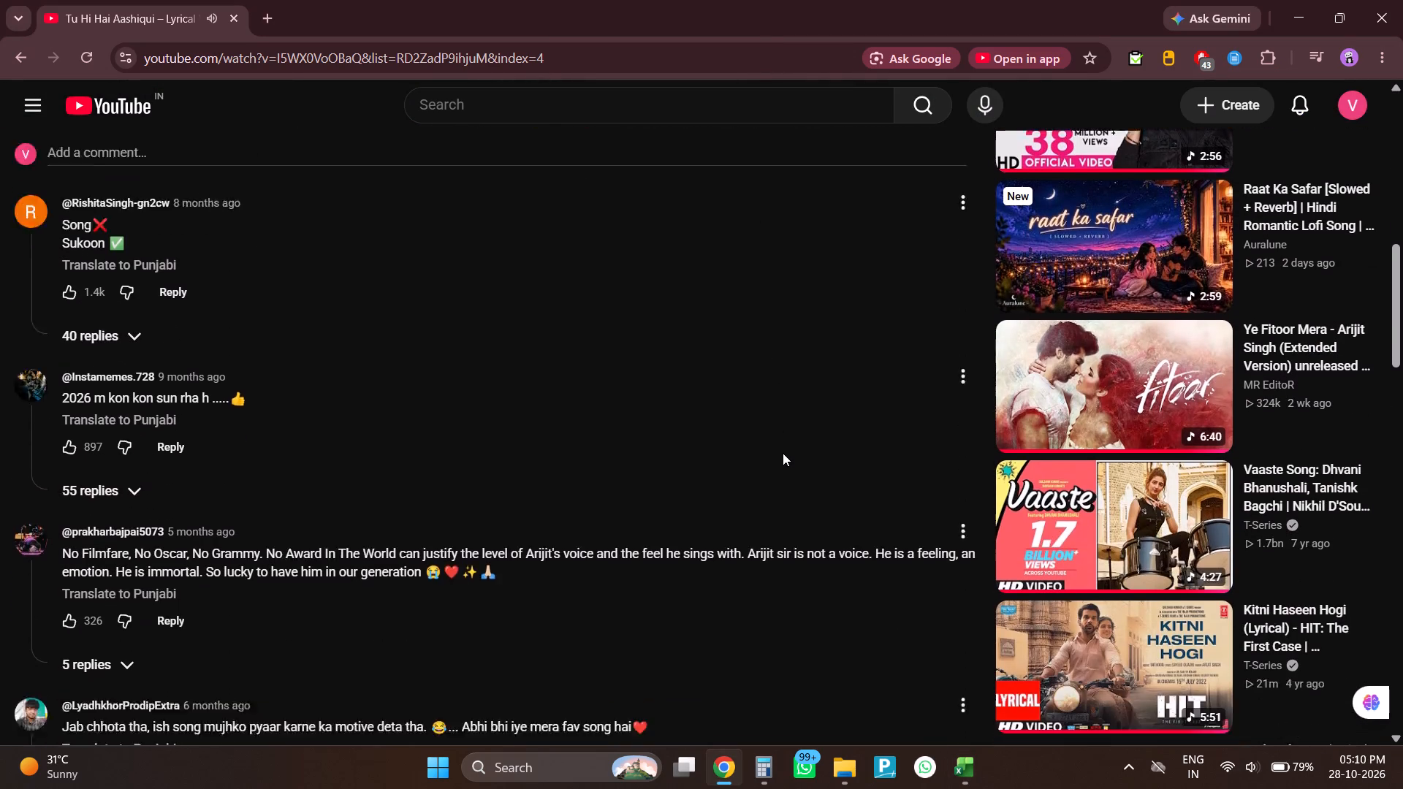
scroll(783, 453, "down", 7)
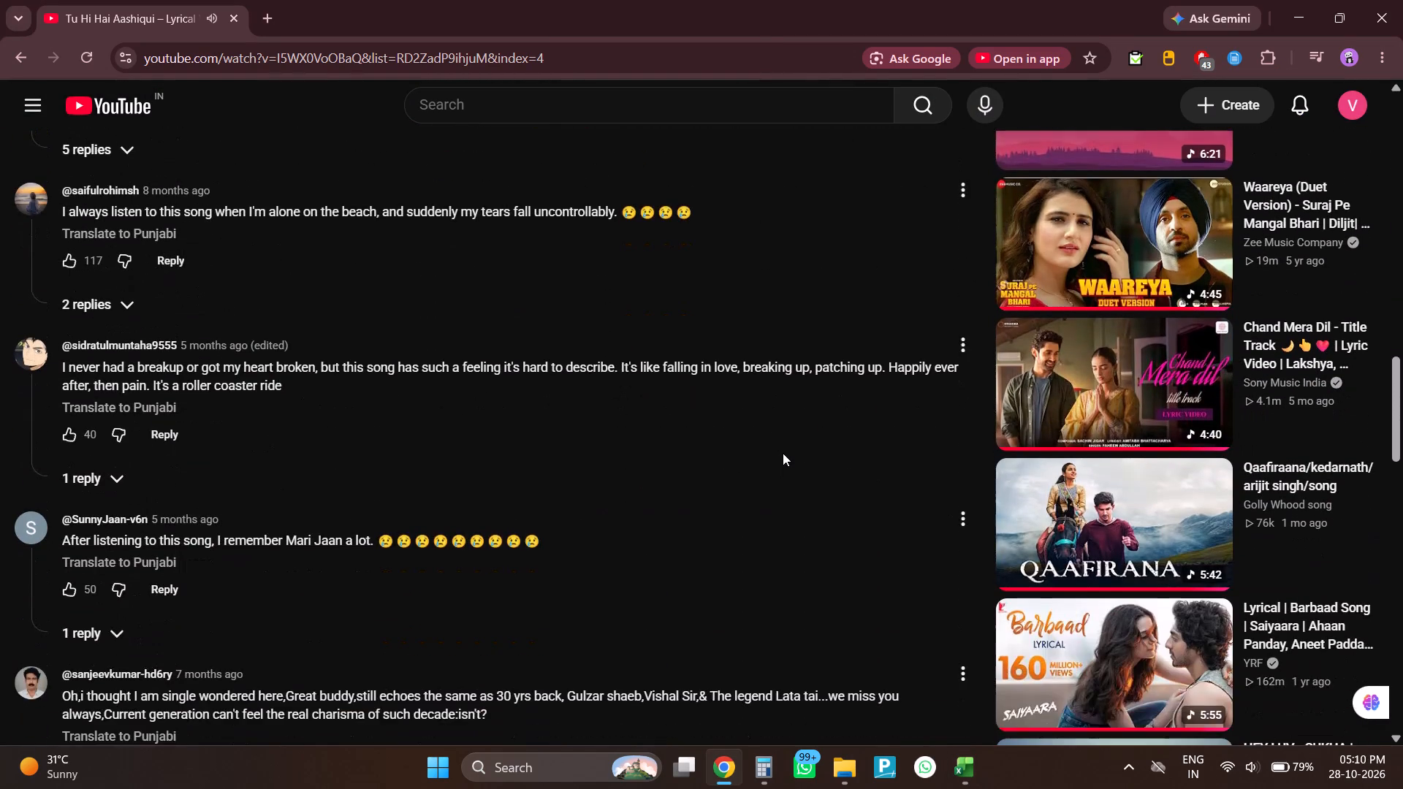
scroll(783, 453, "down", 5)
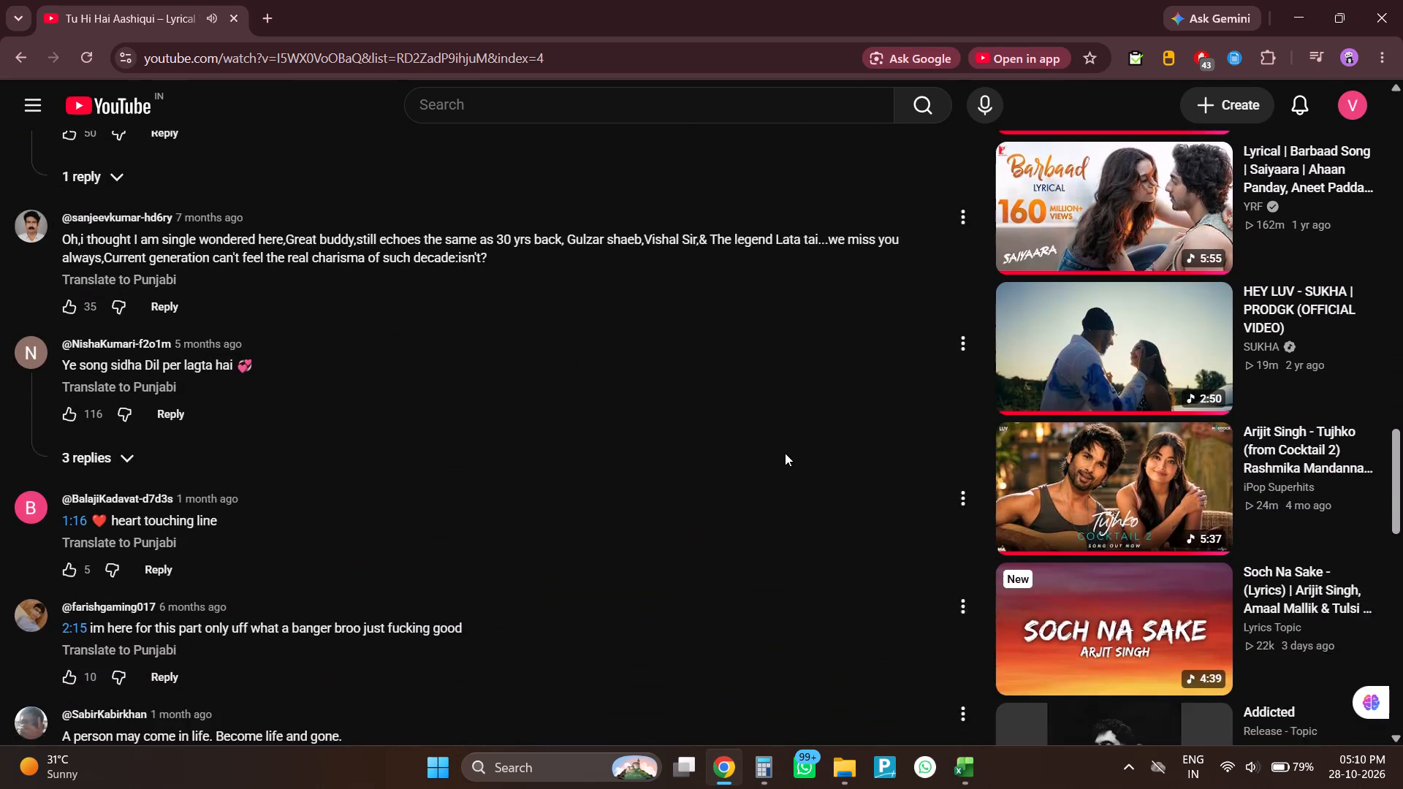
scroll(785, 453, "down", 1)
scroll(989, 552, "down", 5)
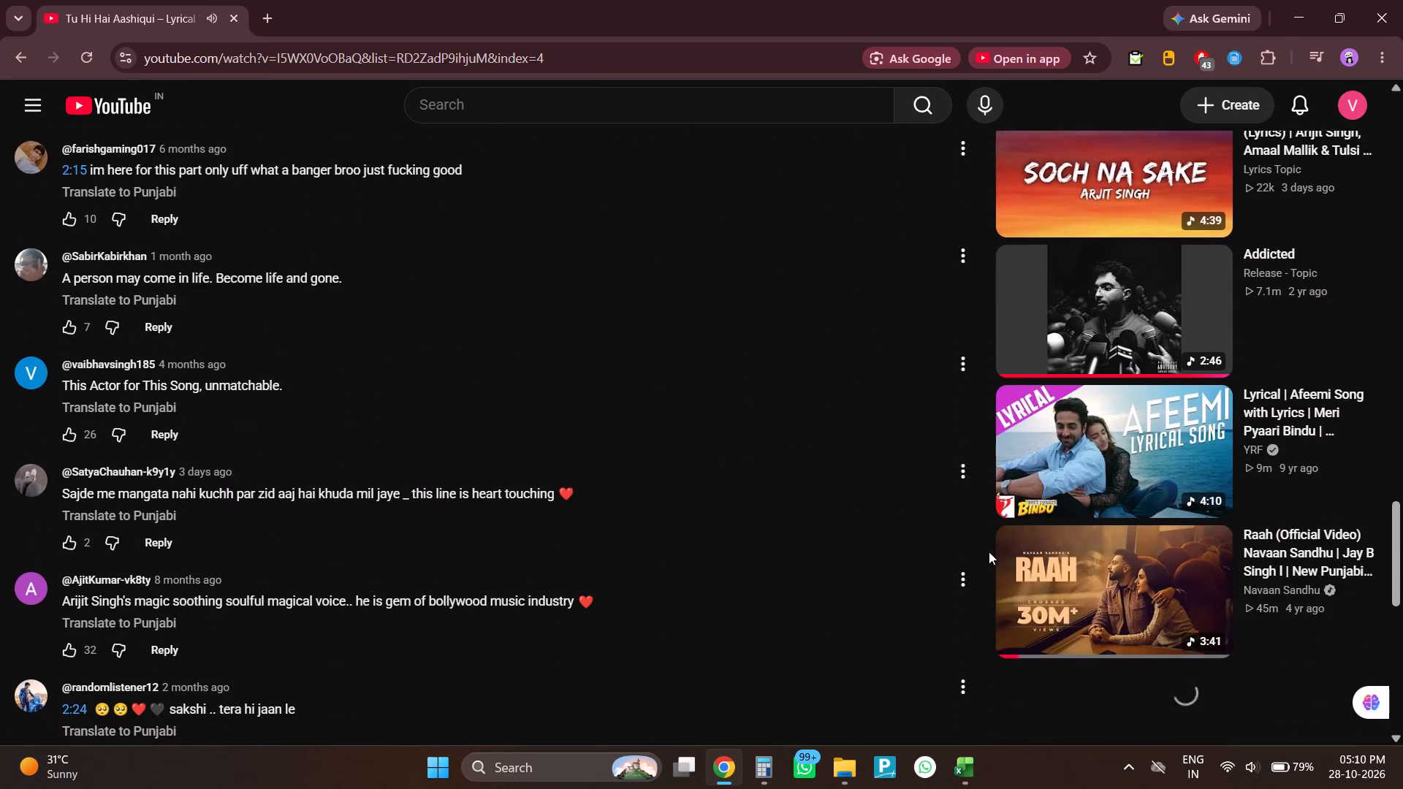
scroll(989, 552, "down", 3)
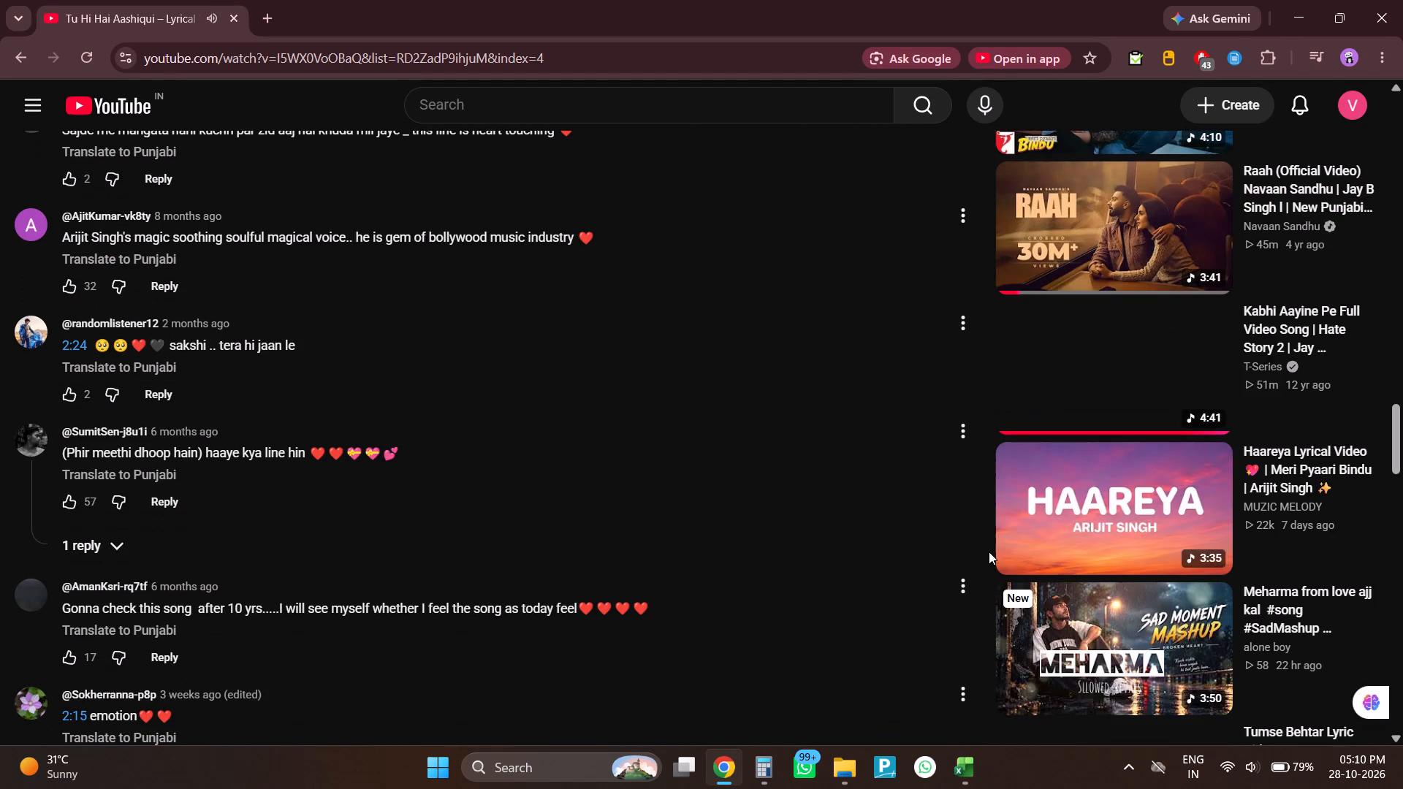
scroll(989, 552, "down", 3)
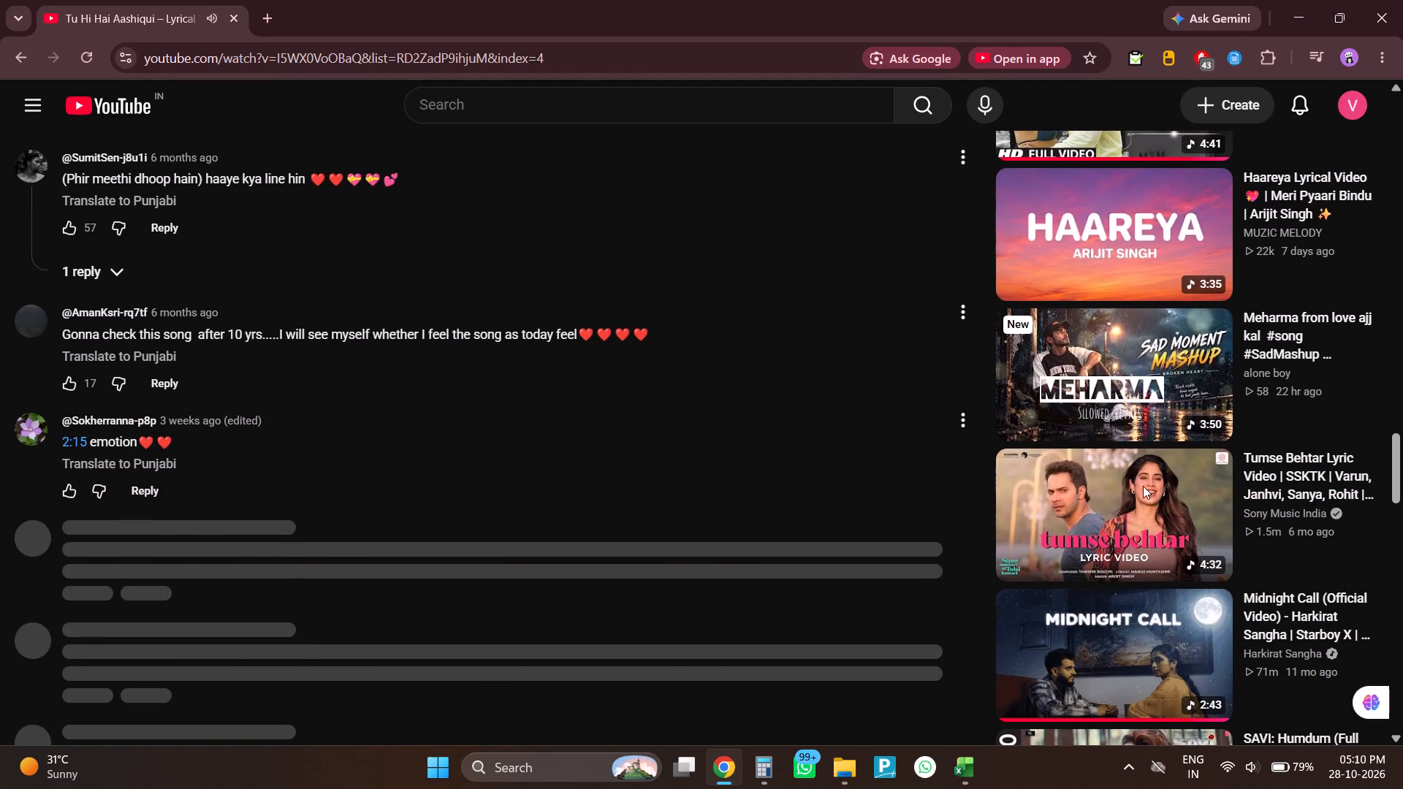
scroll(1125, 630, "down", 4)
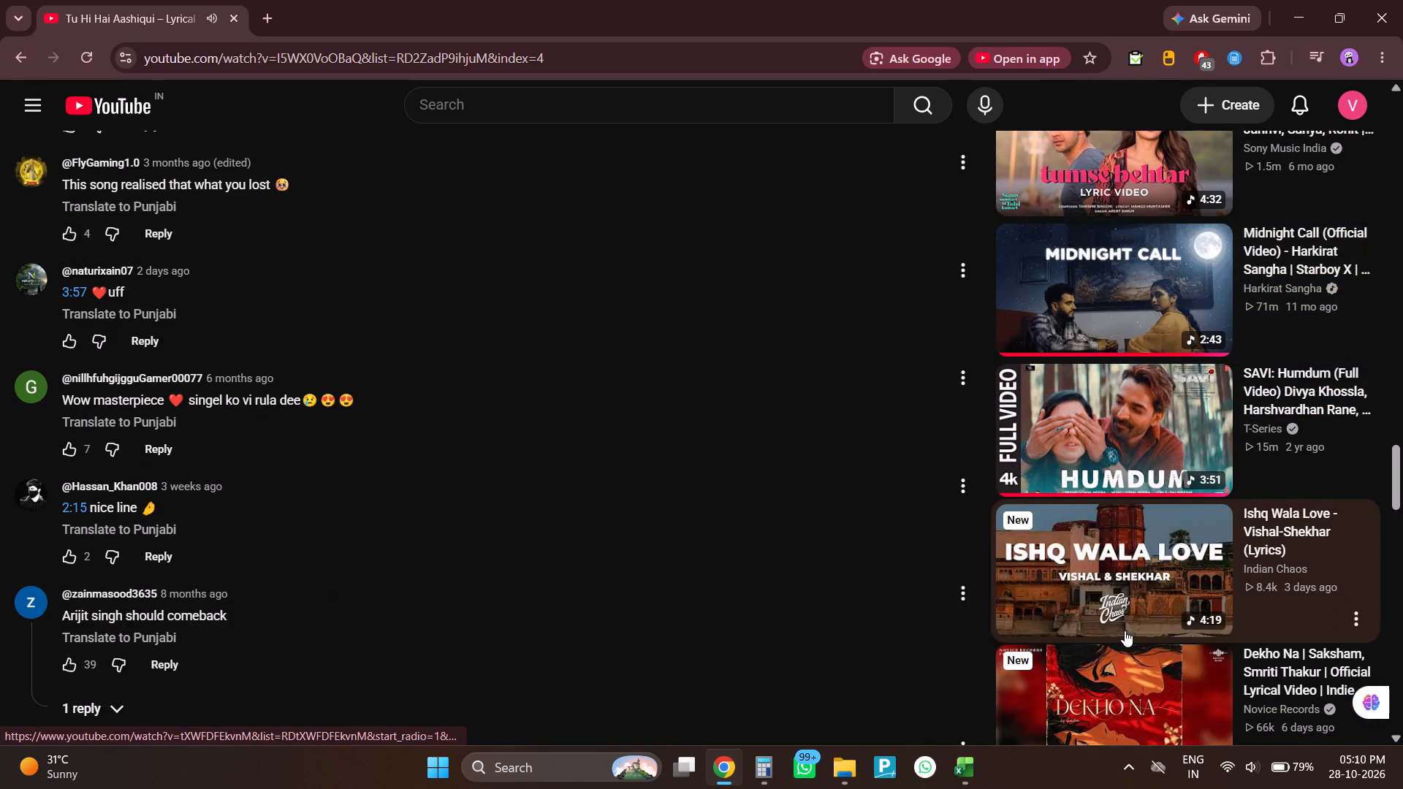
scroll(1125, 630, "down", 1)
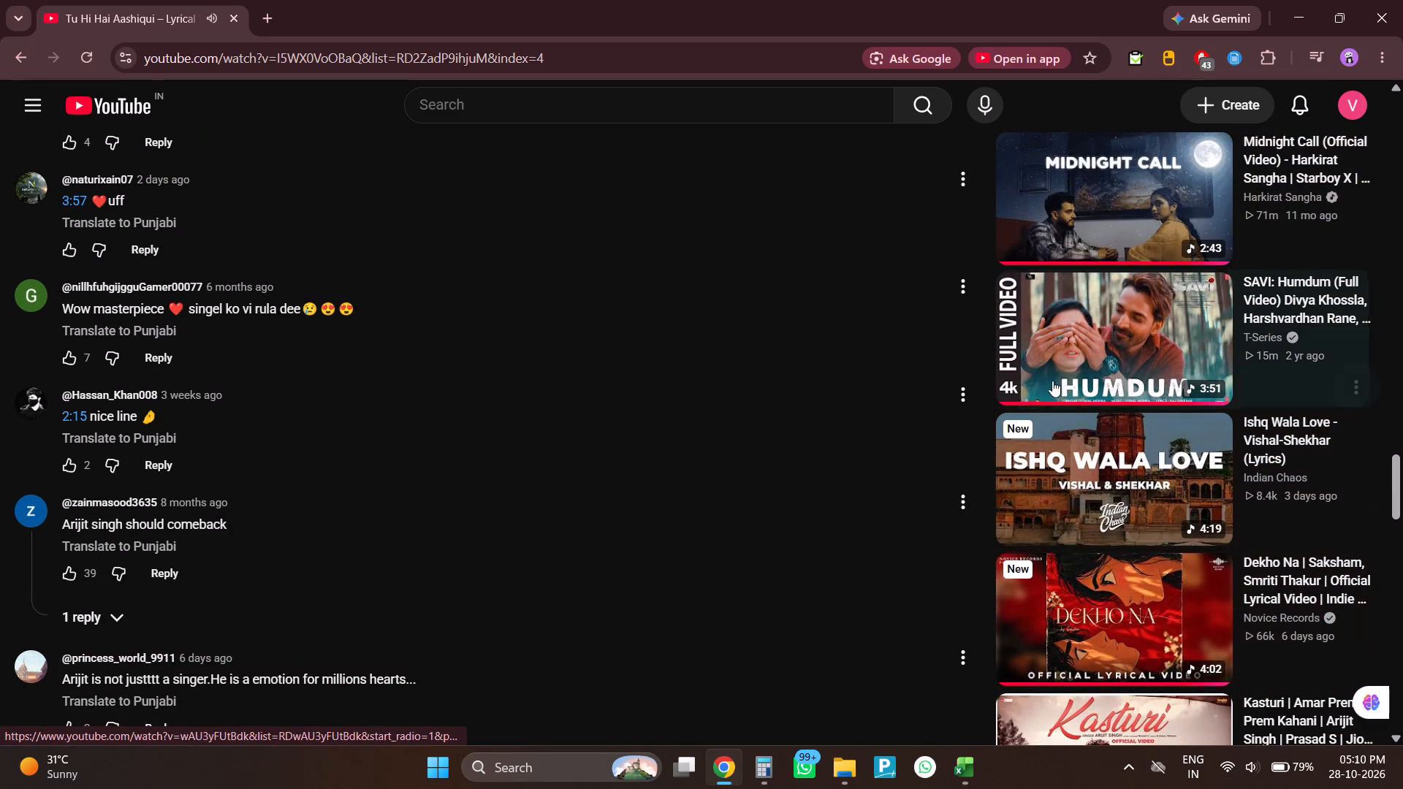
scroll(1075, 635, "down", 8)
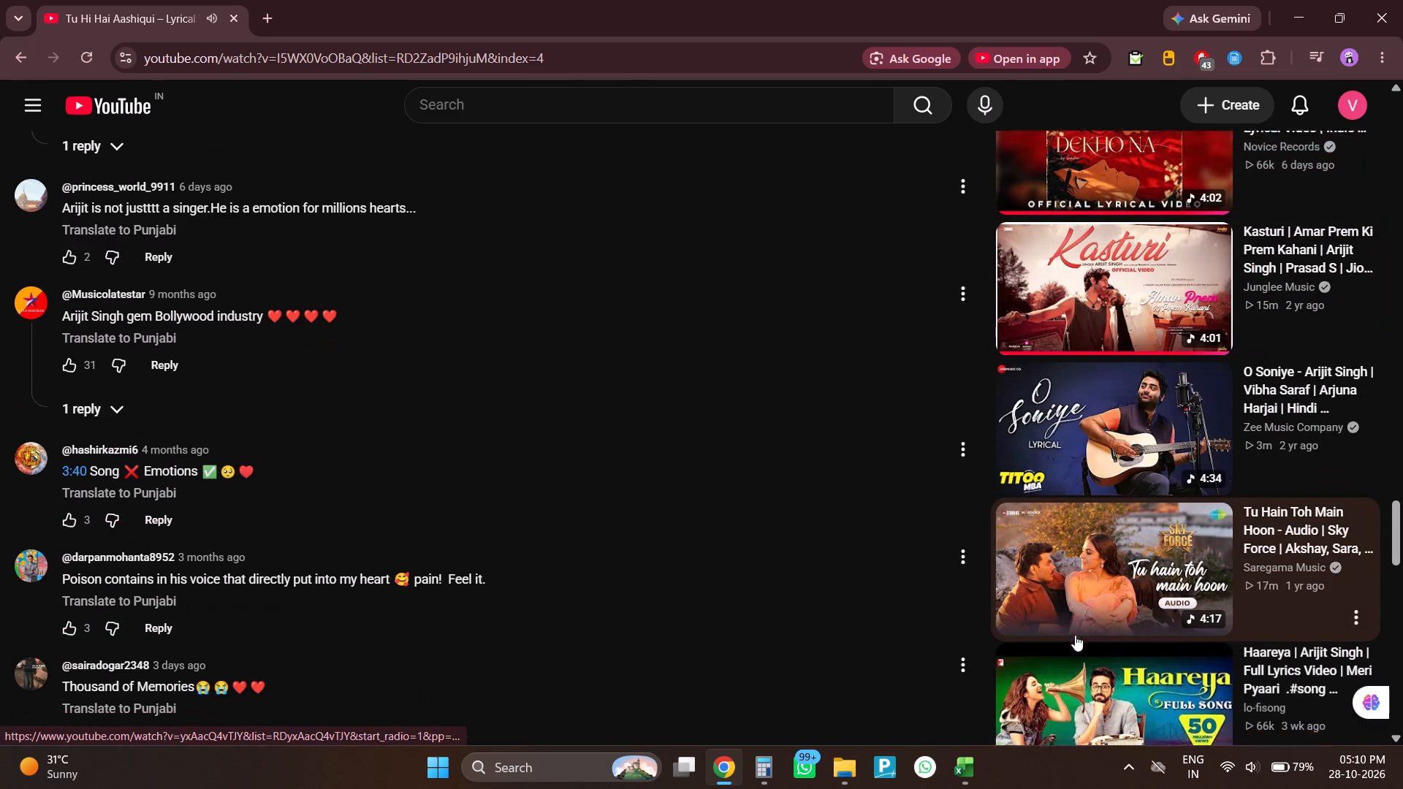
scroll(1075, 635, "down", 8)
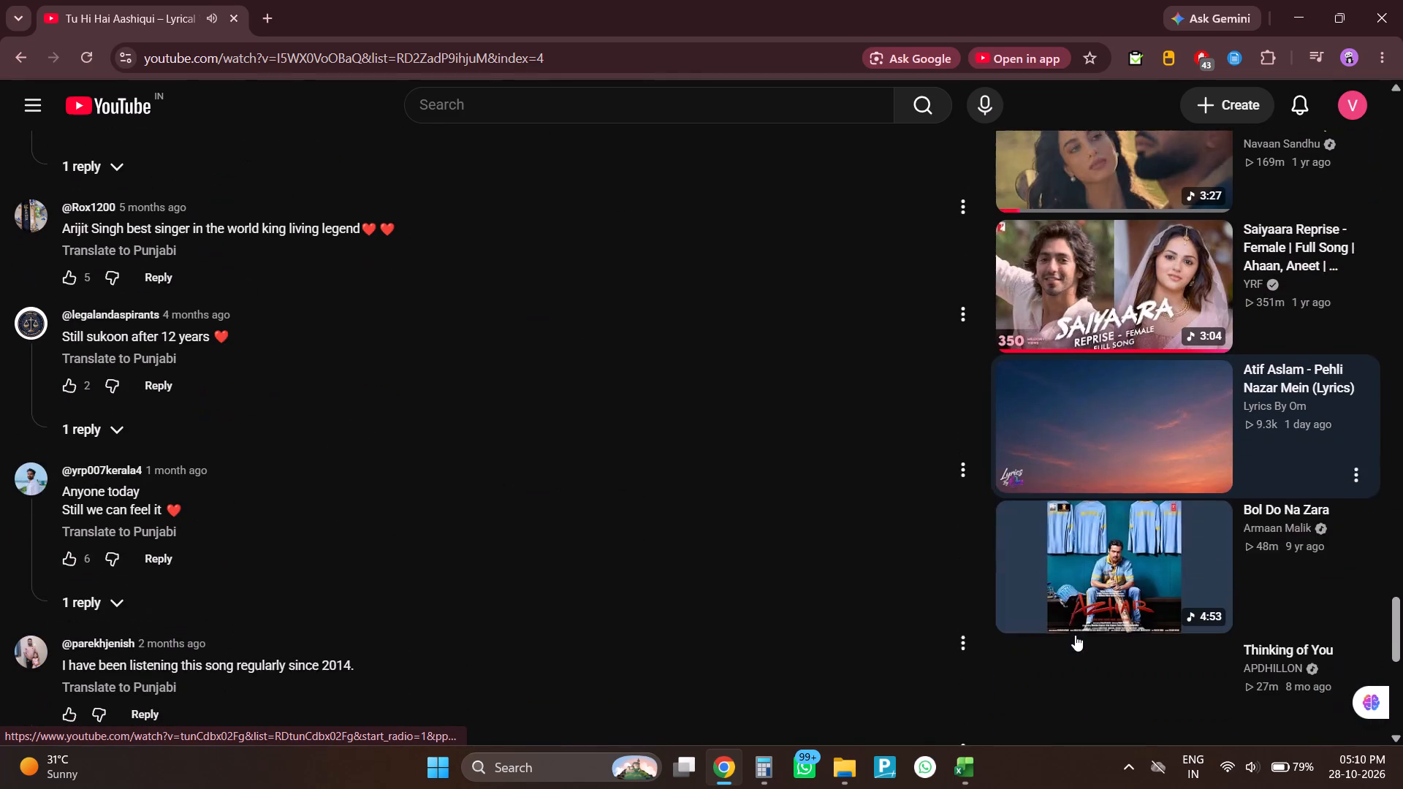
scroll(1075, 635, "down", 4)
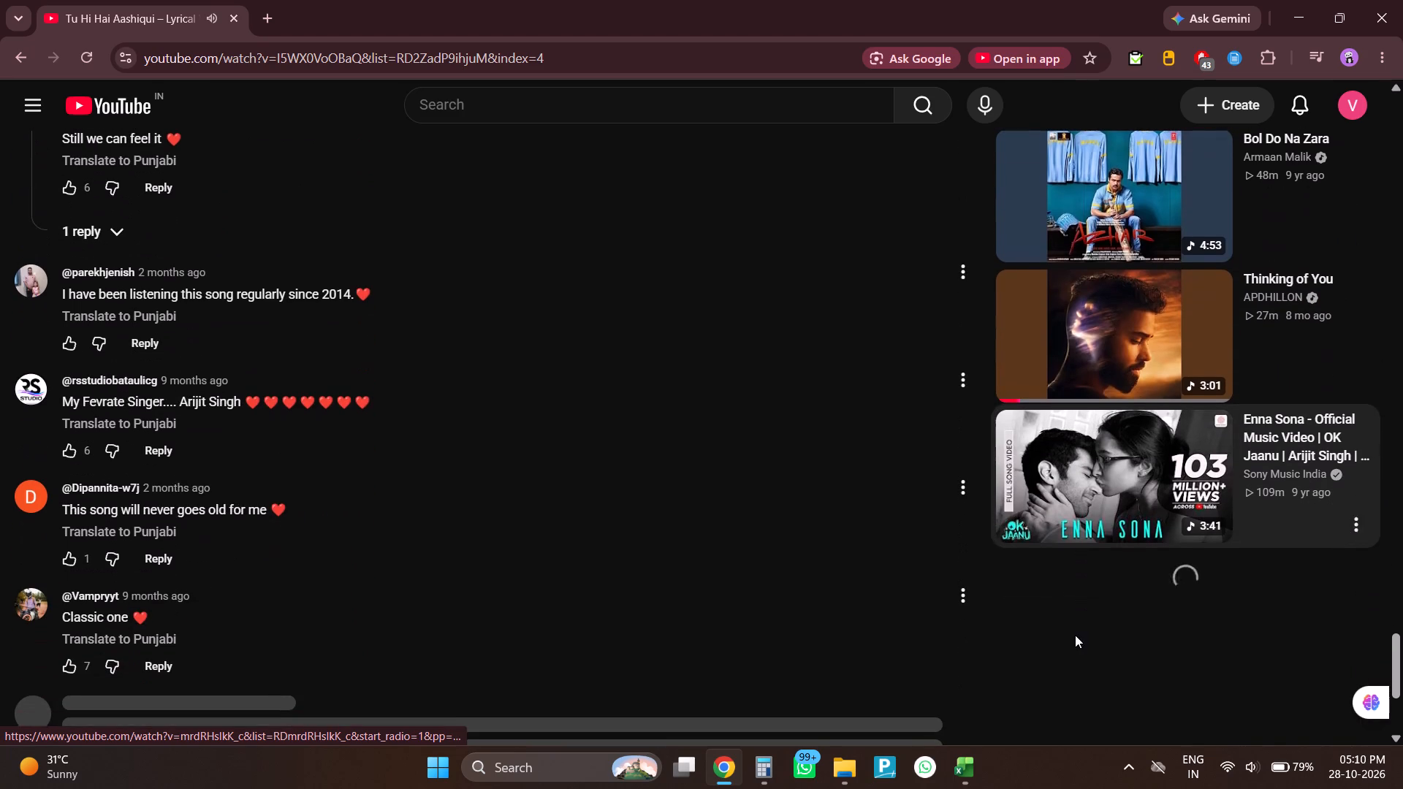
scroll(1018, 643, "down", 3)
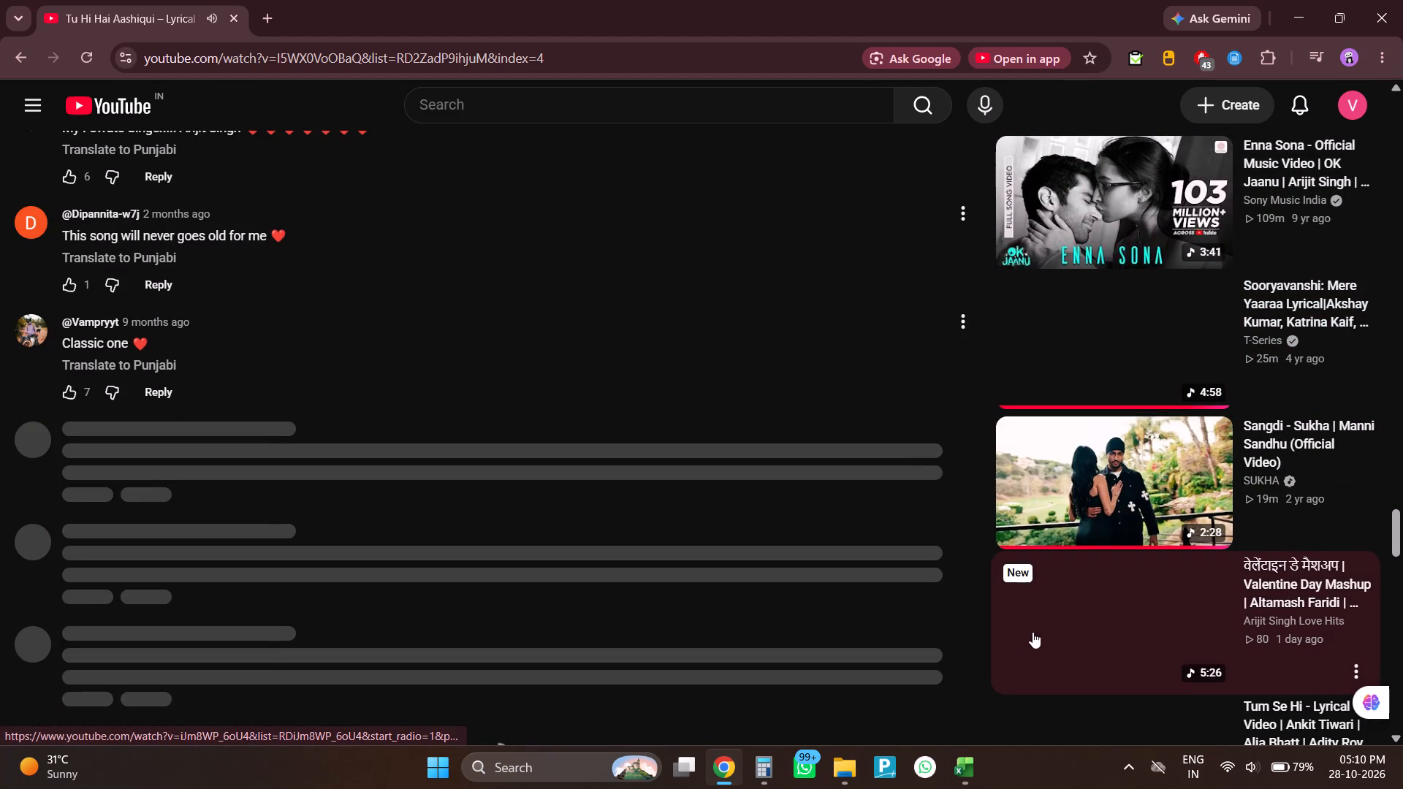
scroll(957, 584, "down", 4)
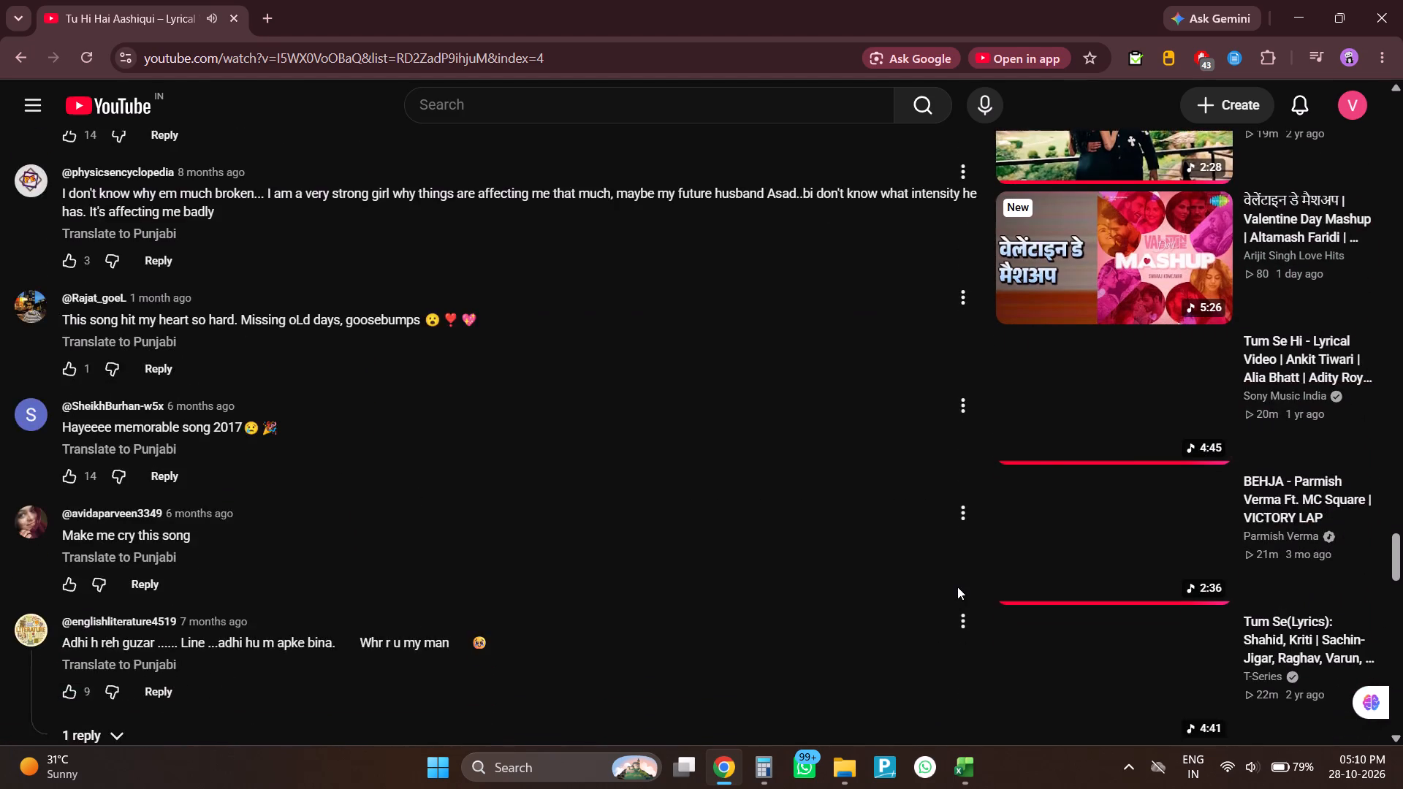
scroll(957, 587, "up", 1)
scroll(957, 587, "down", 5)
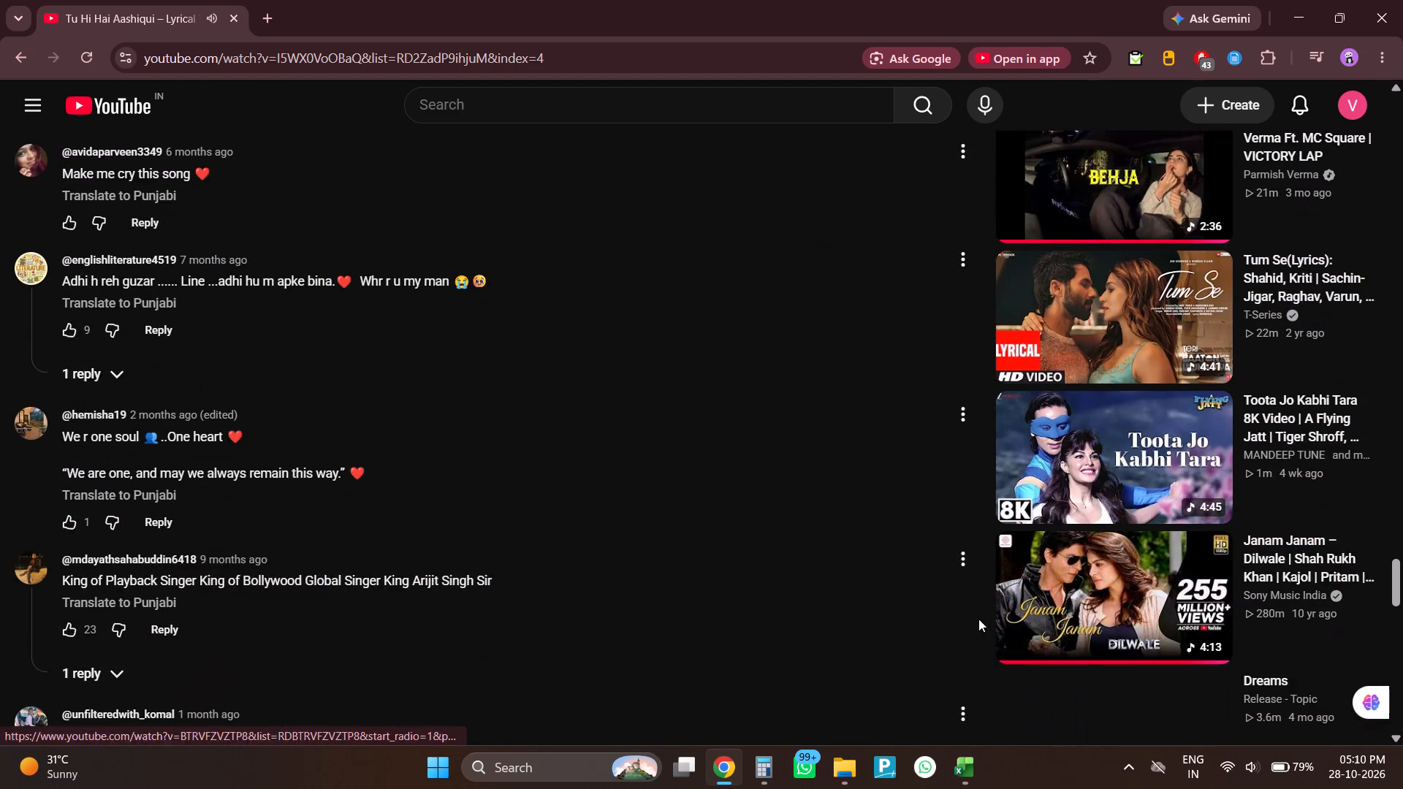
scroll(981, 618, "down", 3)
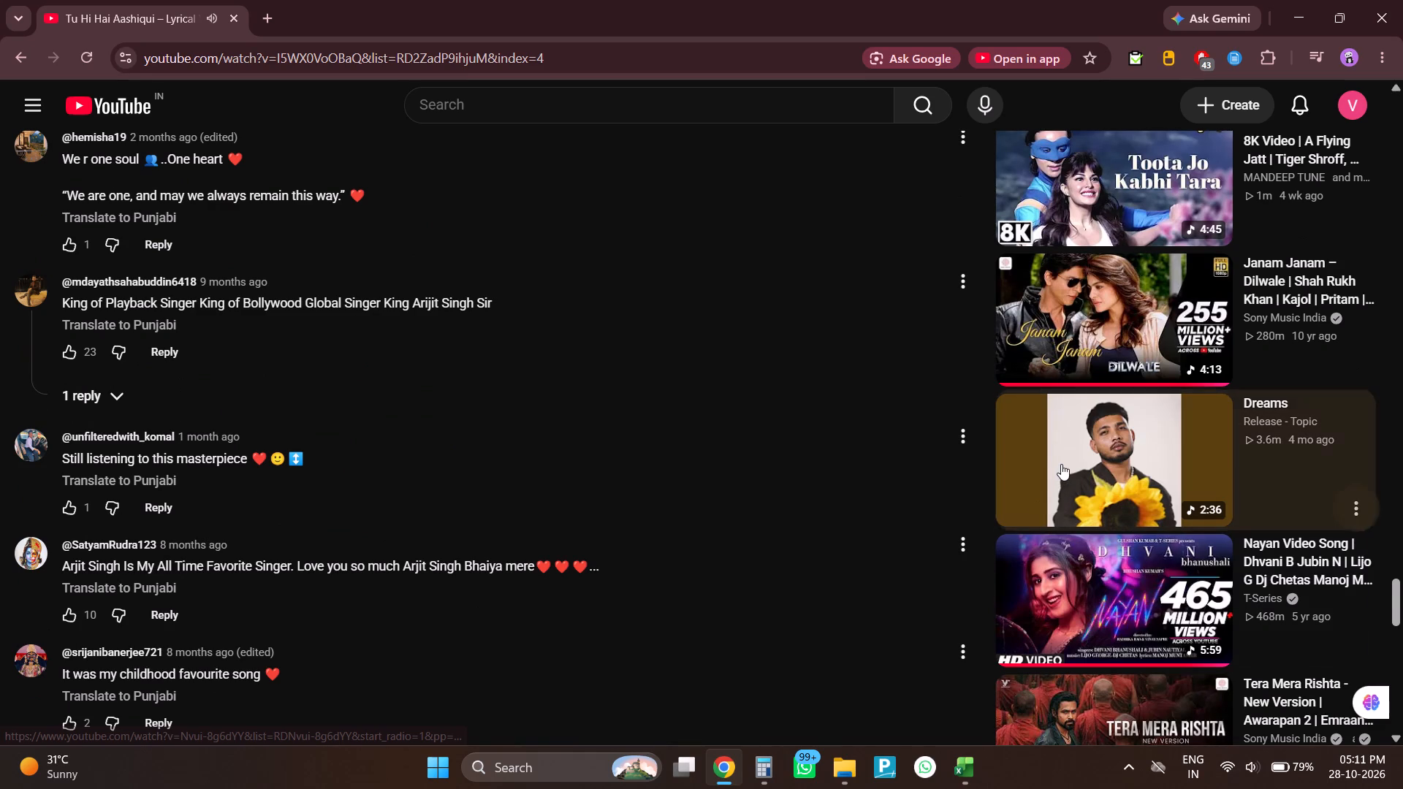
left_click(1062, 463)
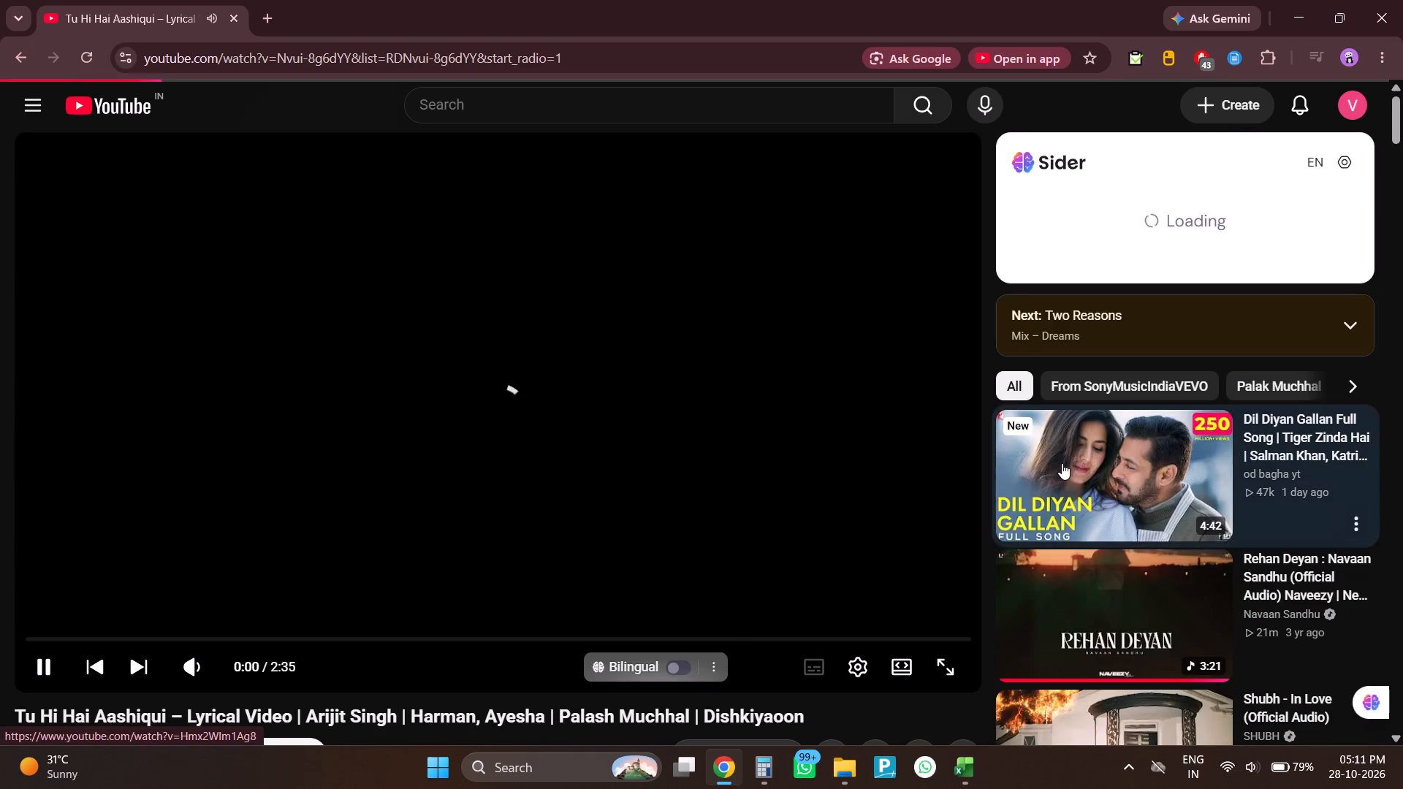
Switch back to the Excel workbook and insert eight blank rows above the TOTAL row of the KHAD STOCK sheet.
key("alt+Tab")
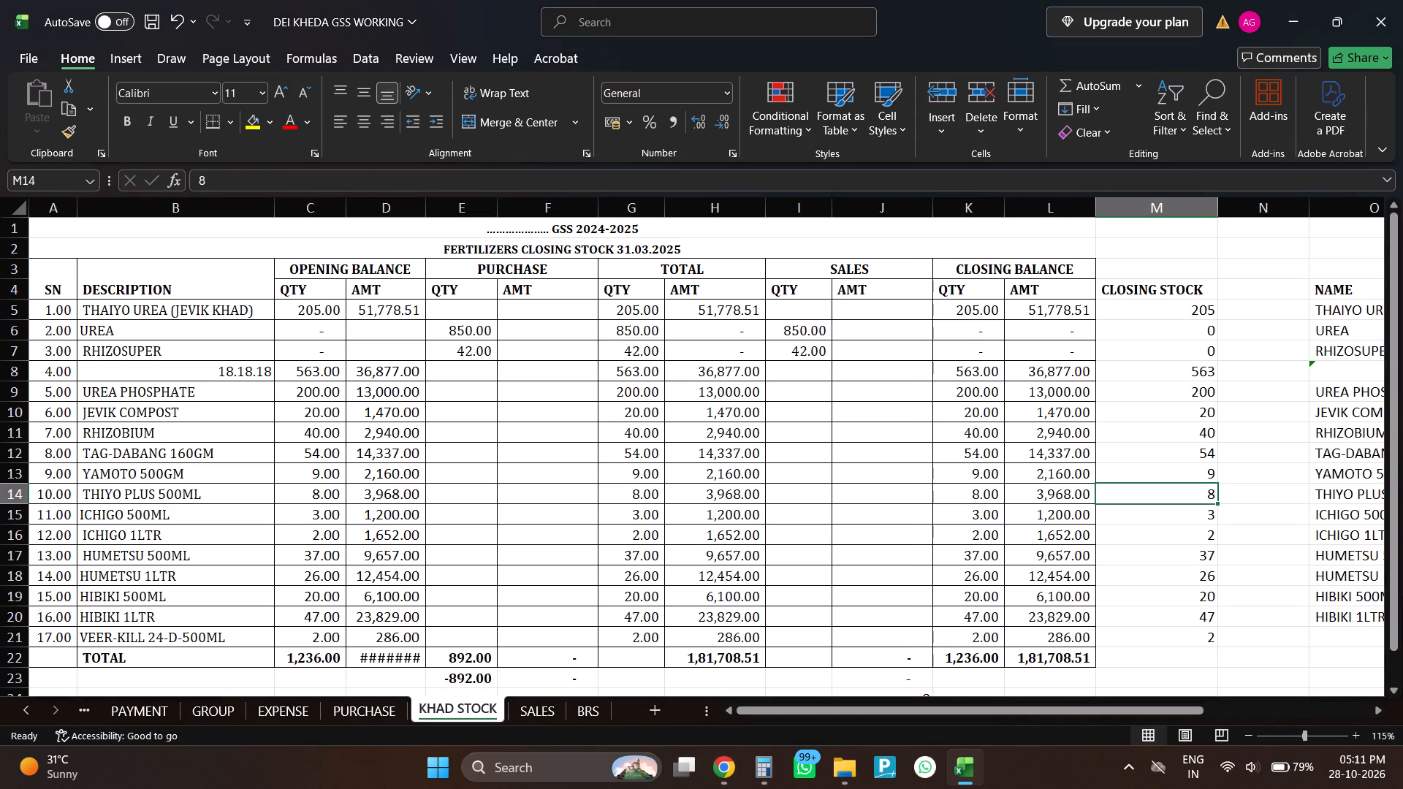
scroll(156, 452, "down", 2)
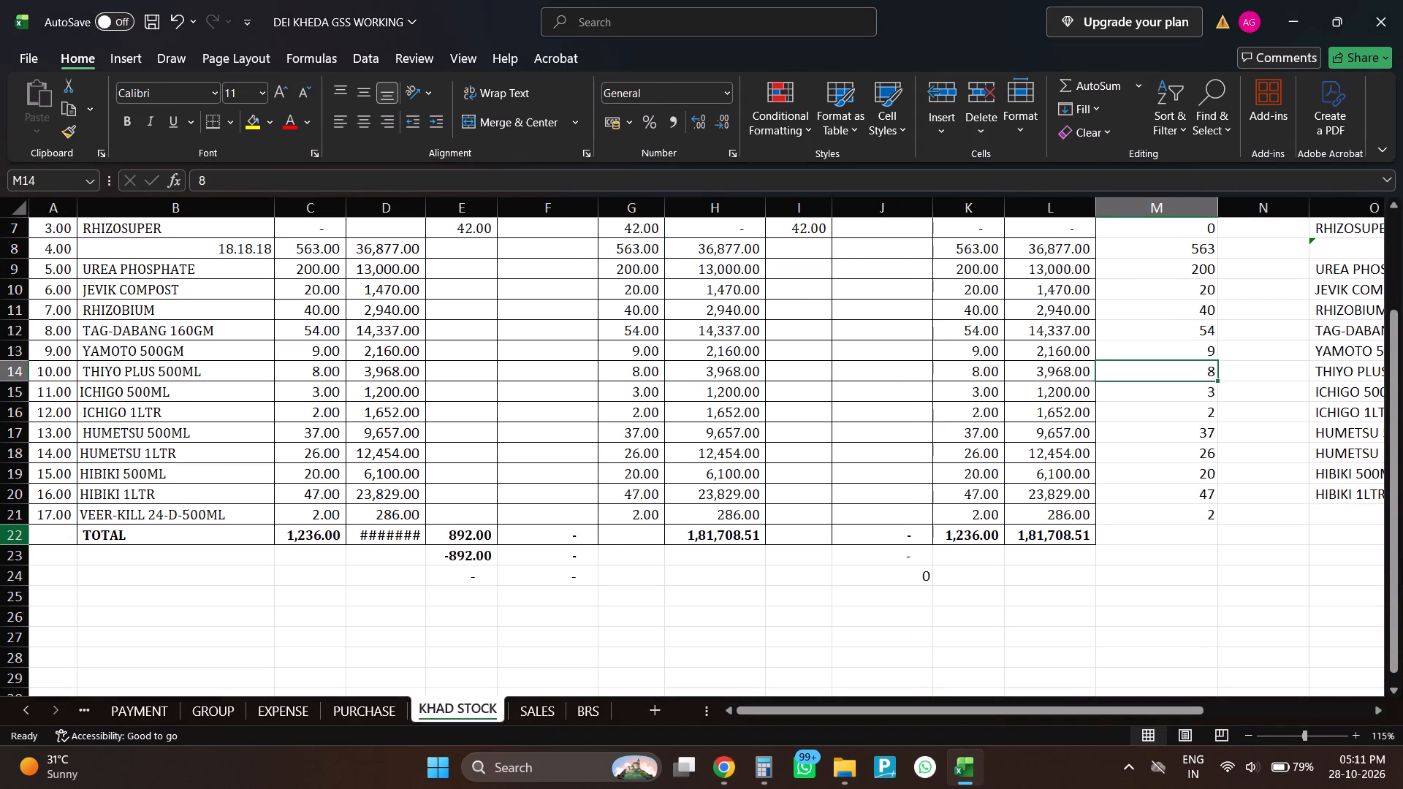
left_click(12, 536)
key("ctrl+plus")
key("ctrl+plus")
key("ctrl+plus")
key("ctrl+plus")
key("ctrl+plus")
key("ctrl+plus")
key("ctrl+plus")
key("ctrl+plus")
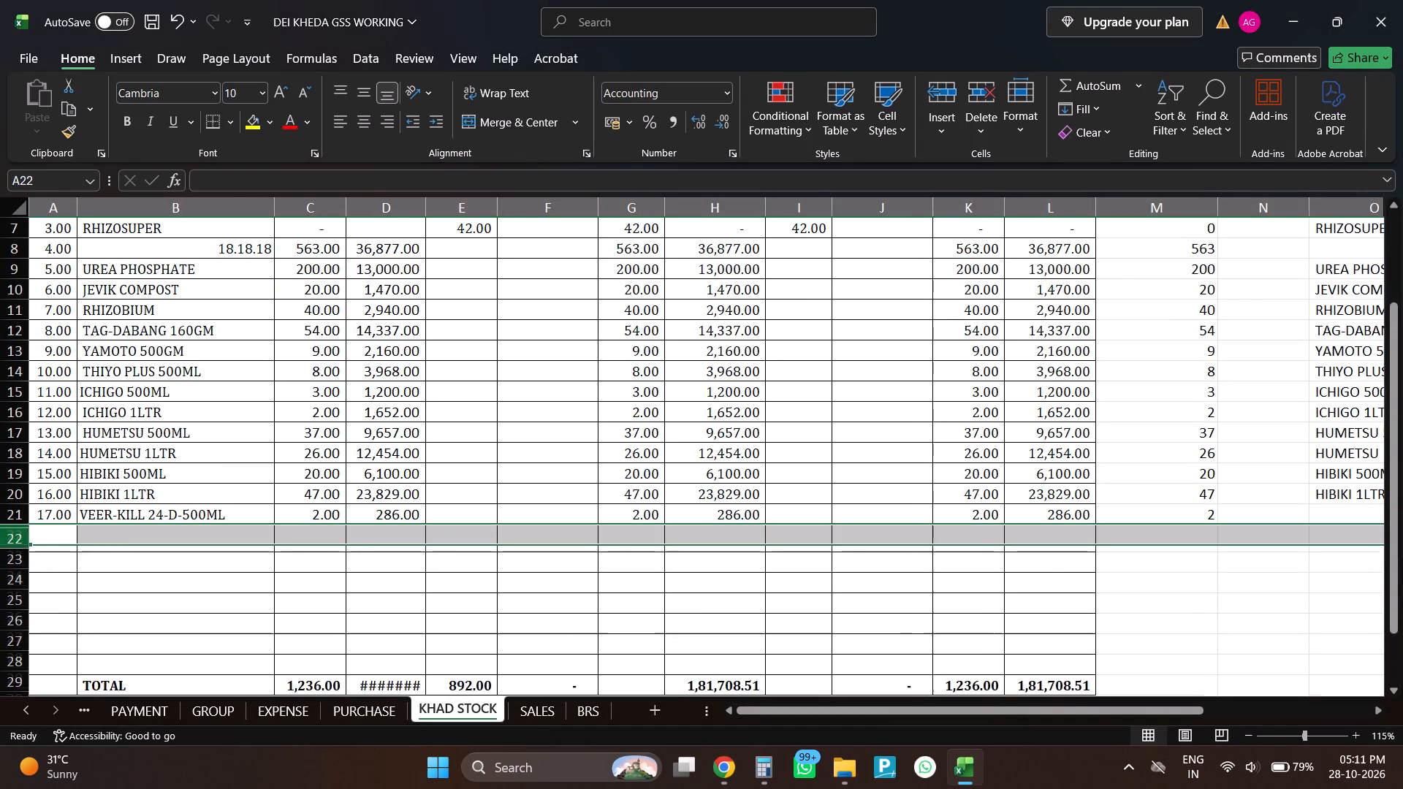
Fill the TOTAL quantity and amount formulas from row 5 down through row 29 in columns G and H.
scroll(398, 505, "up", 4)
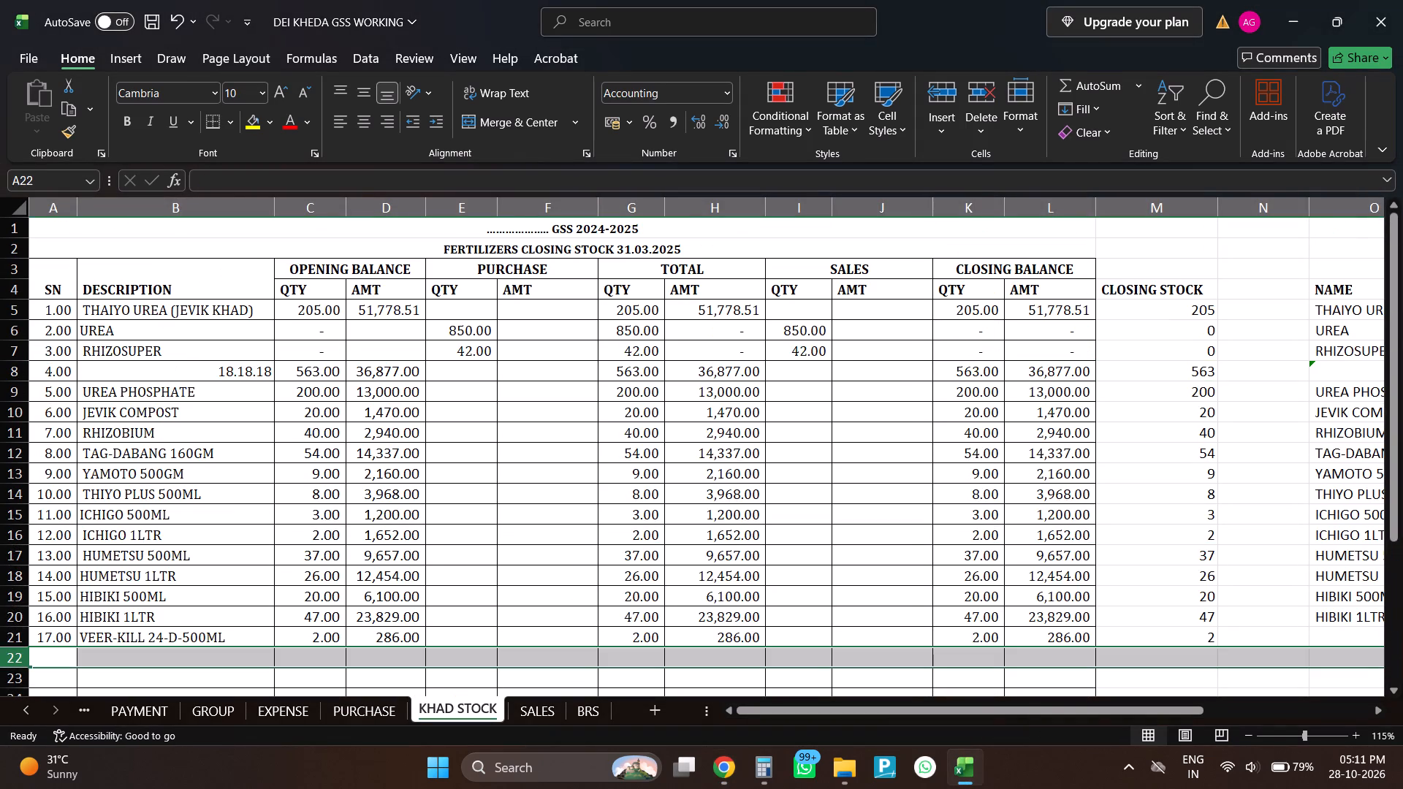
left_click_drag(646, 315, 693, 713)
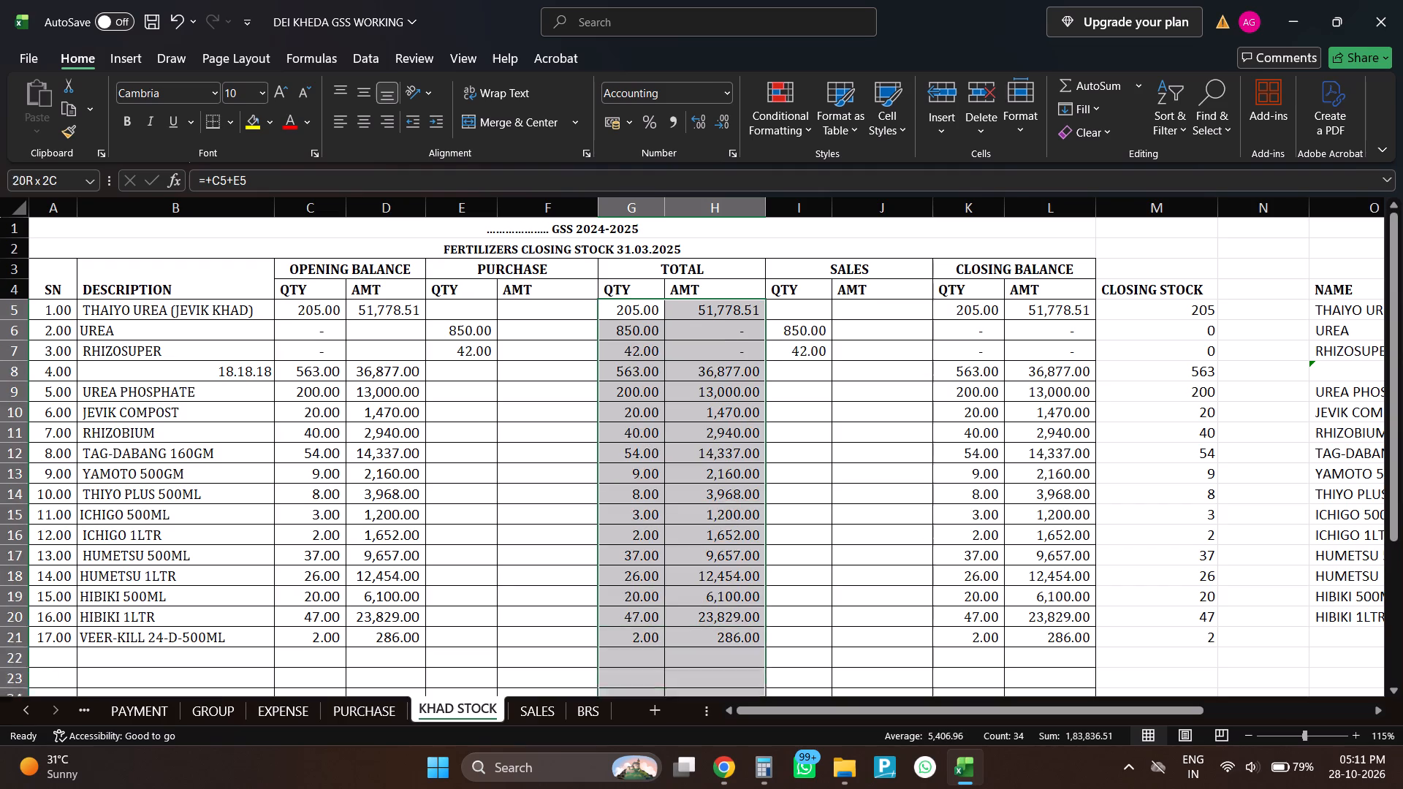
left_click_drag(693, 713, 699, 599)
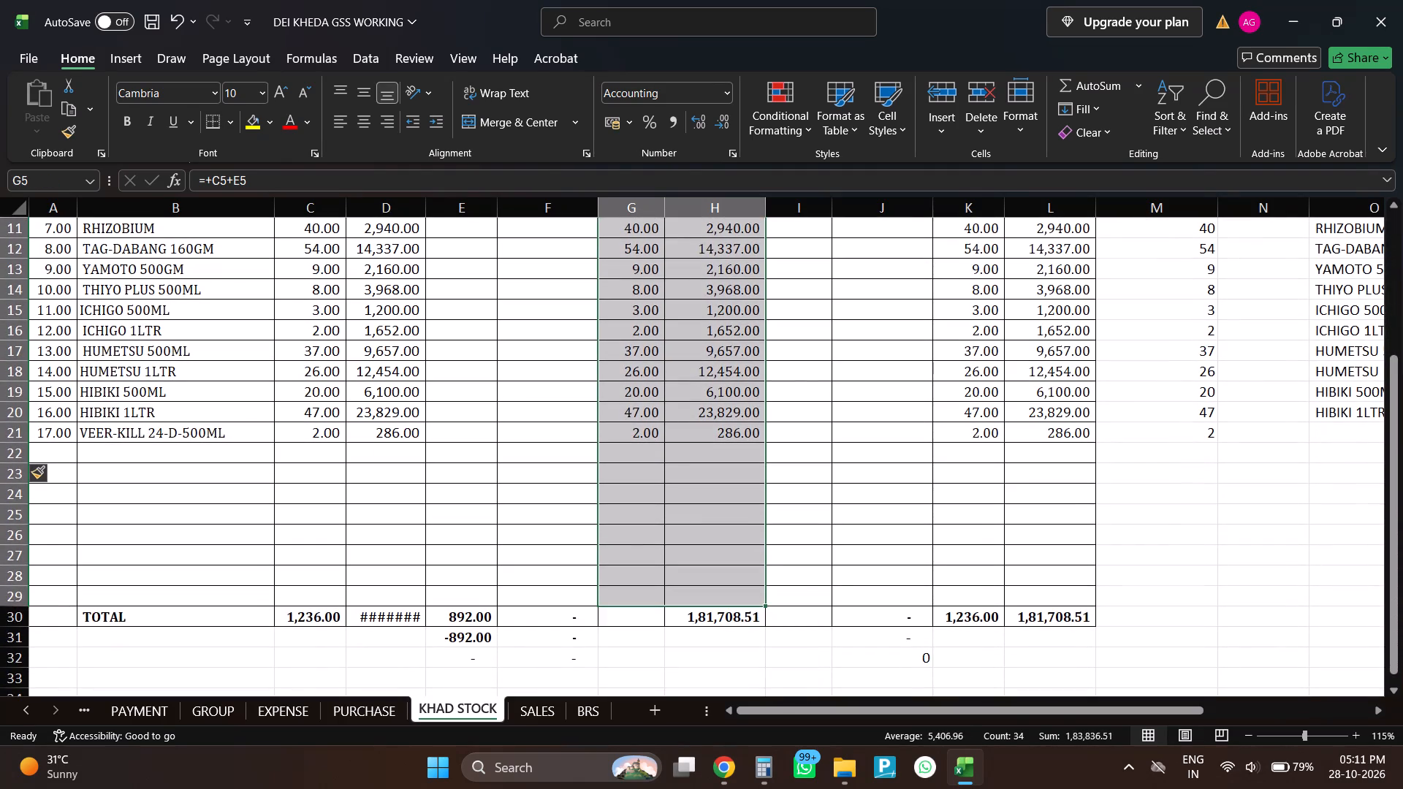
key("ctrl+d")
Fill the CLOSING BALANCE quantity and amount formulas from row 5 down through row 29 in columns K and L.
scroll(1043, 515, "up", 7)
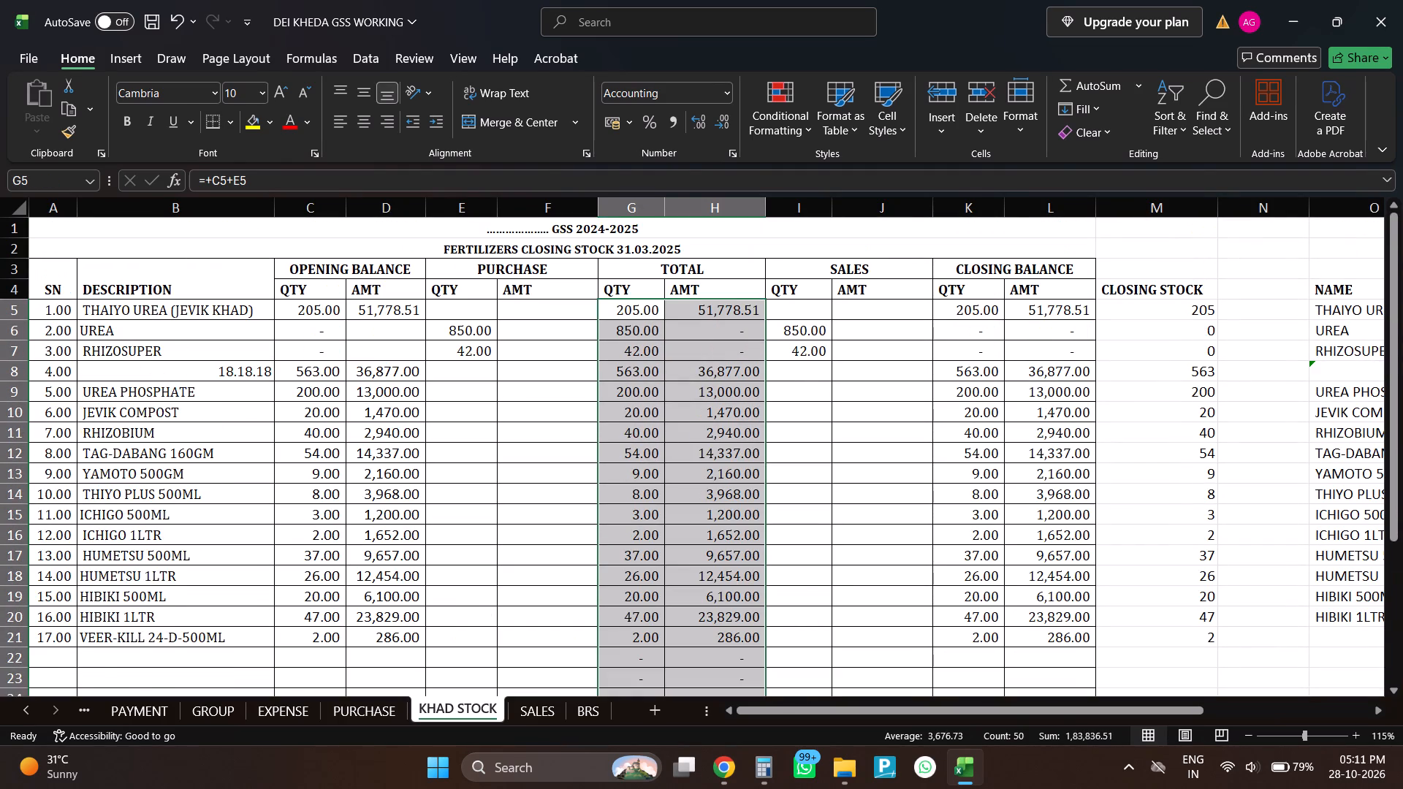
left_click_drag(984, 310, 1049, 758)
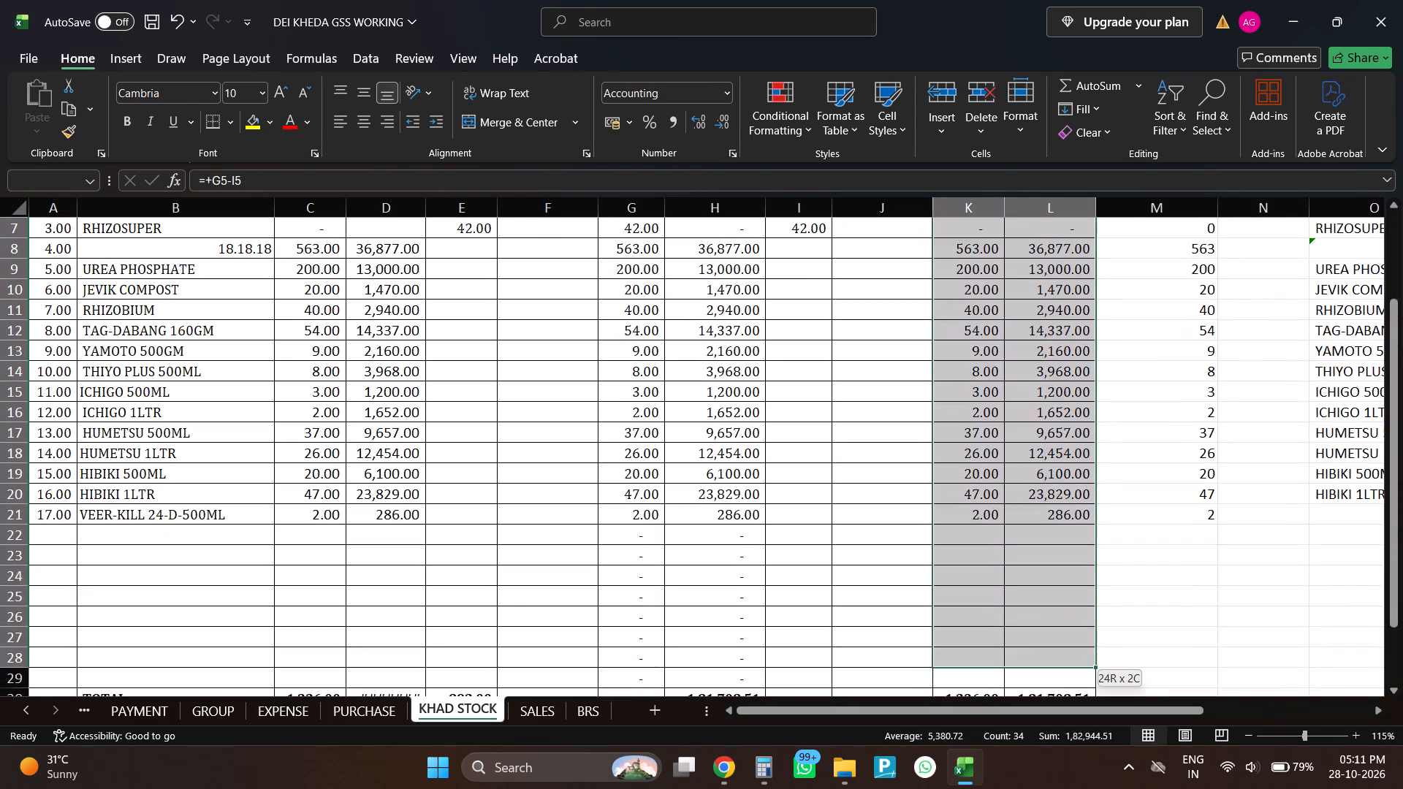
left_click_drag(1049, 758, 1049, 758)
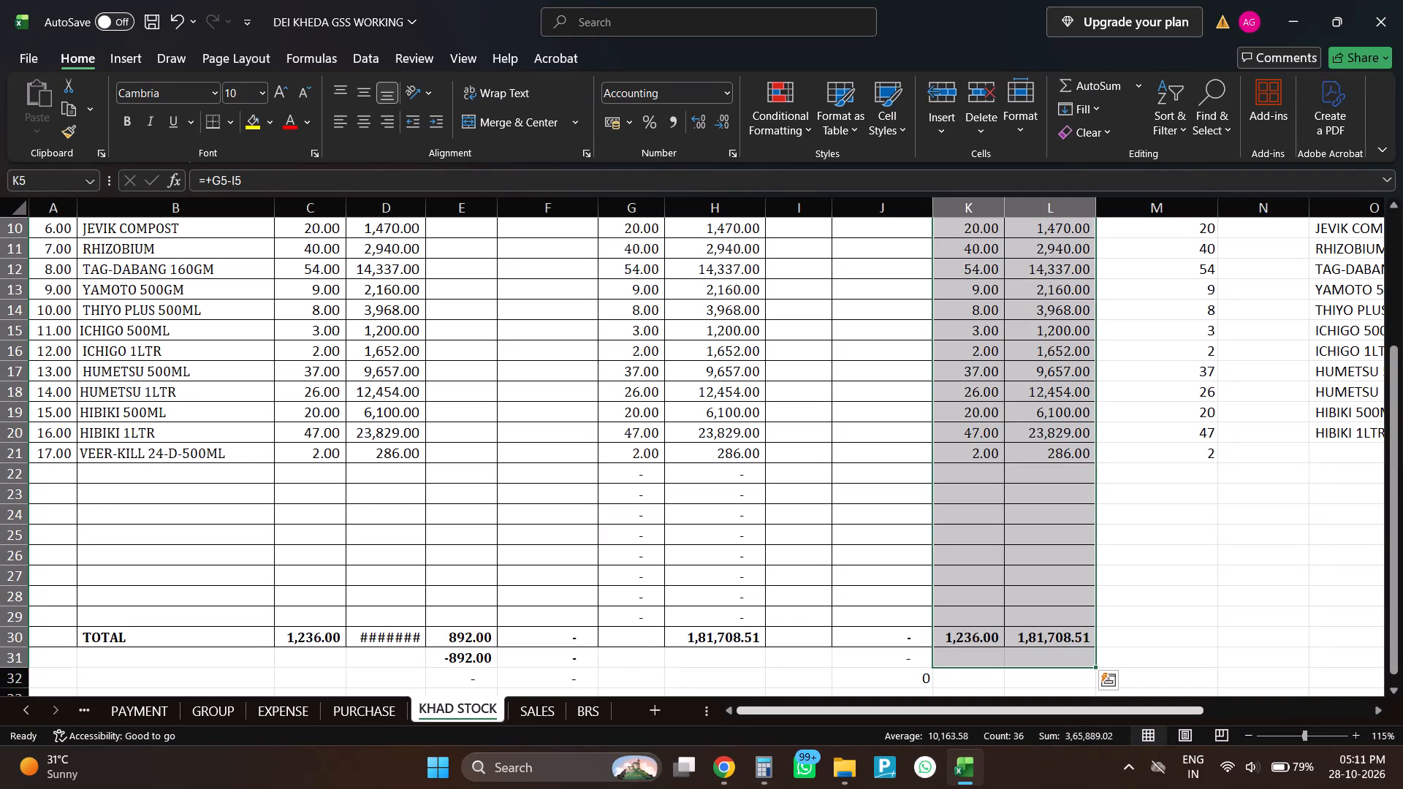
left_click(774, 560)
scroll(989, 522, "up", 4)
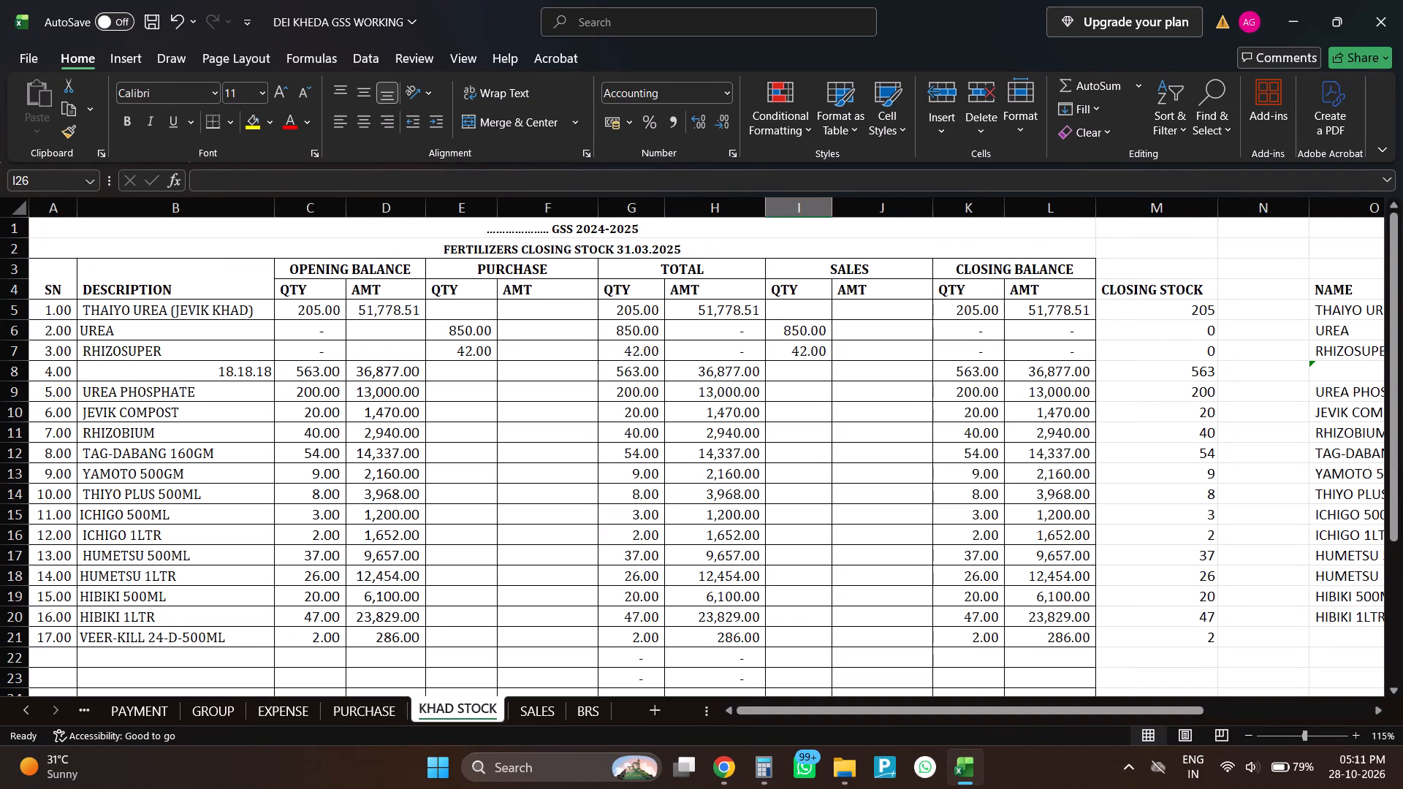
left_click_drag(981, 316, 1049, 661)
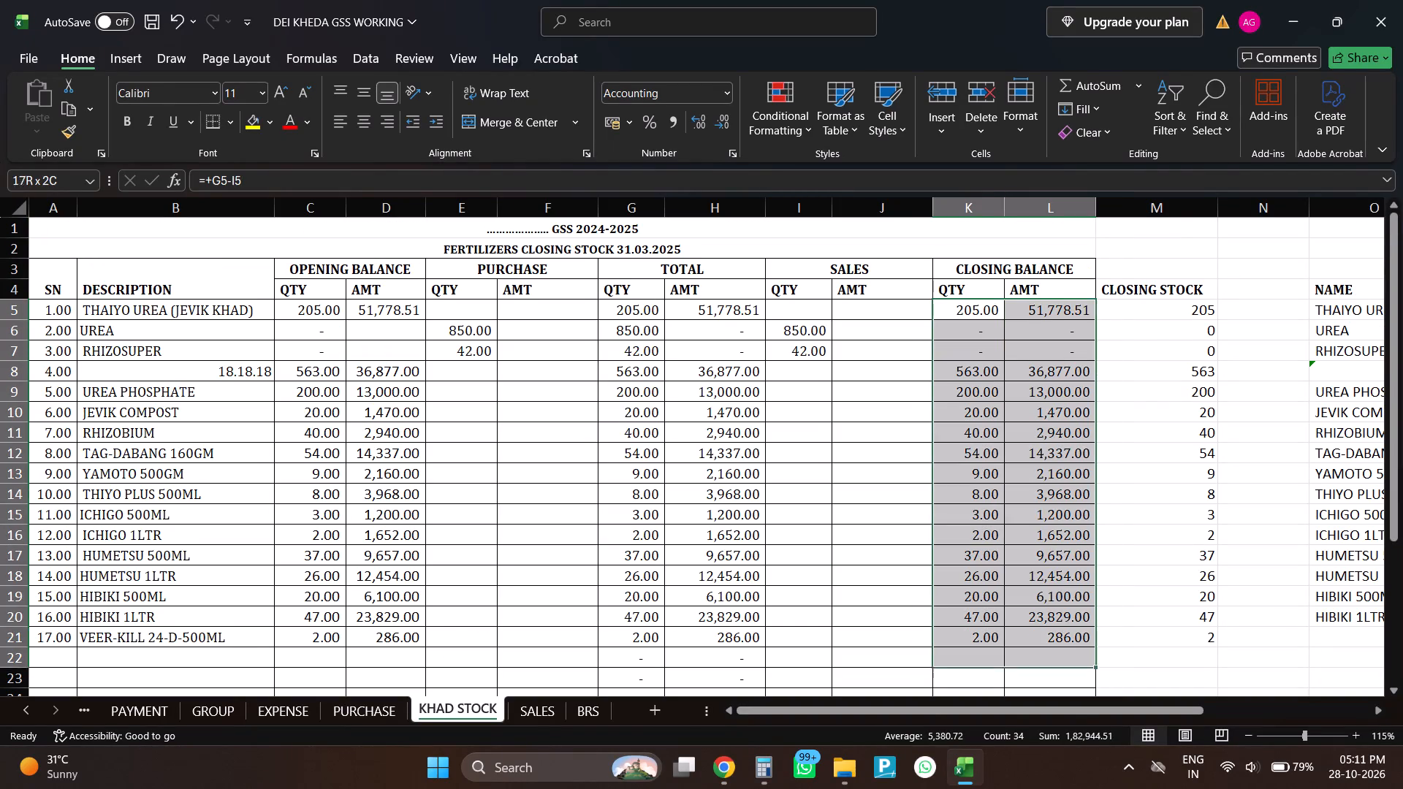
left_click_drag(1049, 661, 1038, 616)
key("ctrl+d")
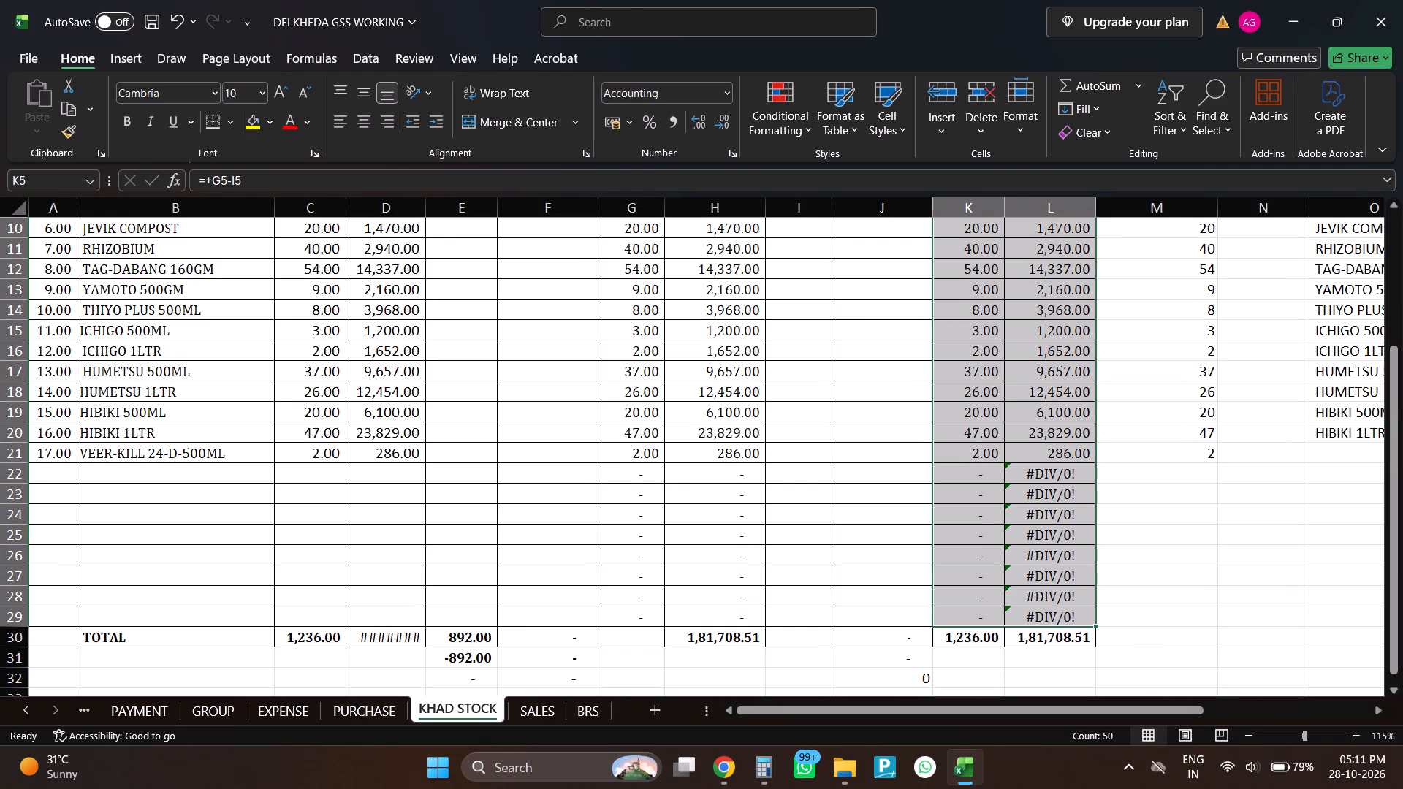
Extend the SN numbering formula from A21 down to A29.
left_click(60, 454)
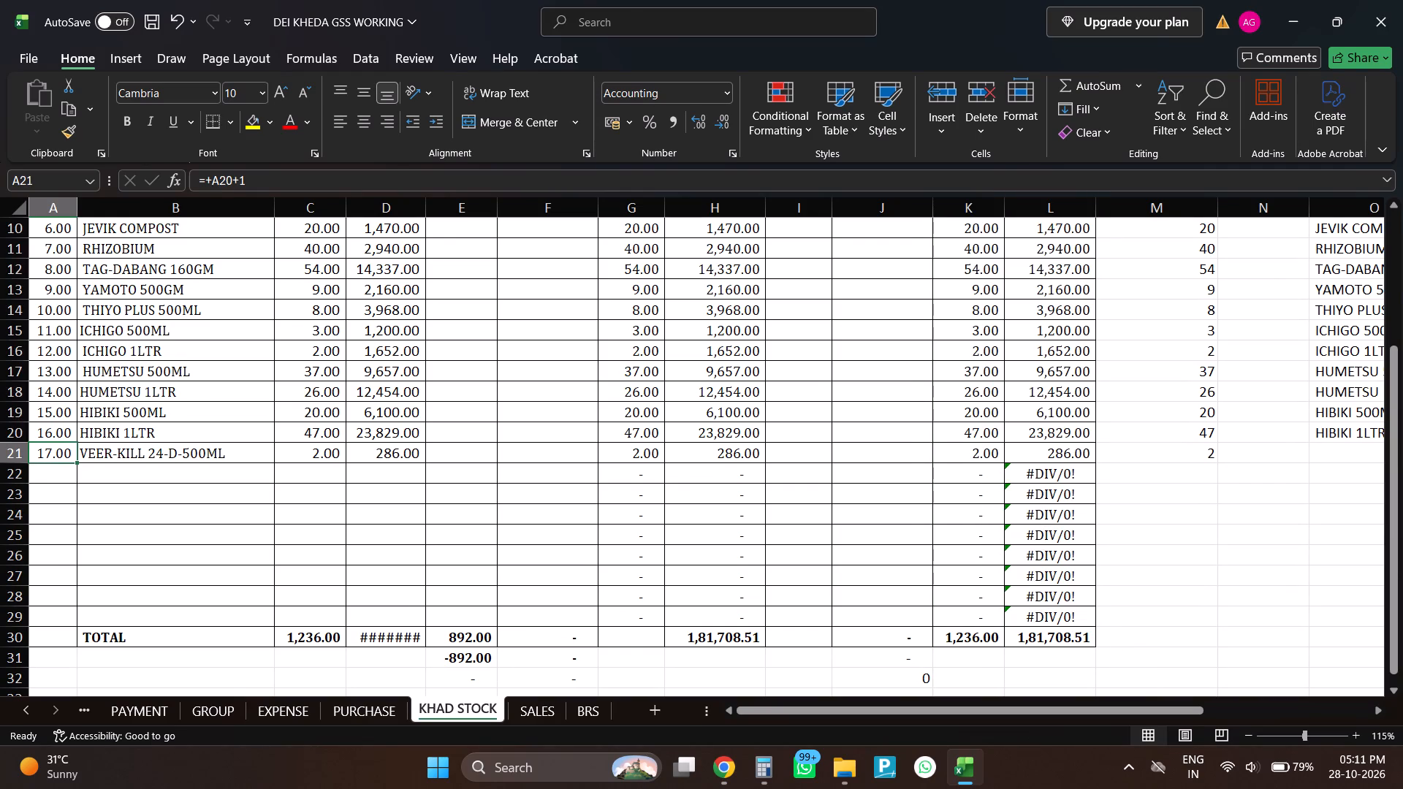
left_click_drag(57, 449, 69, 615)
key("ctrl+d")
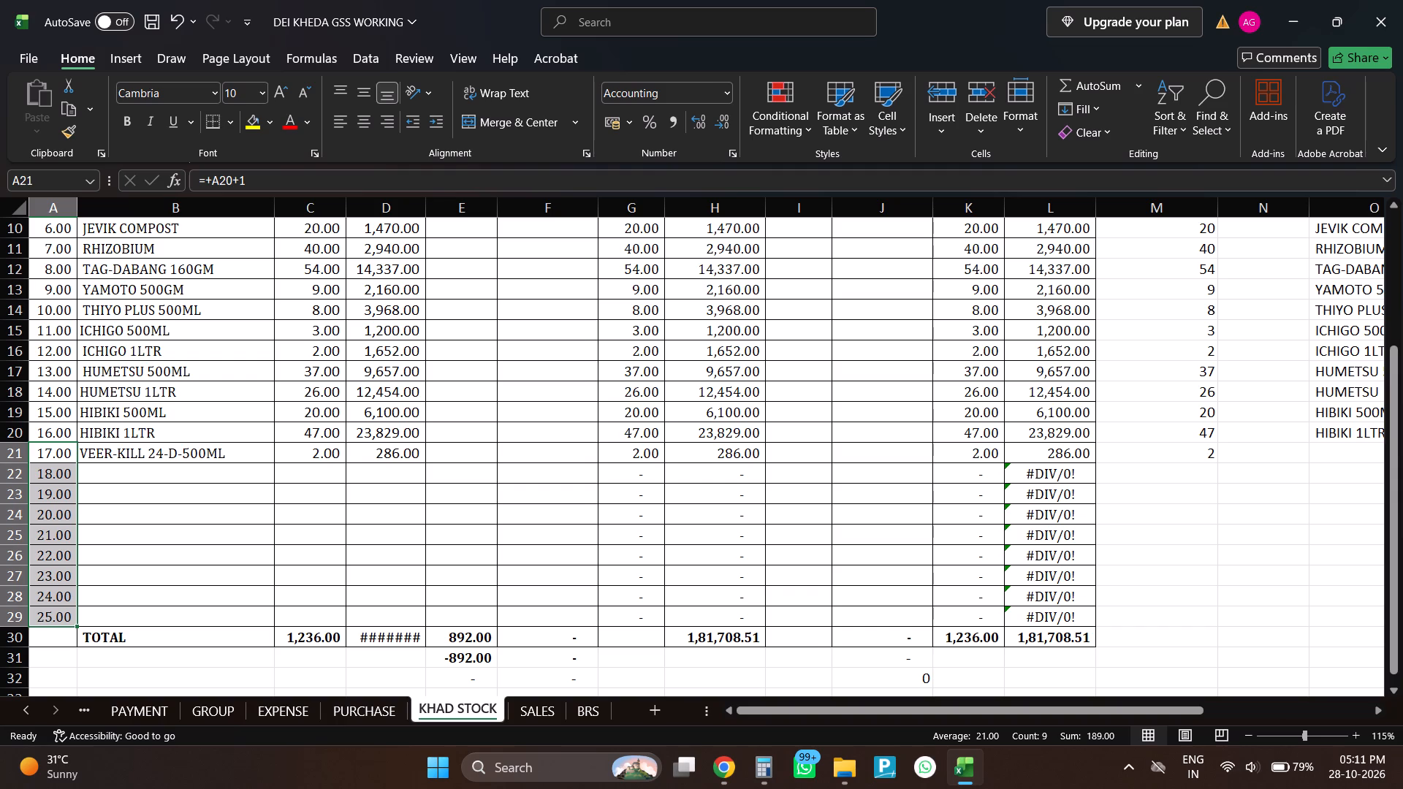
Auto-fit the width of column D so the opening balance total amount fits.
double_click(427, 207)
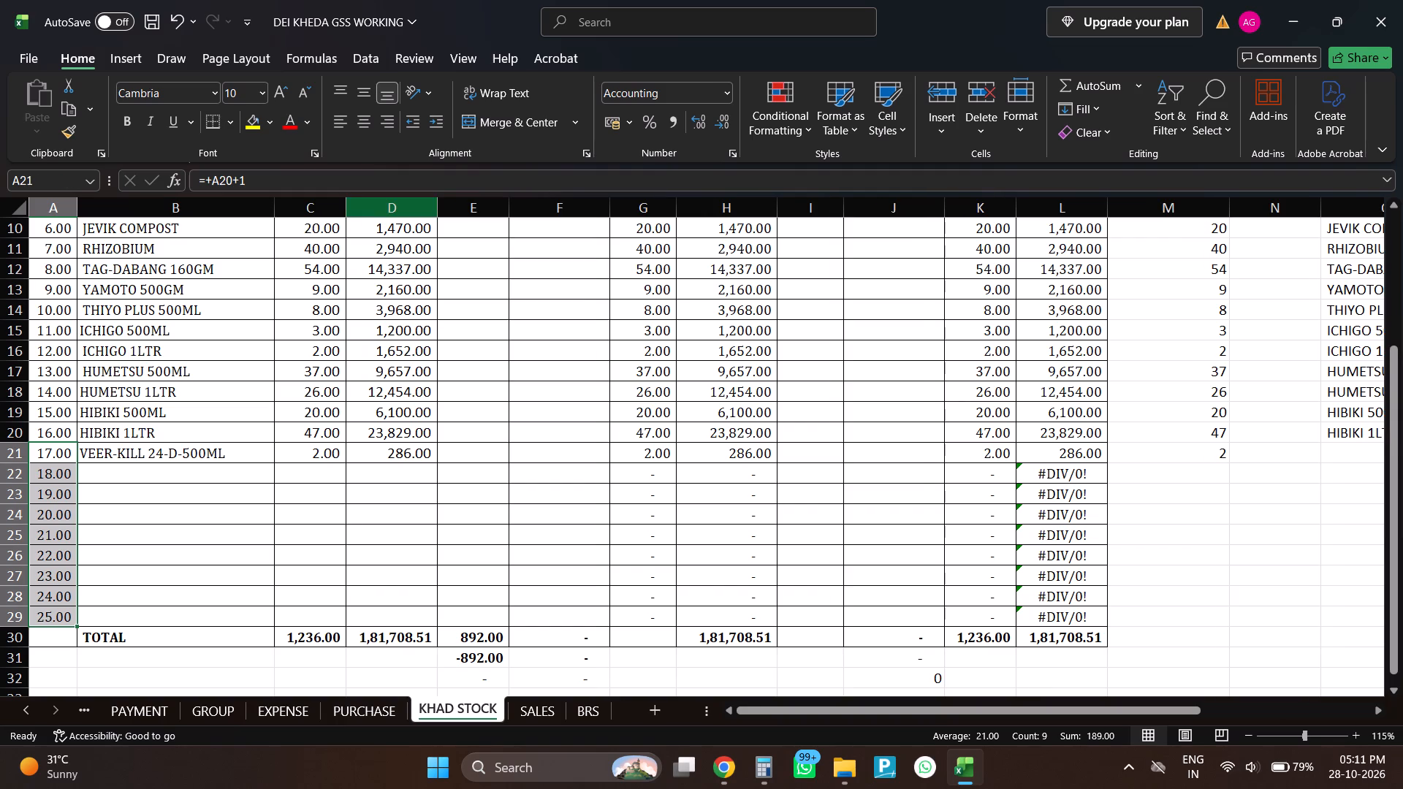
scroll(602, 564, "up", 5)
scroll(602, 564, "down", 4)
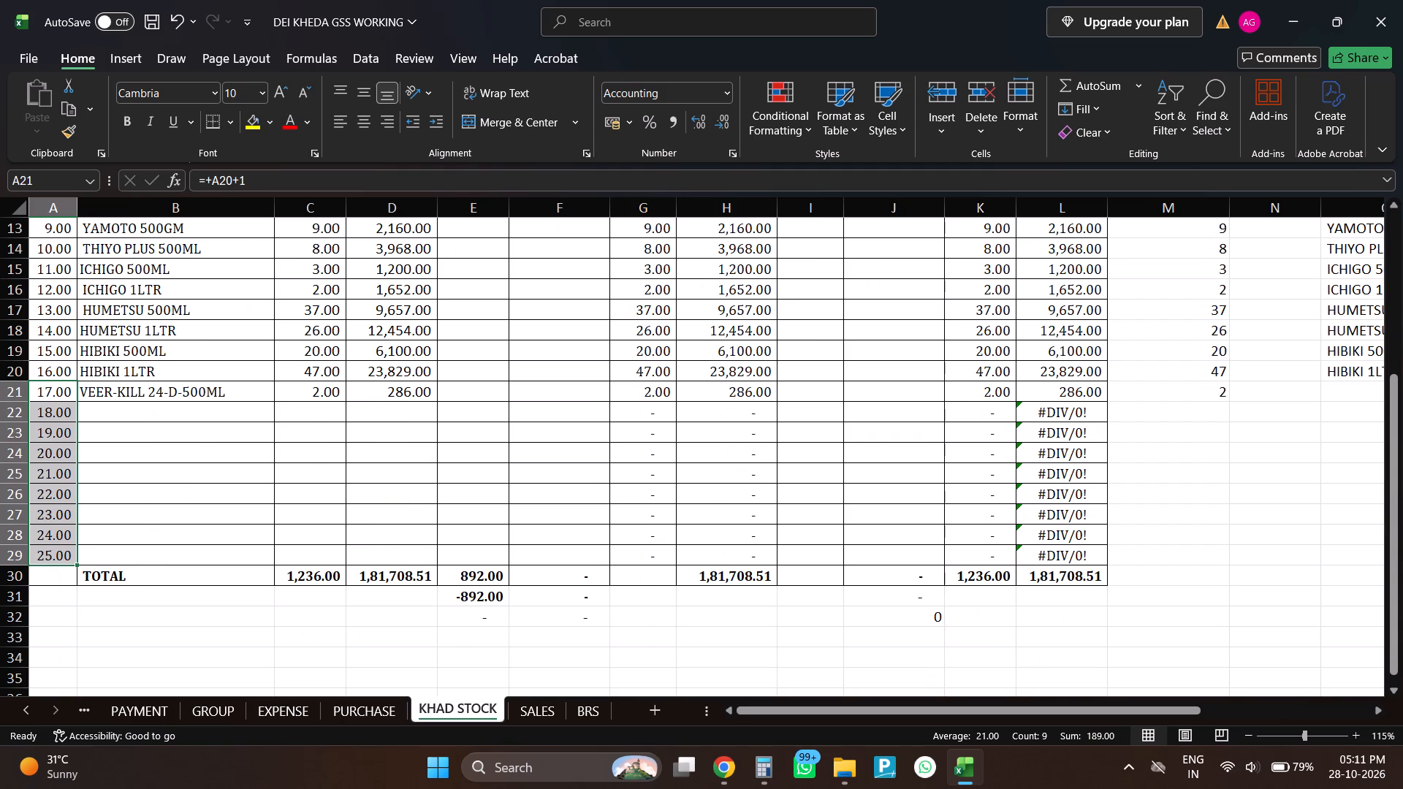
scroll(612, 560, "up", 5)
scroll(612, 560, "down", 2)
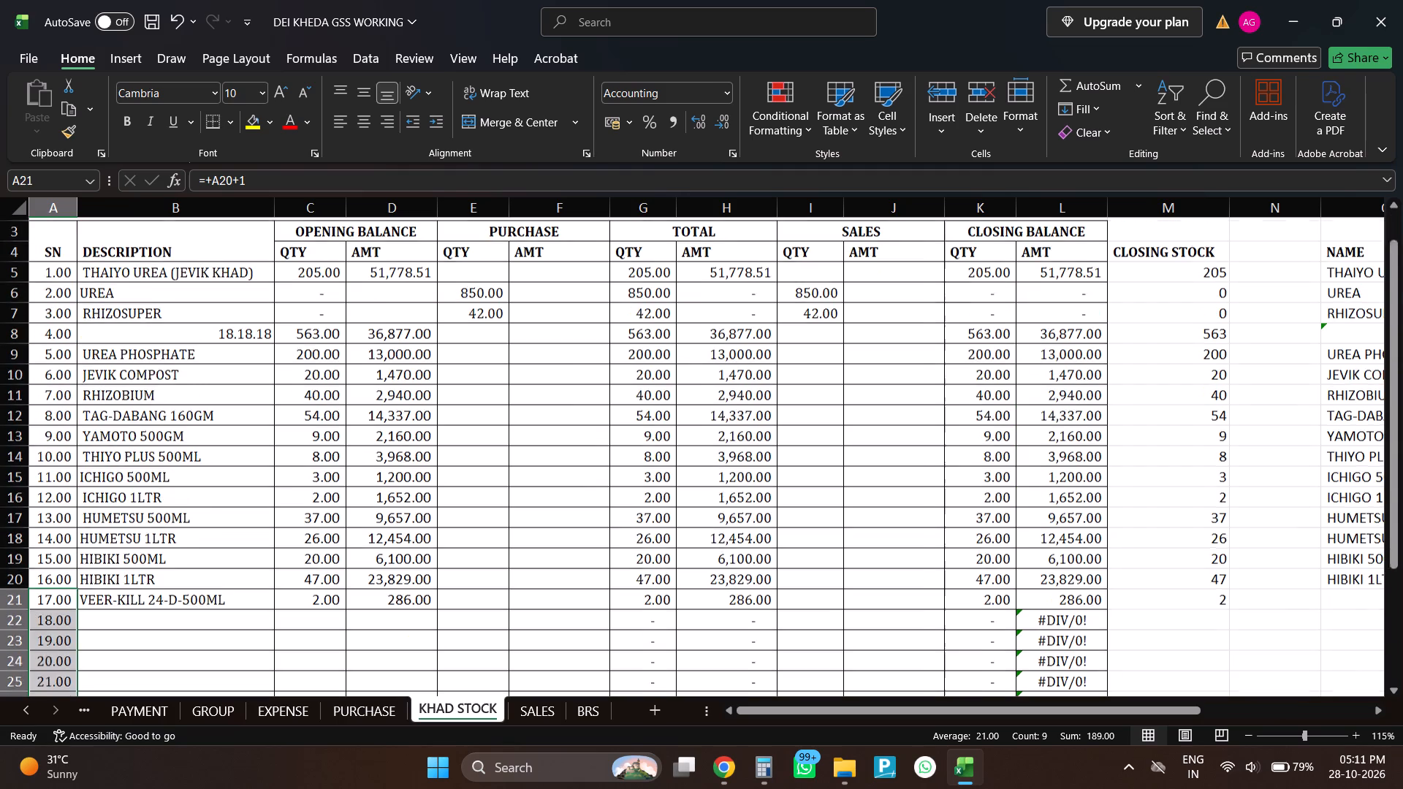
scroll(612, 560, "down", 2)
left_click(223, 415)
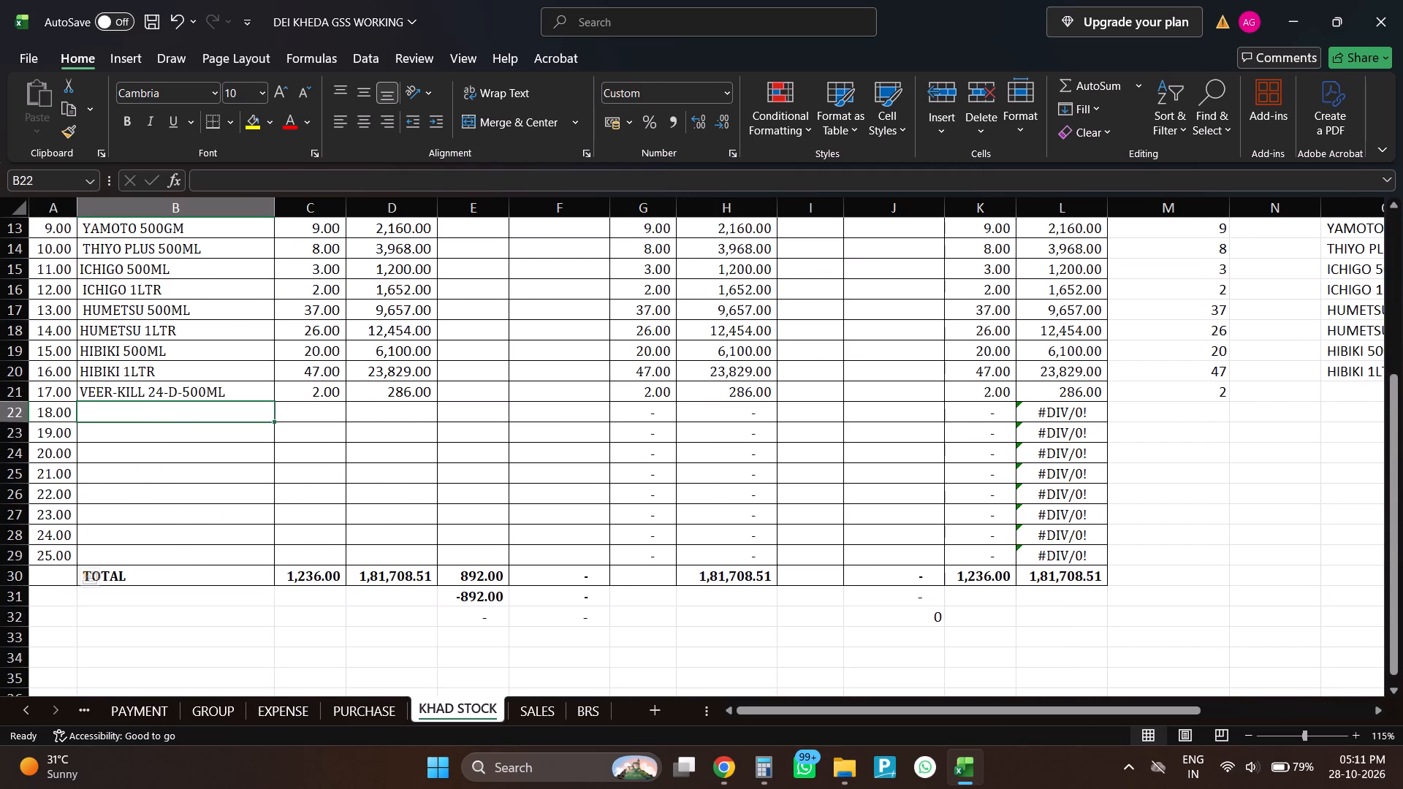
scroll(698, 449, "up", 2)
Enter "FANAH 15GM" as the description of item 18 in cell B22.
left_click(165, 352)
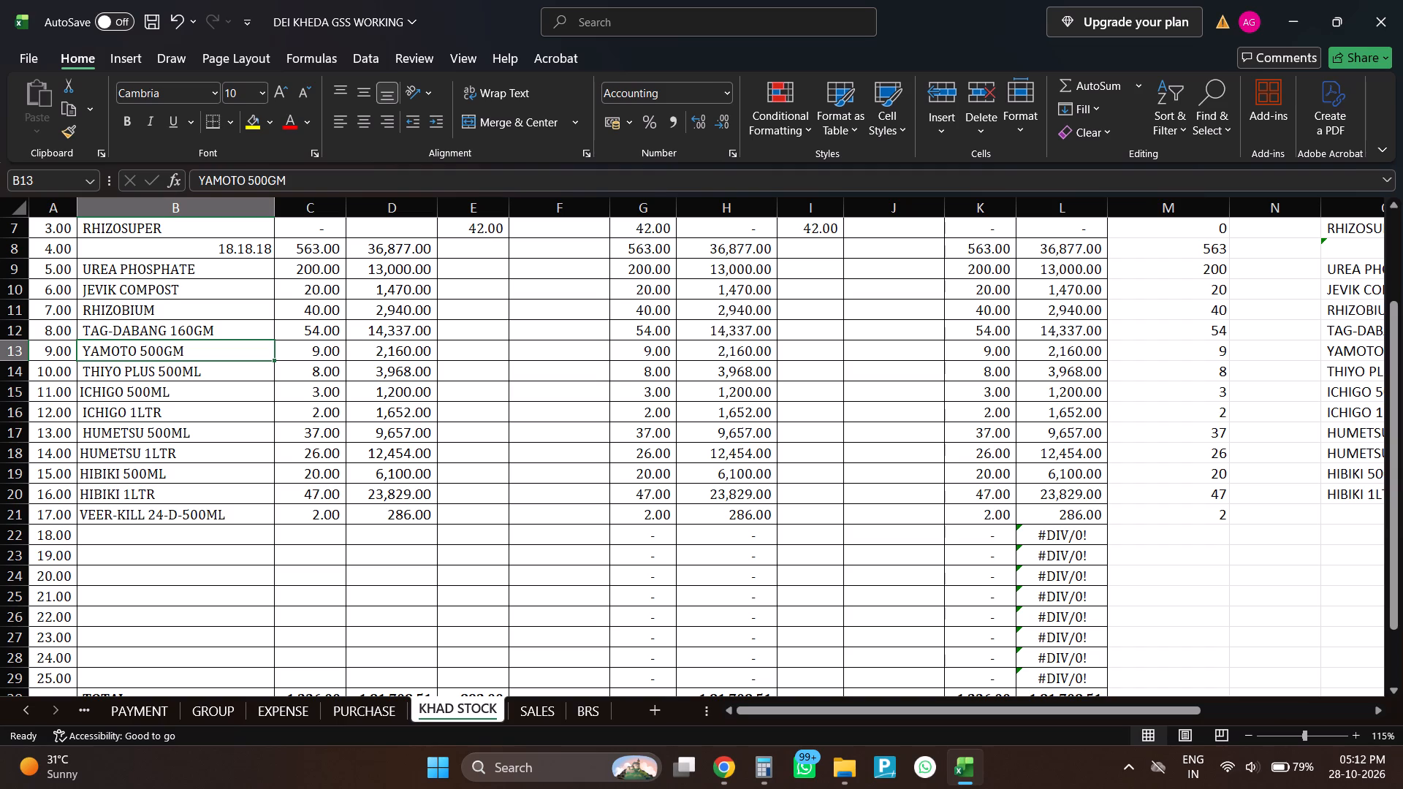
key("Down")
key("Down")
key("Down")
key("Down")
key("Down")
key("Down")
key("Down")
key("Down")
key("Down")
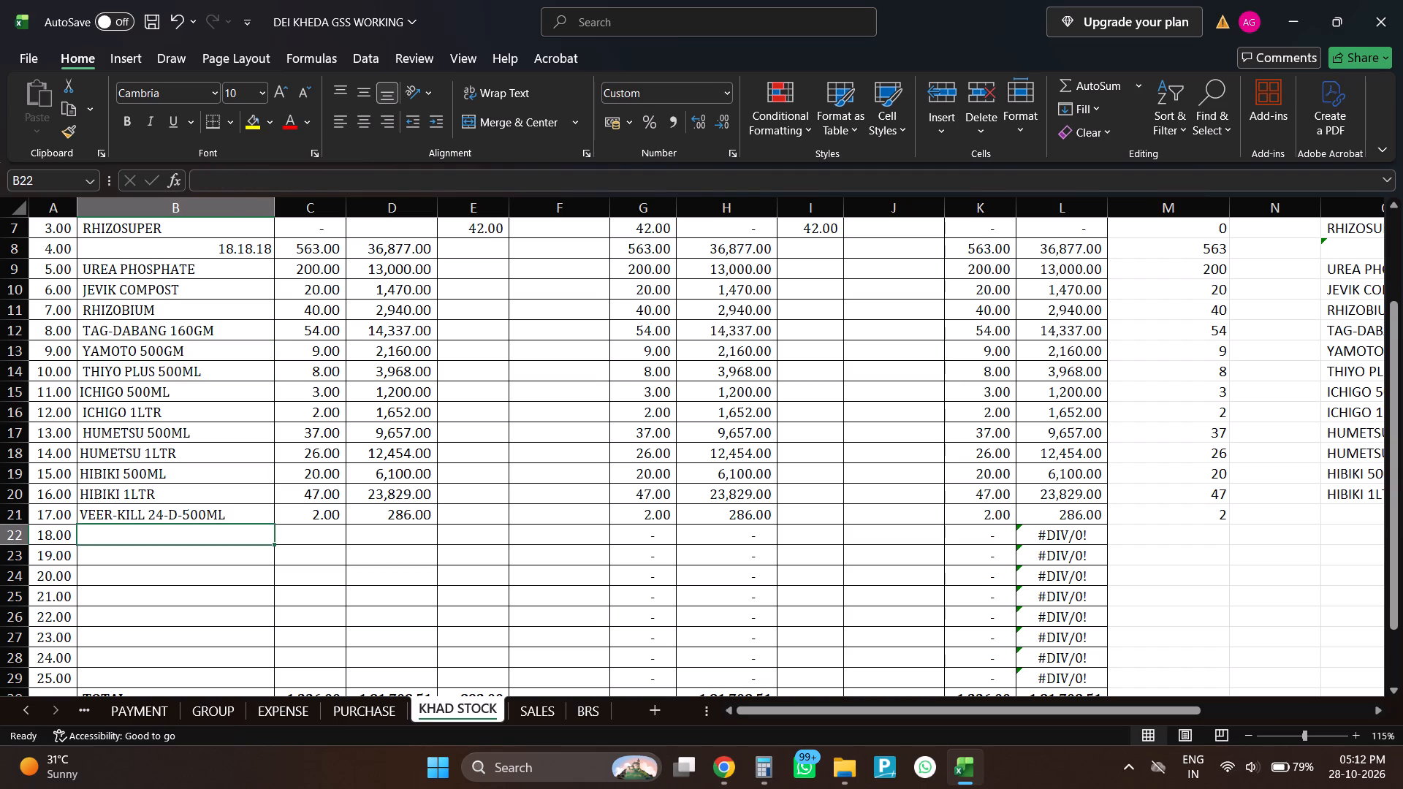
type("FANAH")
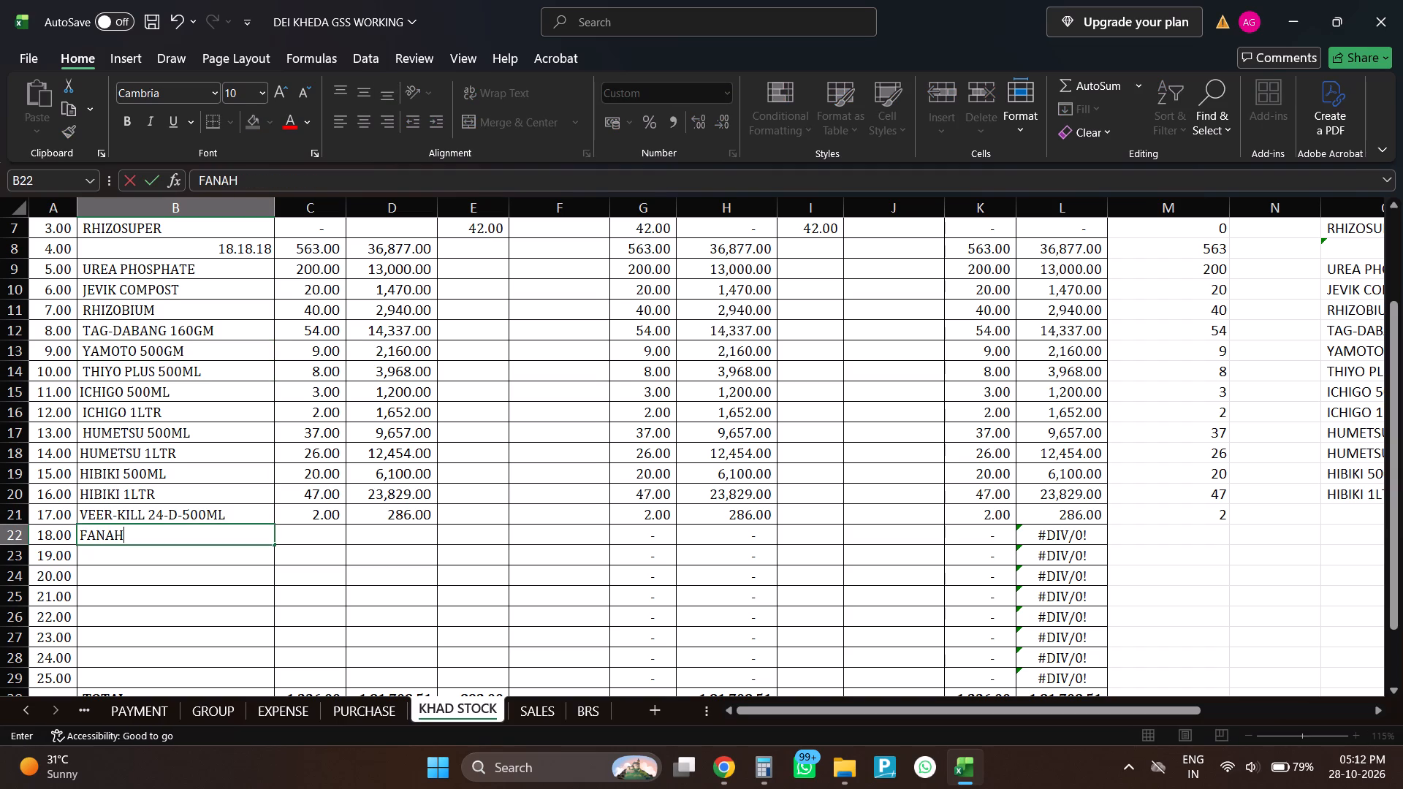
key("space")
type("-")
key("space")
key("BackSpace")
key("BackSpace")
type("15GM")
key("Return")
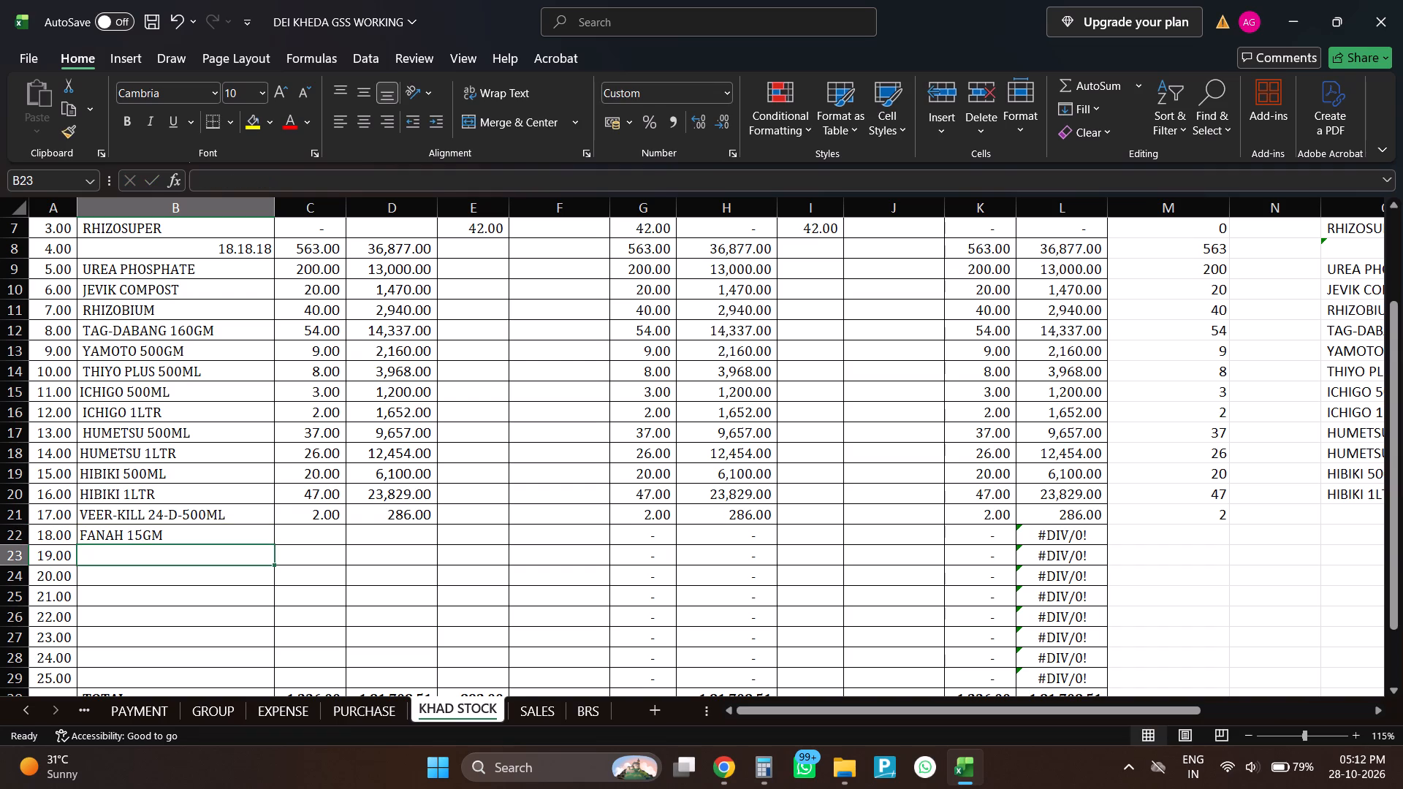
Enter FANAH 15GM's opening balance in row 22: quantity 53 and amount 5830.
key("Up")
key("Right")
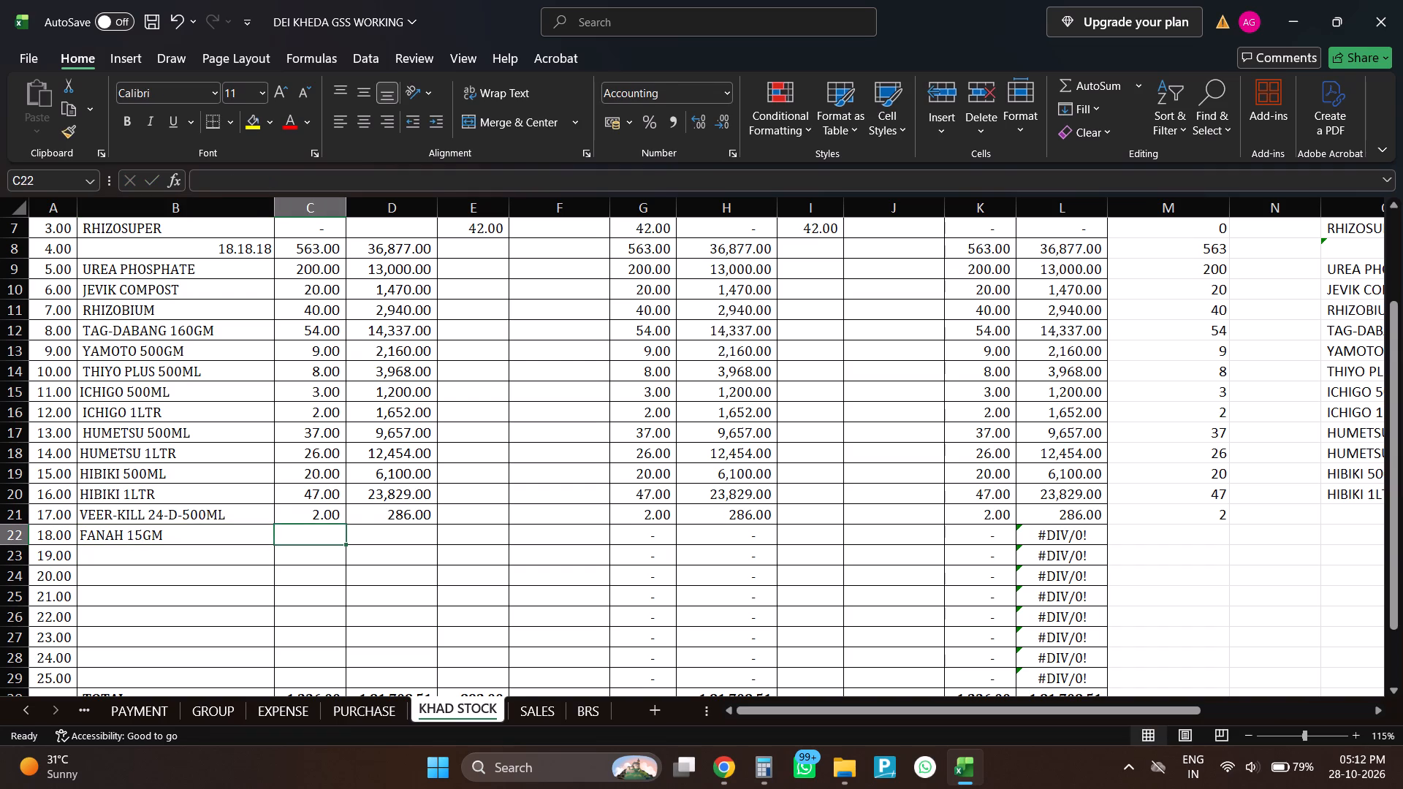
type("53")
key("Return")
key("Up")
key("Right")
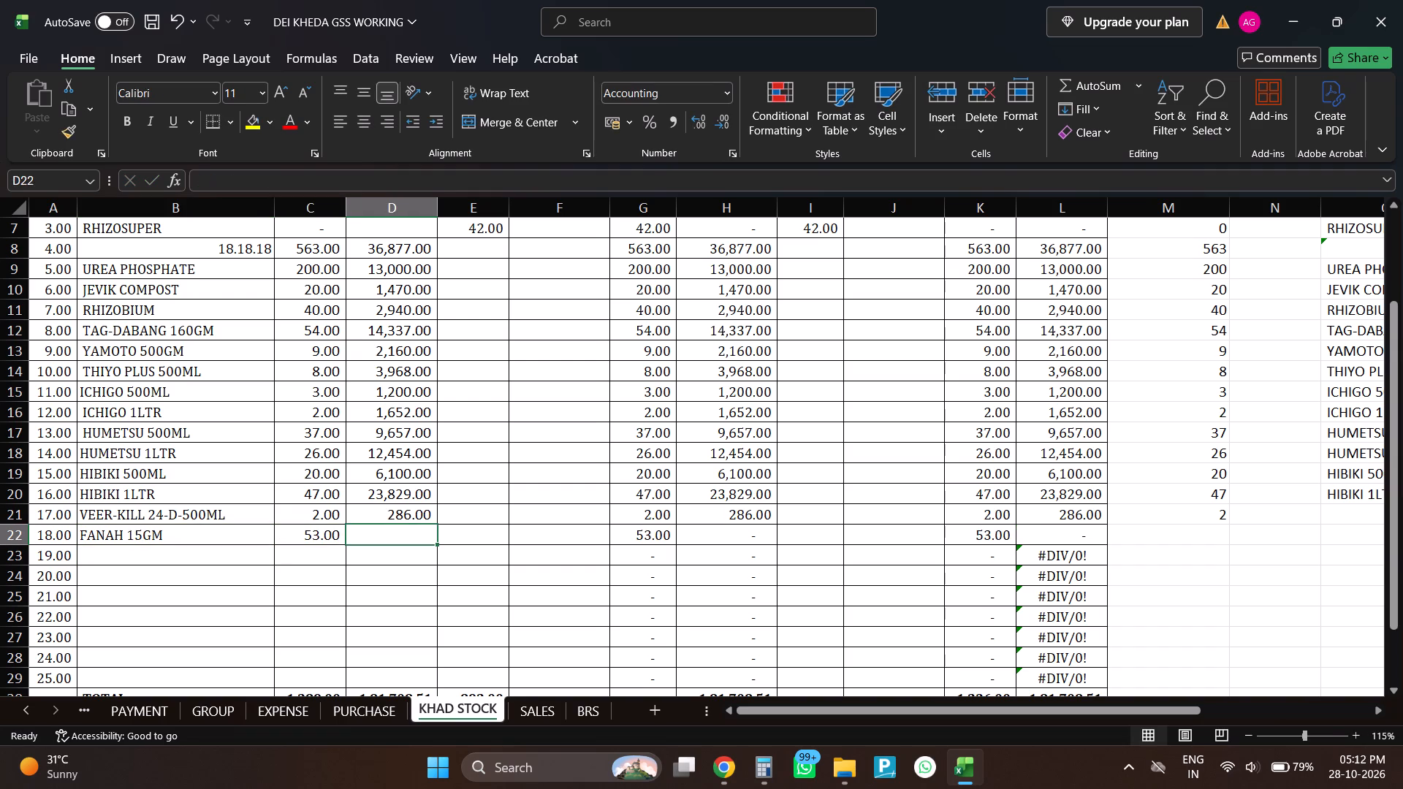
type("5830")
key("Return")
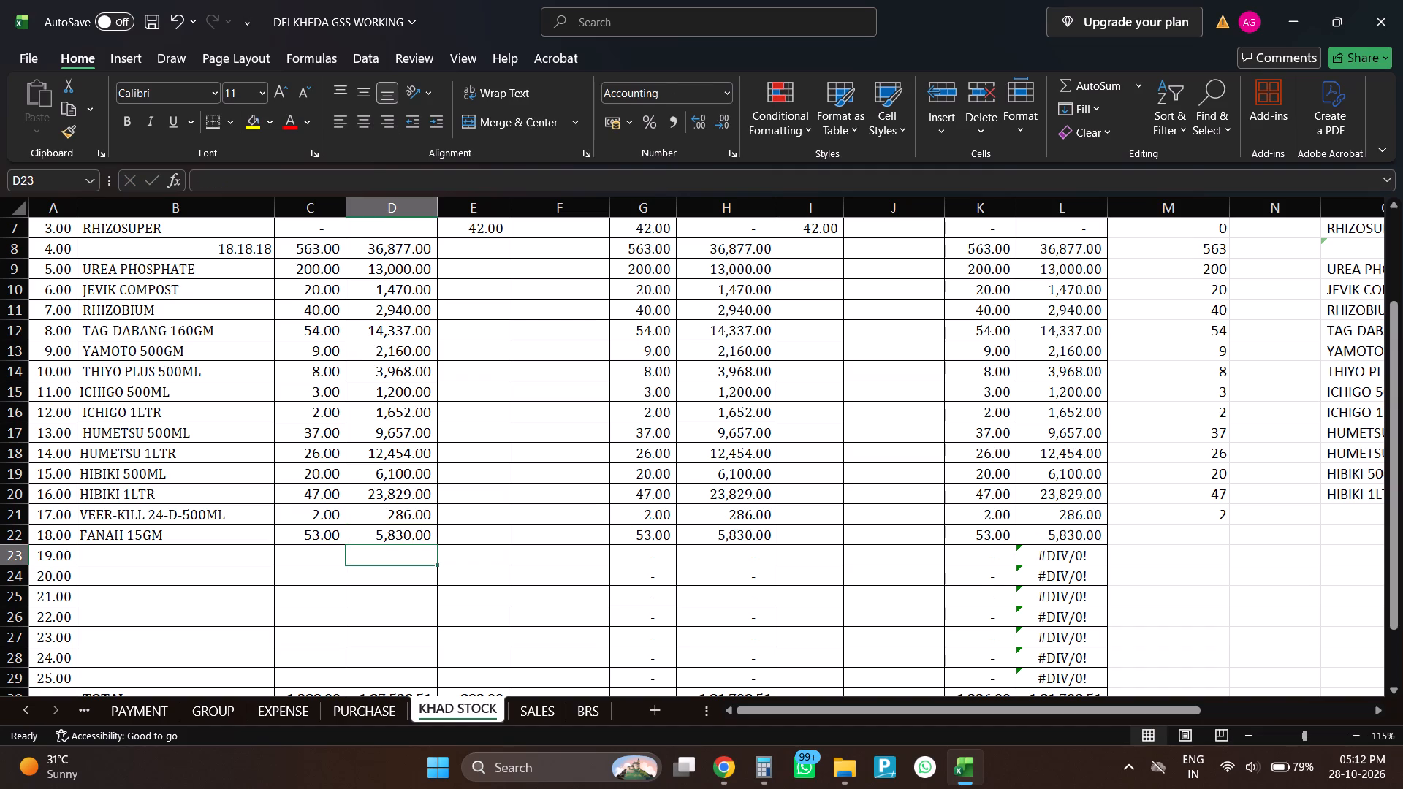
Enter 53 as FANAH 15GM's closing stock in cell M22.
key("Up")
key("Right")
key("Right")
key("Right")
key("Right")
key("Right")
key("Right")
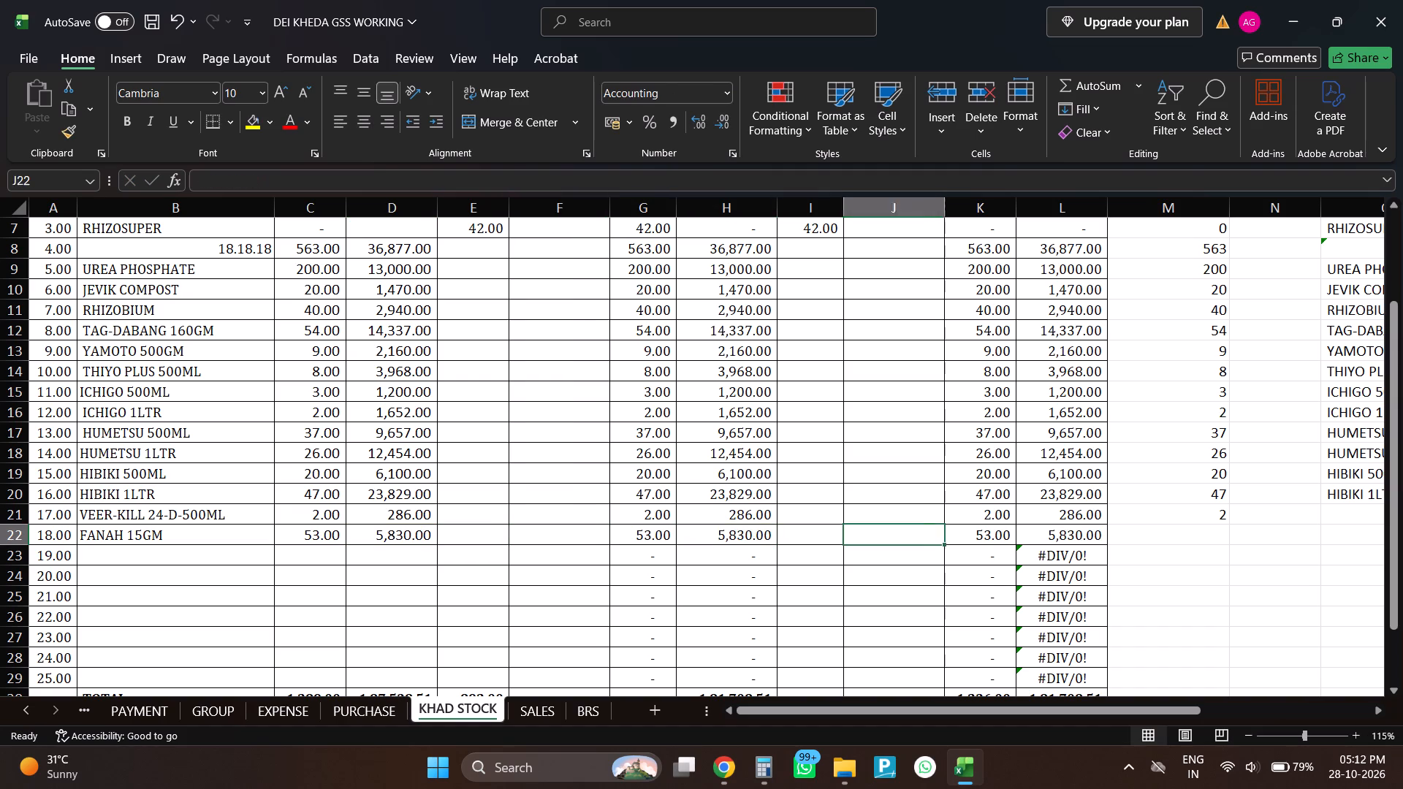
key("Right")
key("Right")
key("Right")
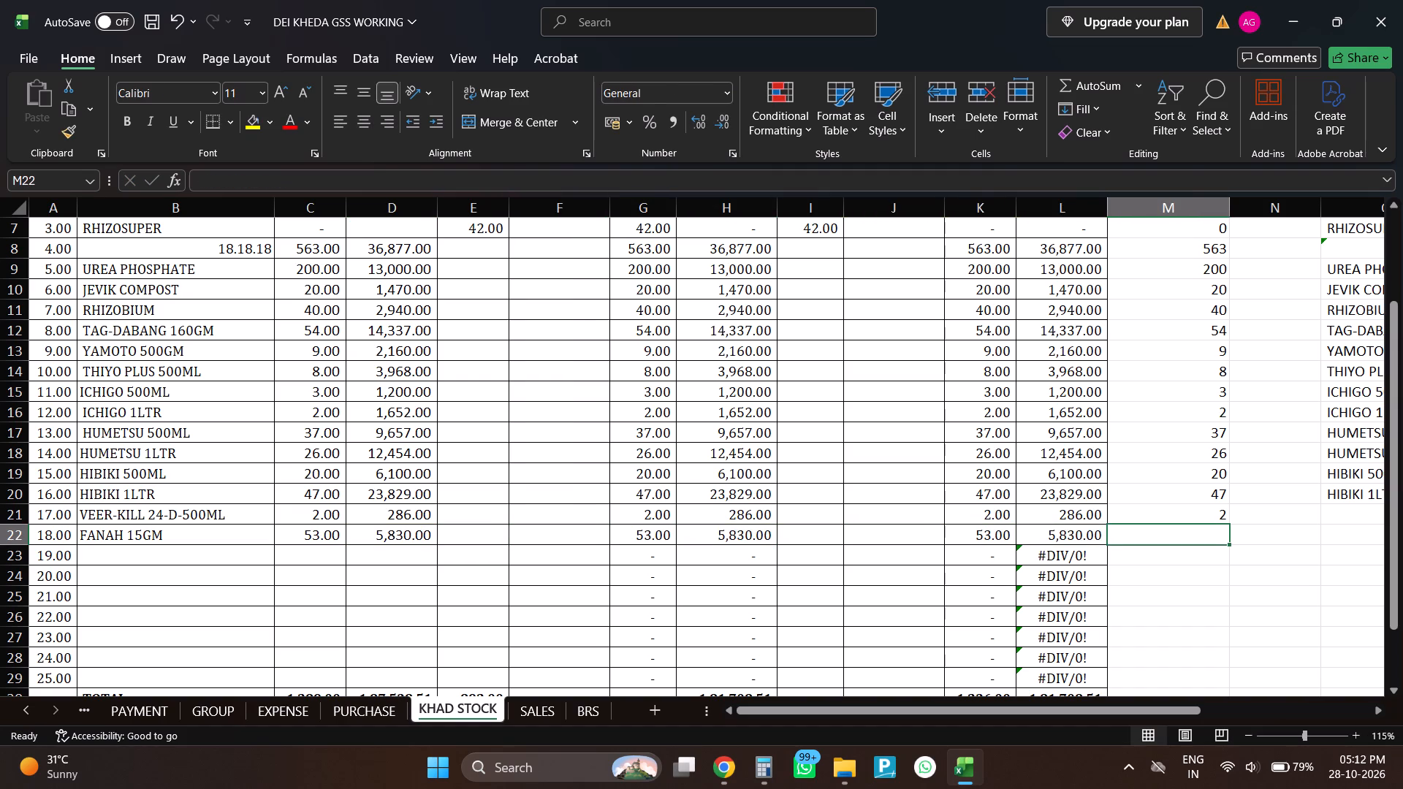
type("53")
key("Return")
Raise the system sound volume slightly and return to the KHAD STOCK sheet.
scroll(995, 183, "up", 1)
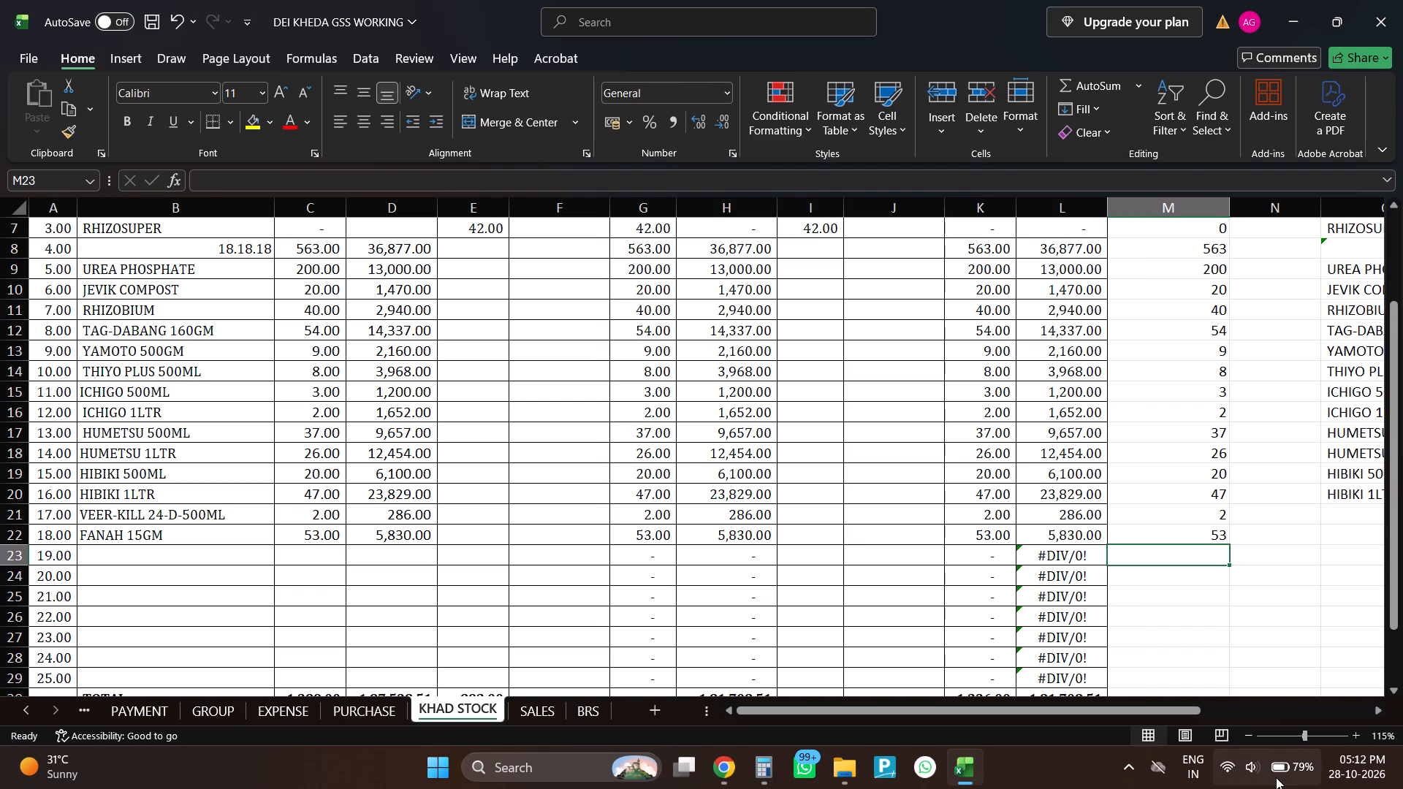
left_click(1260, 766)
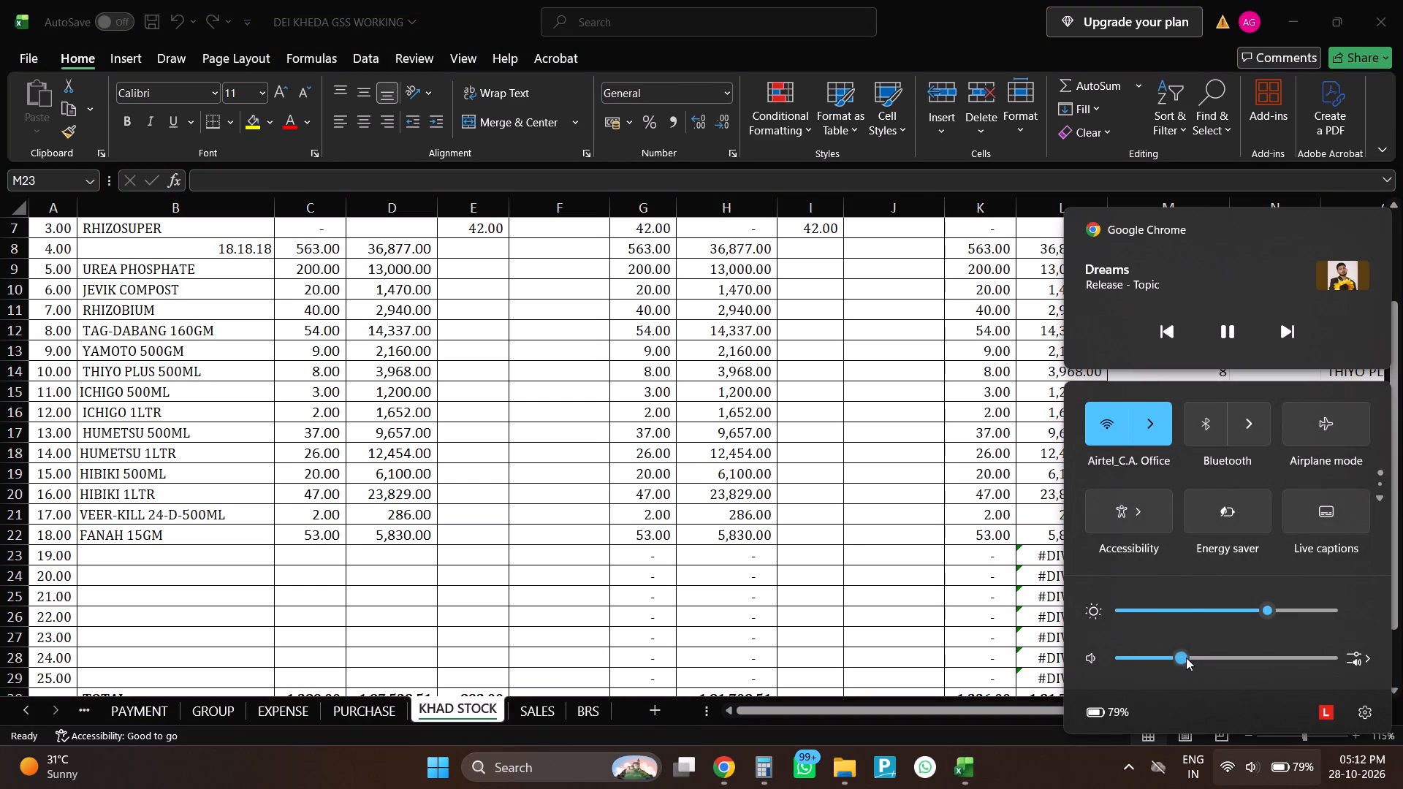
left_click(1186, 657)
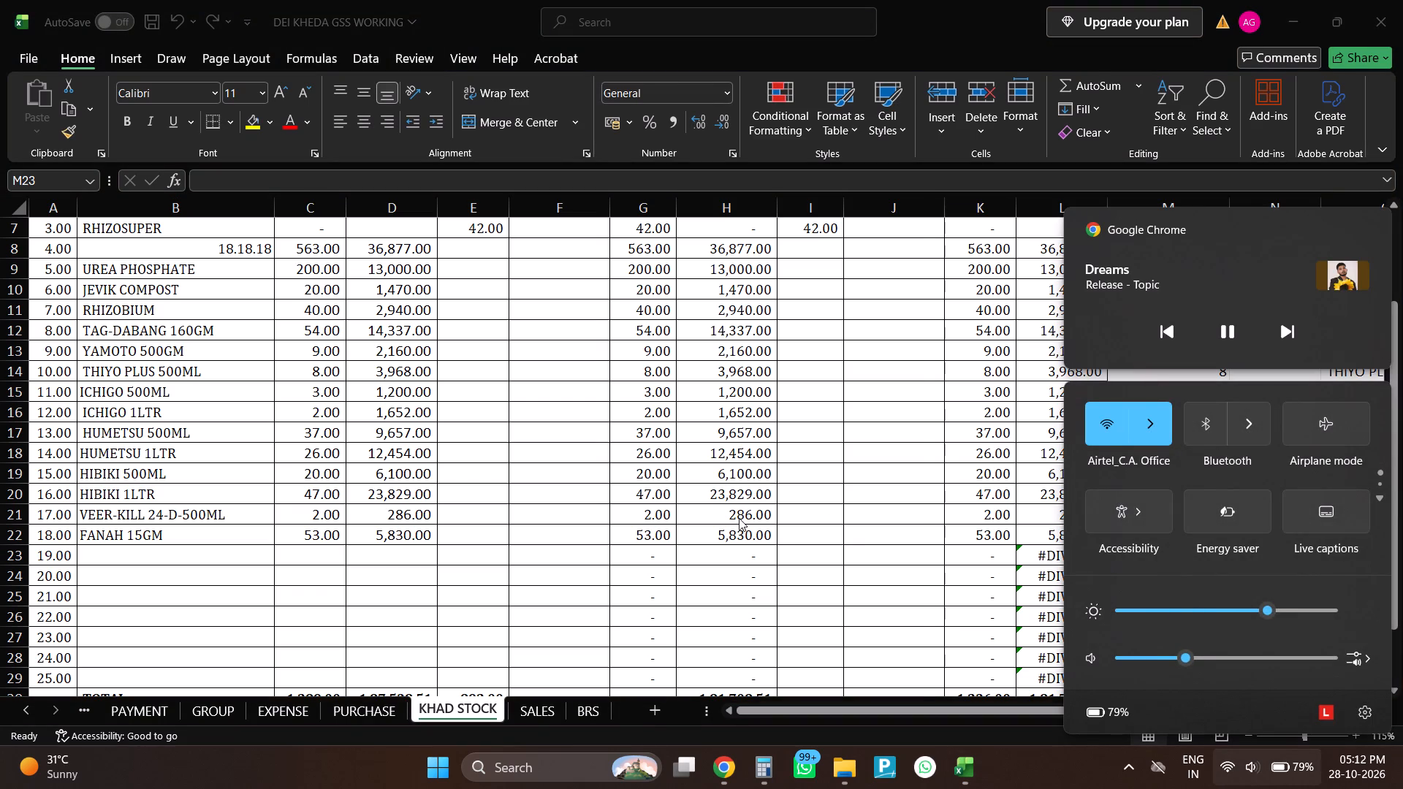
left_click(737, 526)
Enter "KAGUYA 500ML" as the description of item 19 in cell B23.
key("Up")
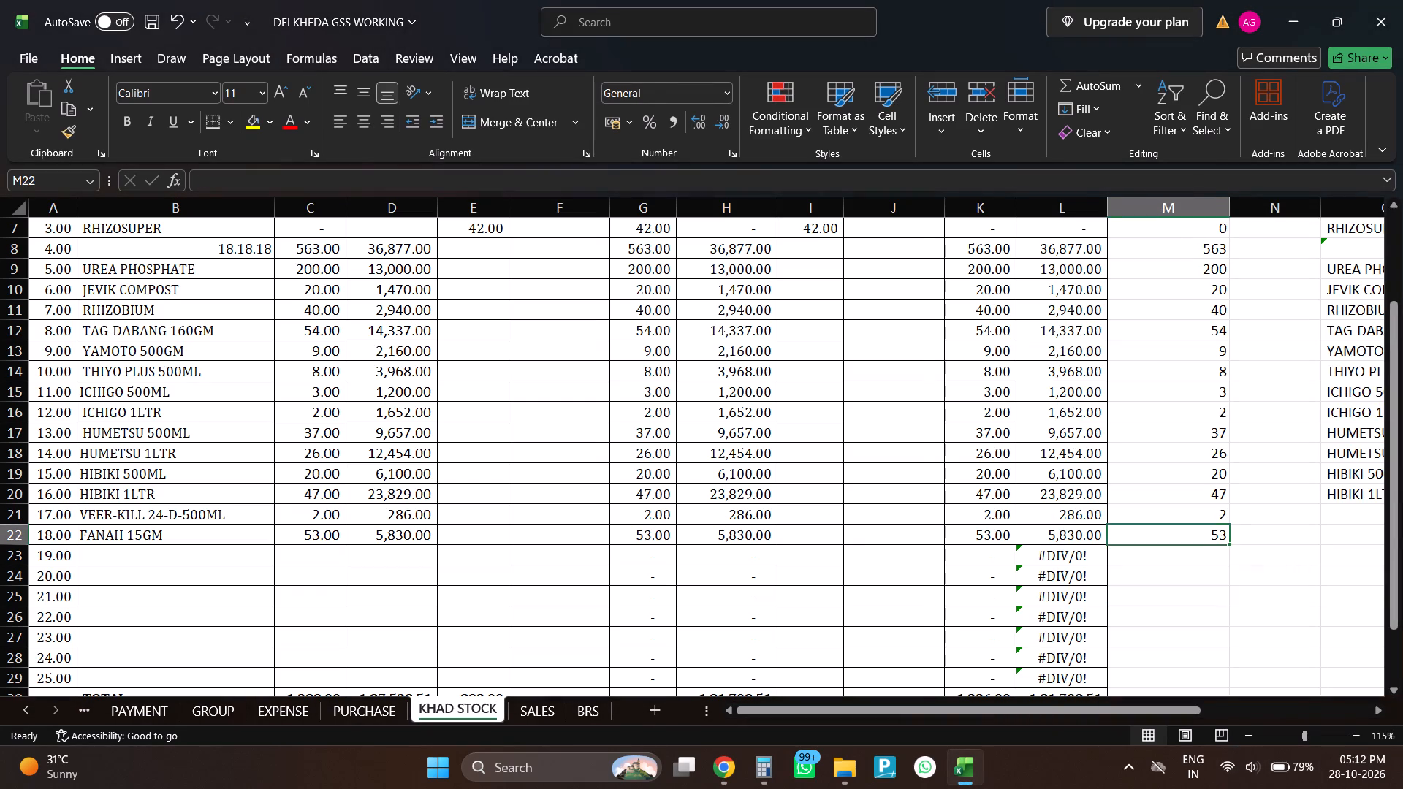
key("Left")
key("Left")
key("Left")
key("Left")
key("Left")
key("Left")
key("Left")
key("Left")
key("Left")
key("Left")
key("Left")
key("Left")
key("Left")
key("Left")
key("Right")
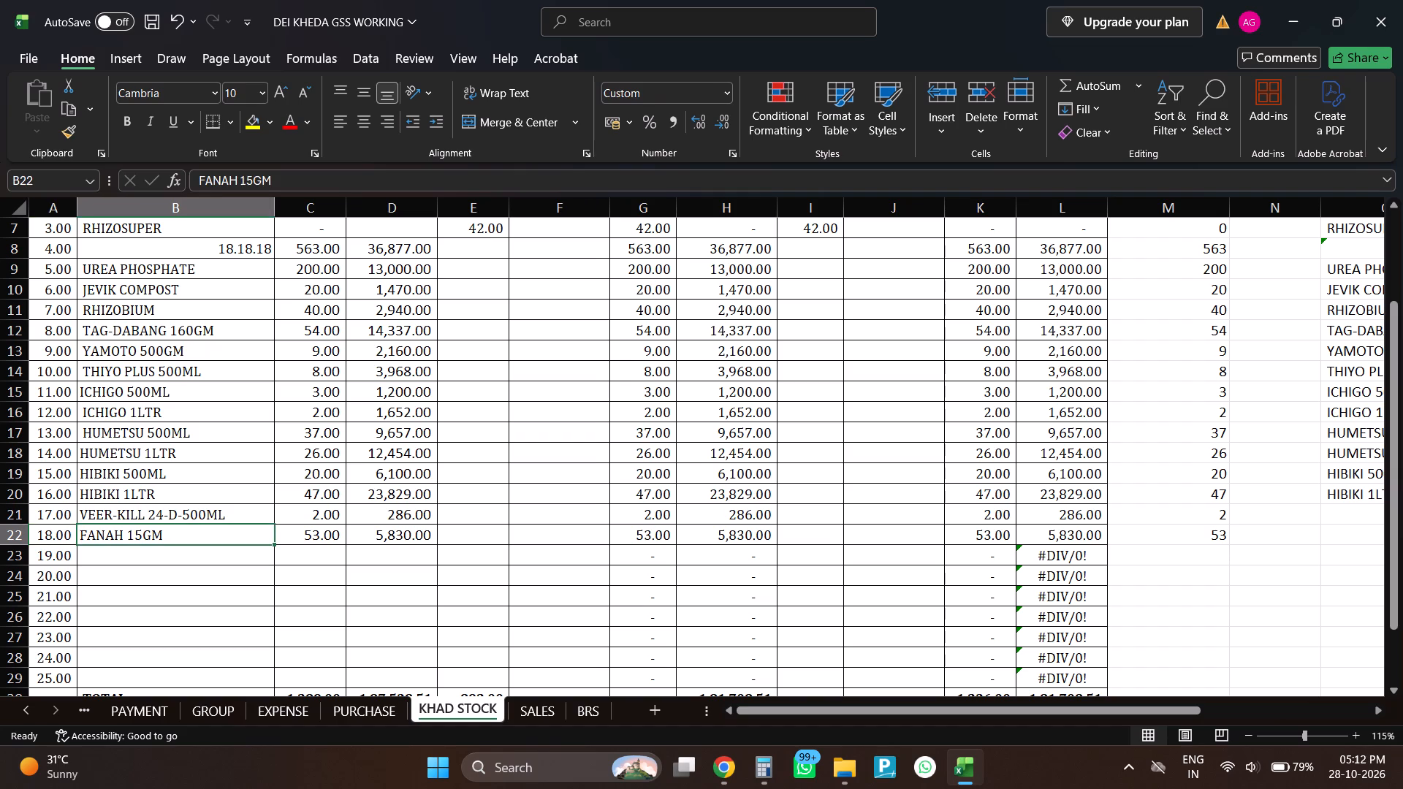
key("Right")
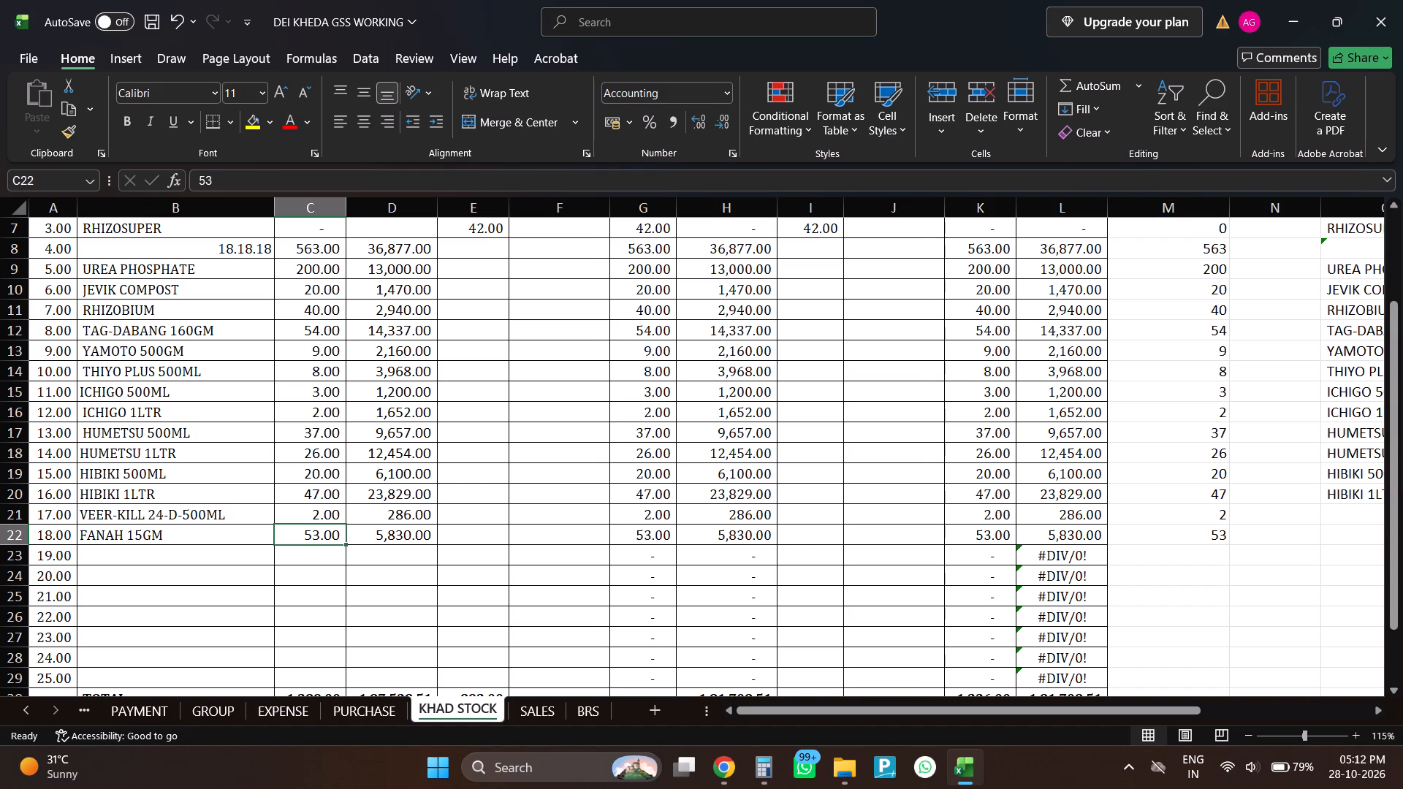
key("Left")
key("Left")
key("Left")
key("Left")
key("Left")
key("Left")
key("Down")
key("Right")
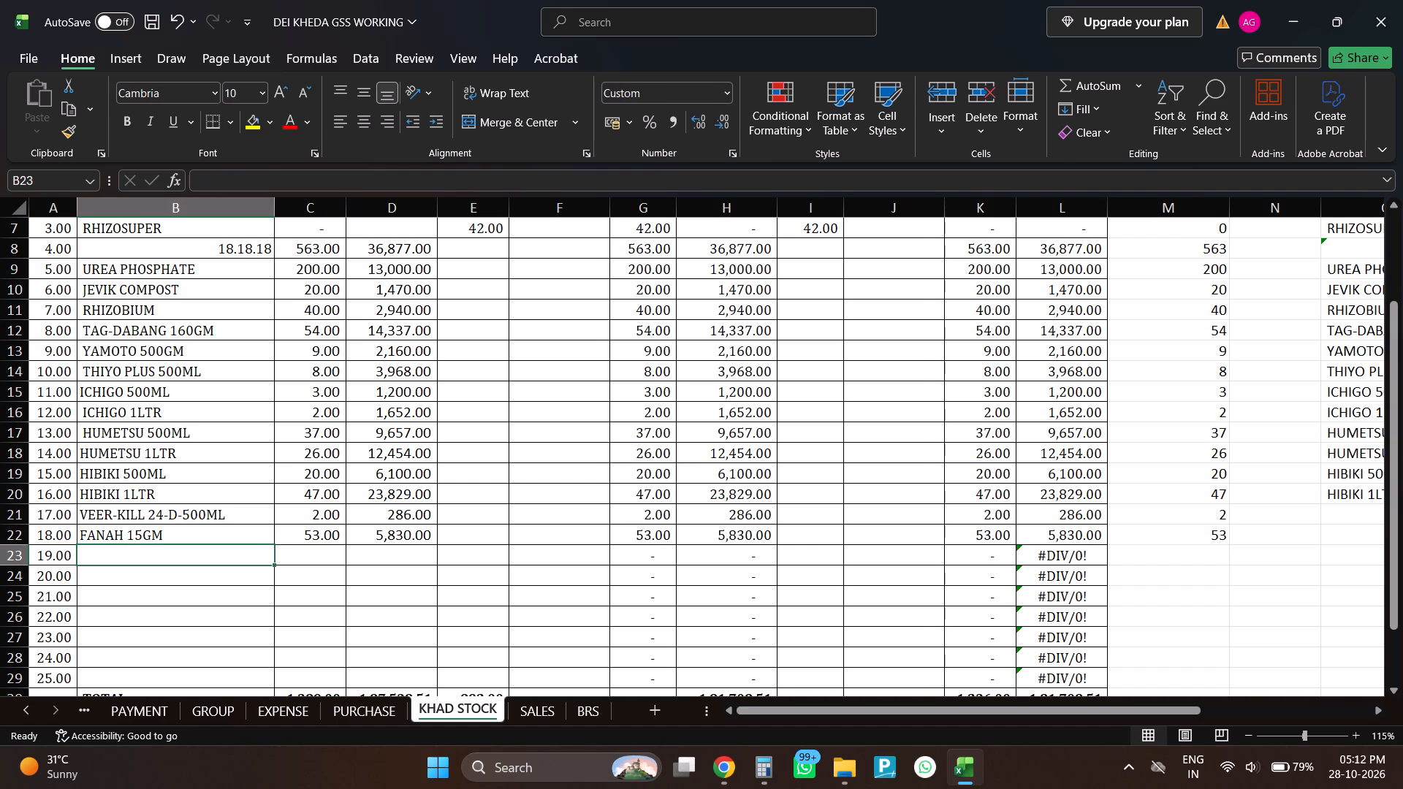
type("KAGUYA")
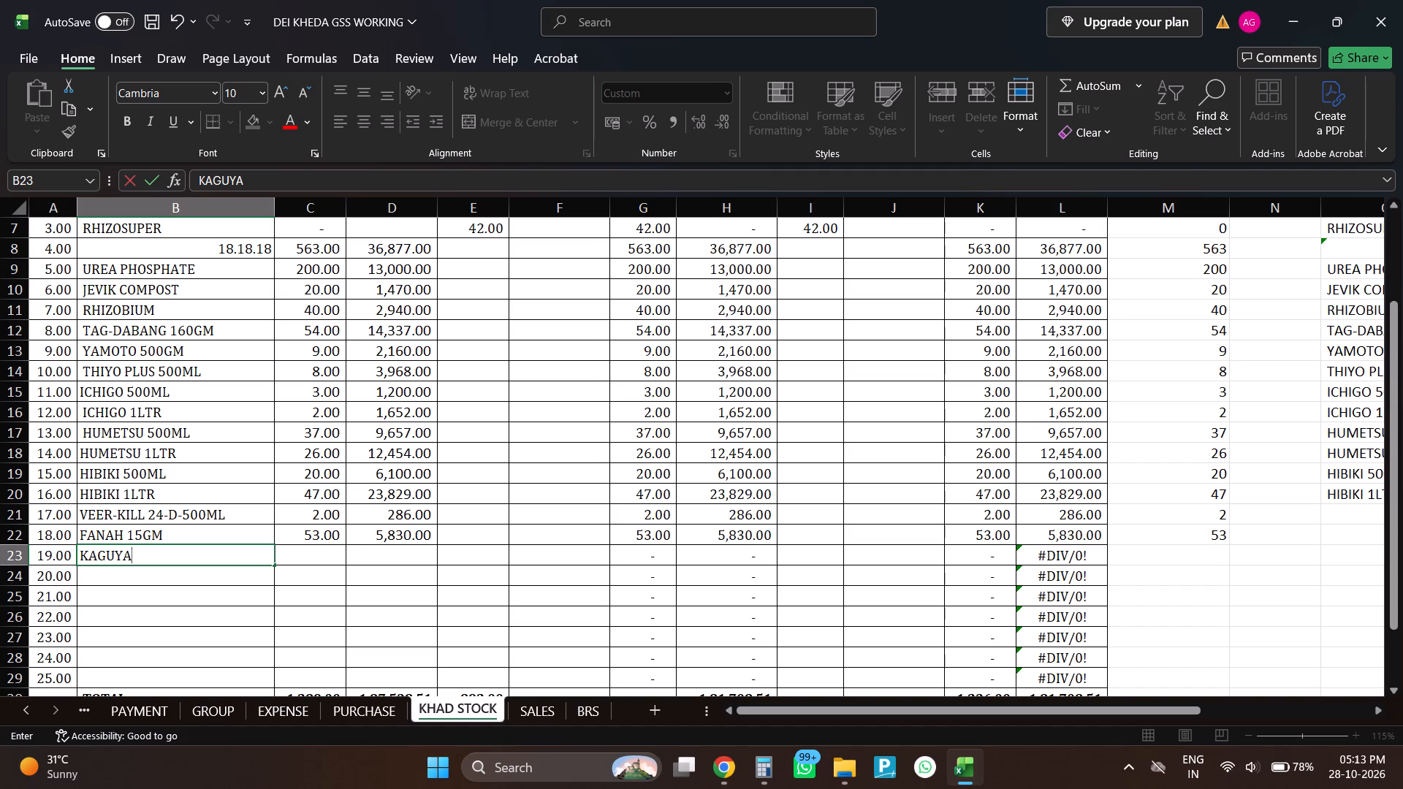
key("space")
type("500ML")
key("Return")
Enter KAGUYA 500ML's opening balance in row 23: quantity 36 and amount 9576.
key("Up")
key("Right")
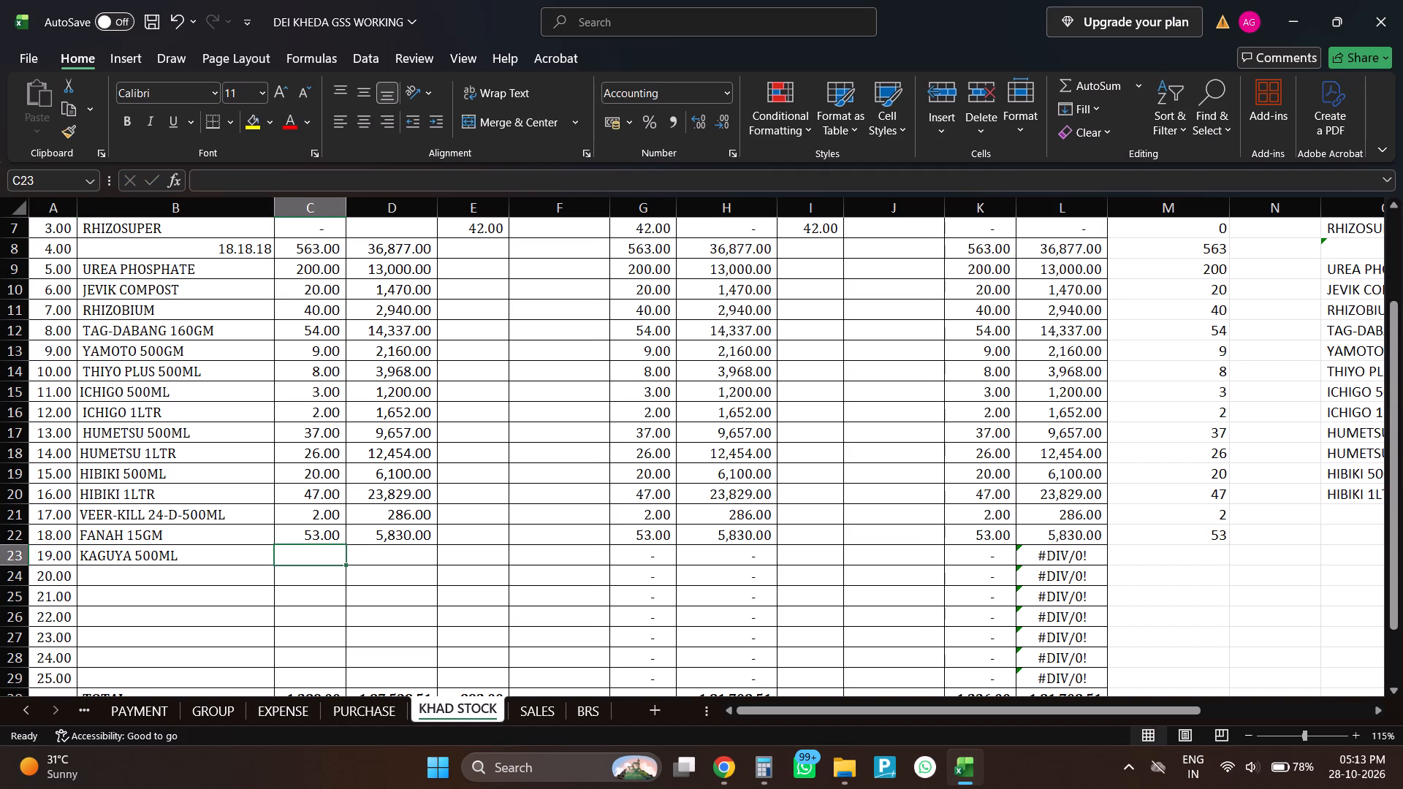
type("36")
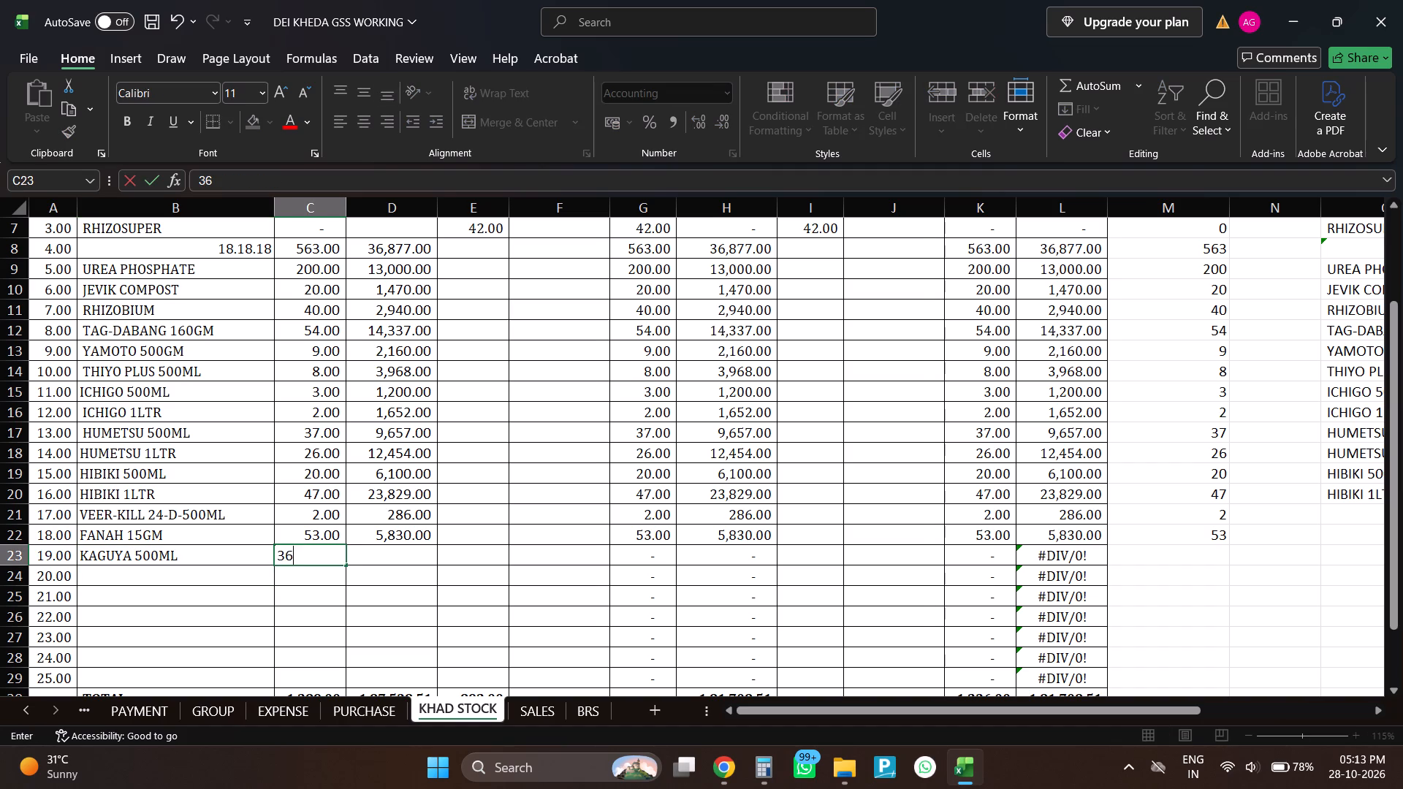
key("Return")
key("Up")
key("Right")
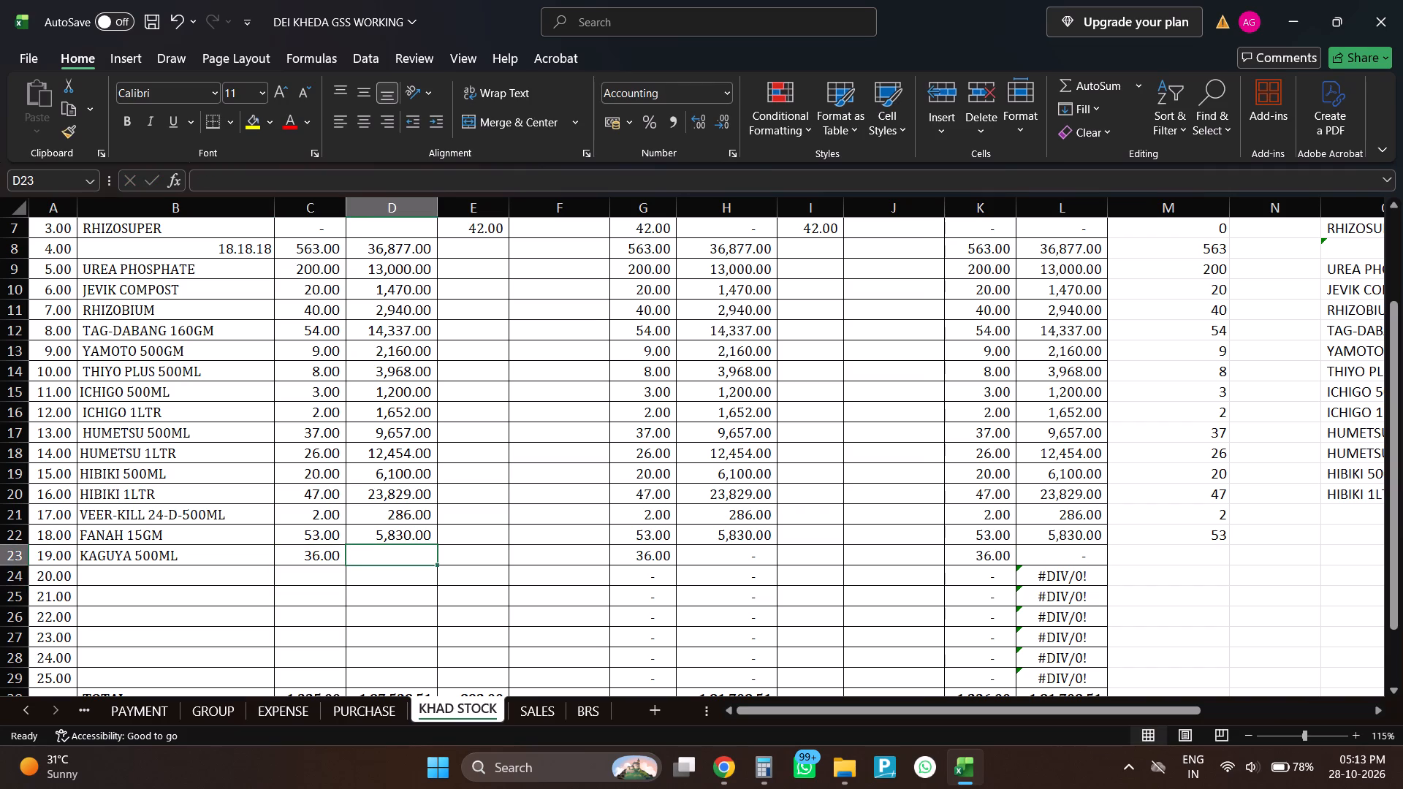
type("9576")
key("Return")
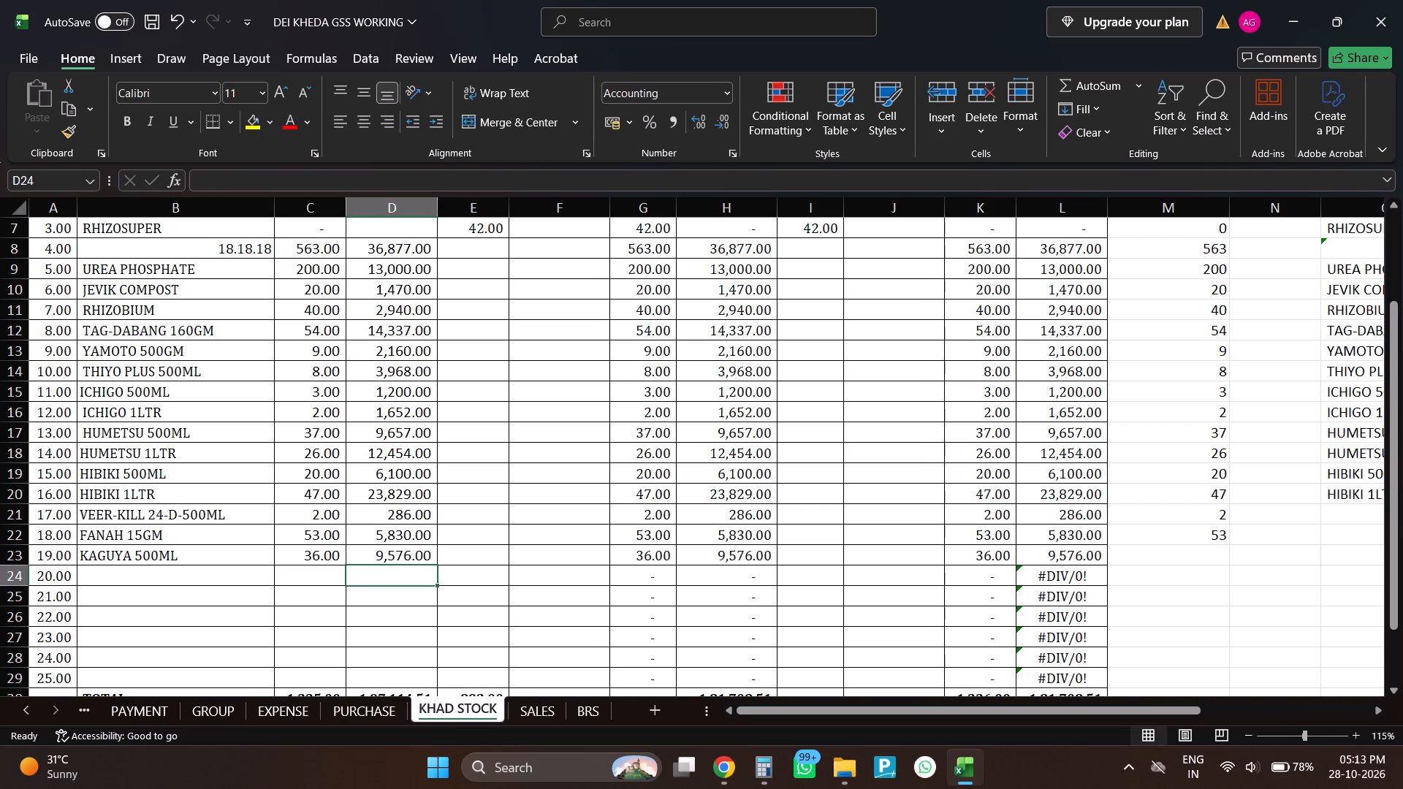
Enter 36 as KAGUYA 500ML's closing stock in cell M23.
key("Up")
key("Right")
key("Right")
key("Right")
key("Right")
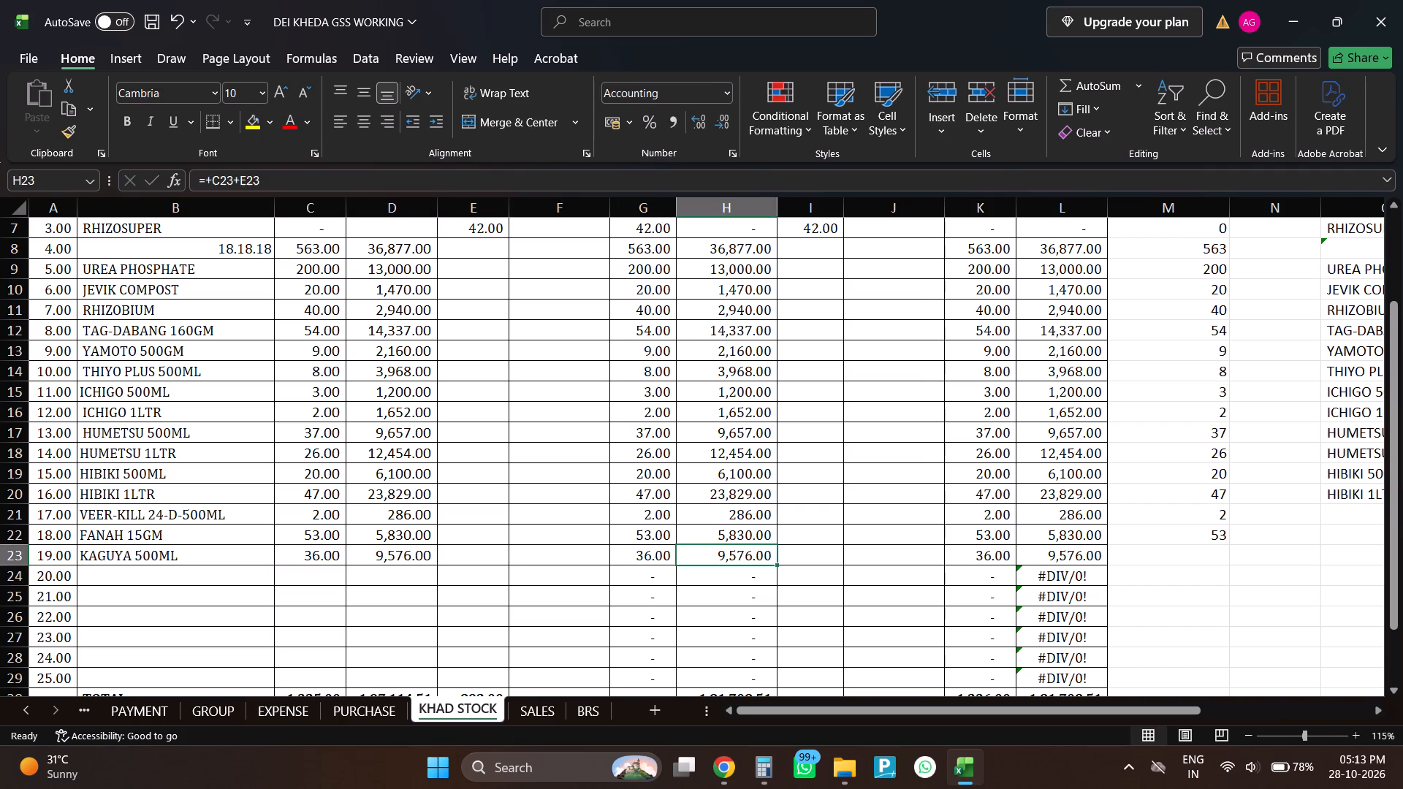
key("Right")
key("Right")
key("Right")
key("Right")
key("Right")
type("36")
key("Return")
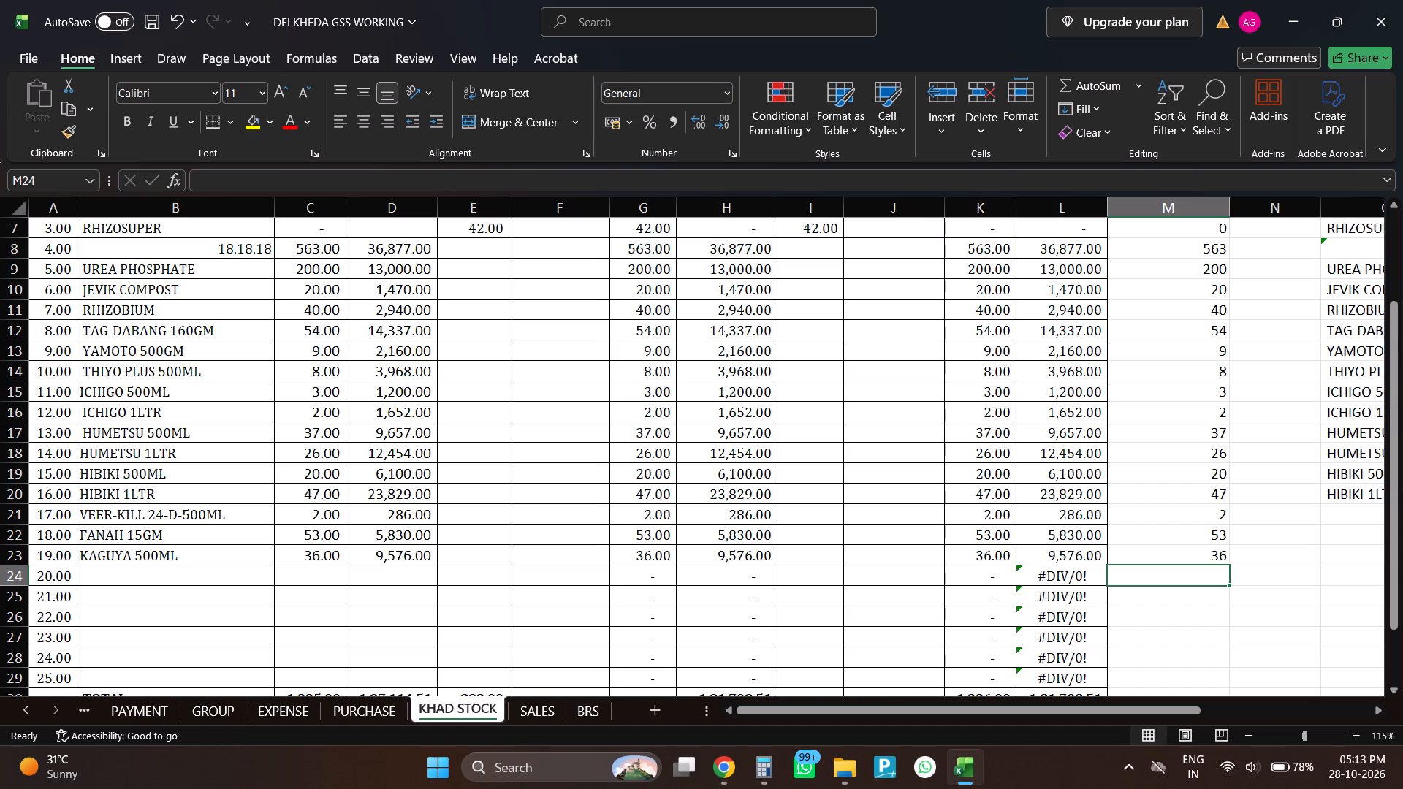
Select the description cell of item 20, B24, for the next stock entry.
key("Left")
key("Left")
key("Left")
key("Left")
key("Left")
key("Left")
key("Left")
key("Left")
key("Left")
key("Left")
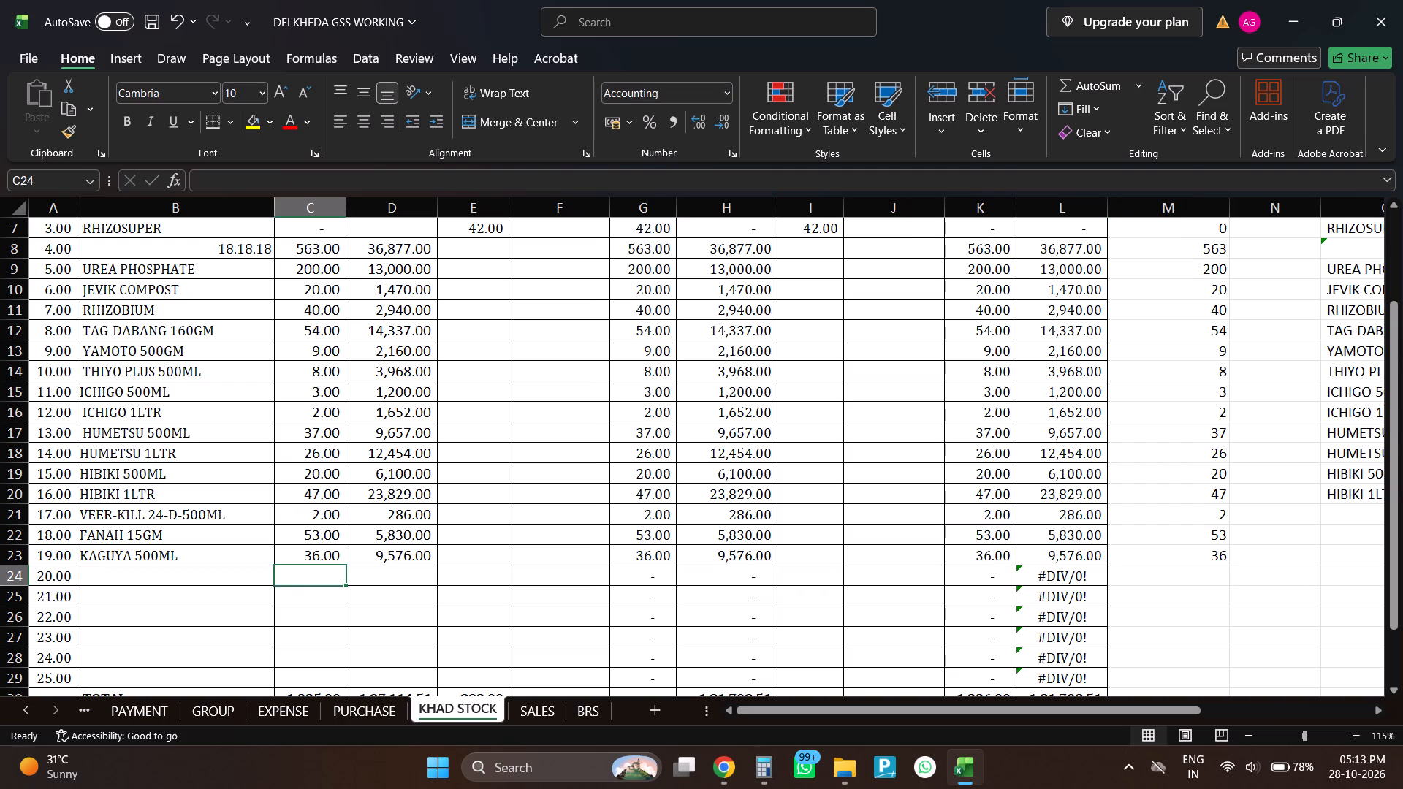
key("Left")
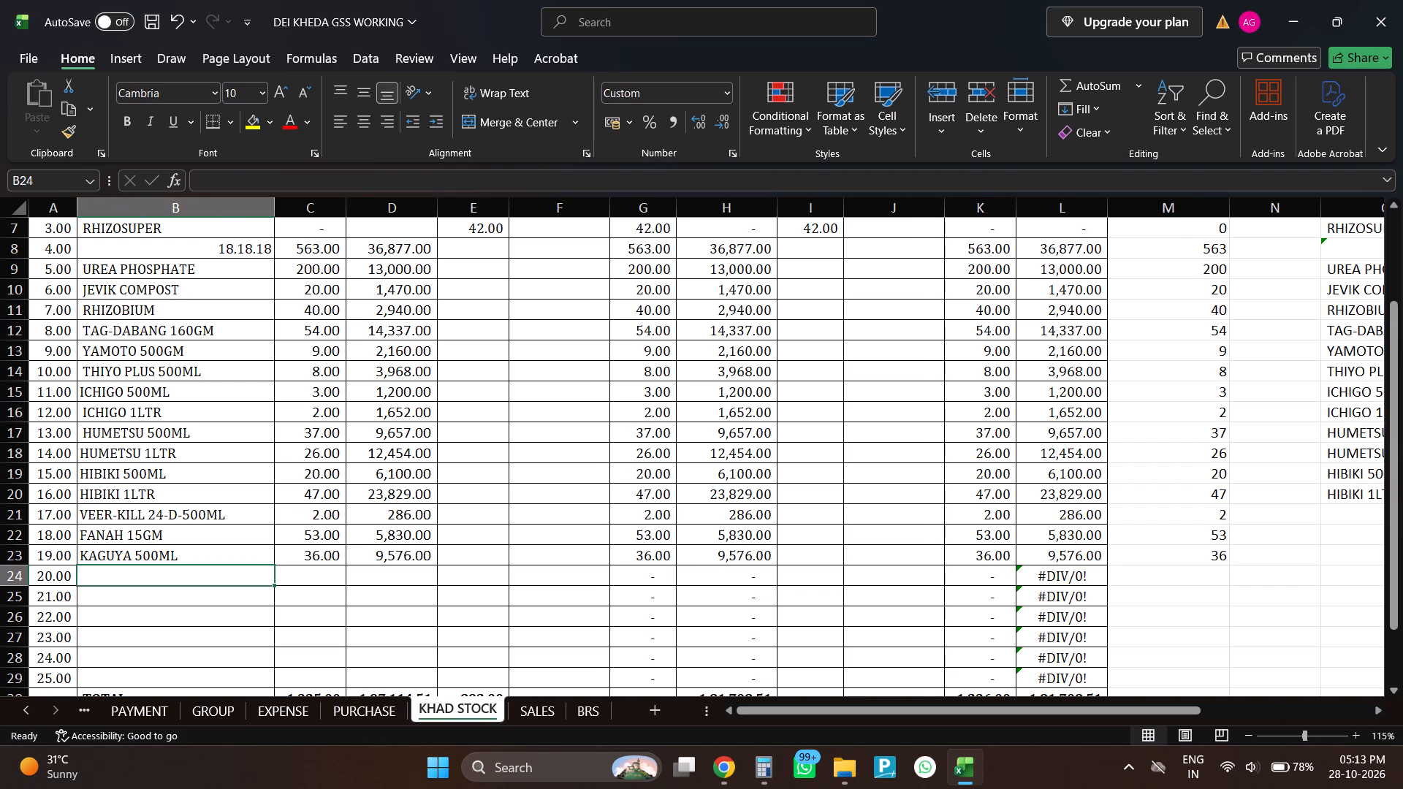
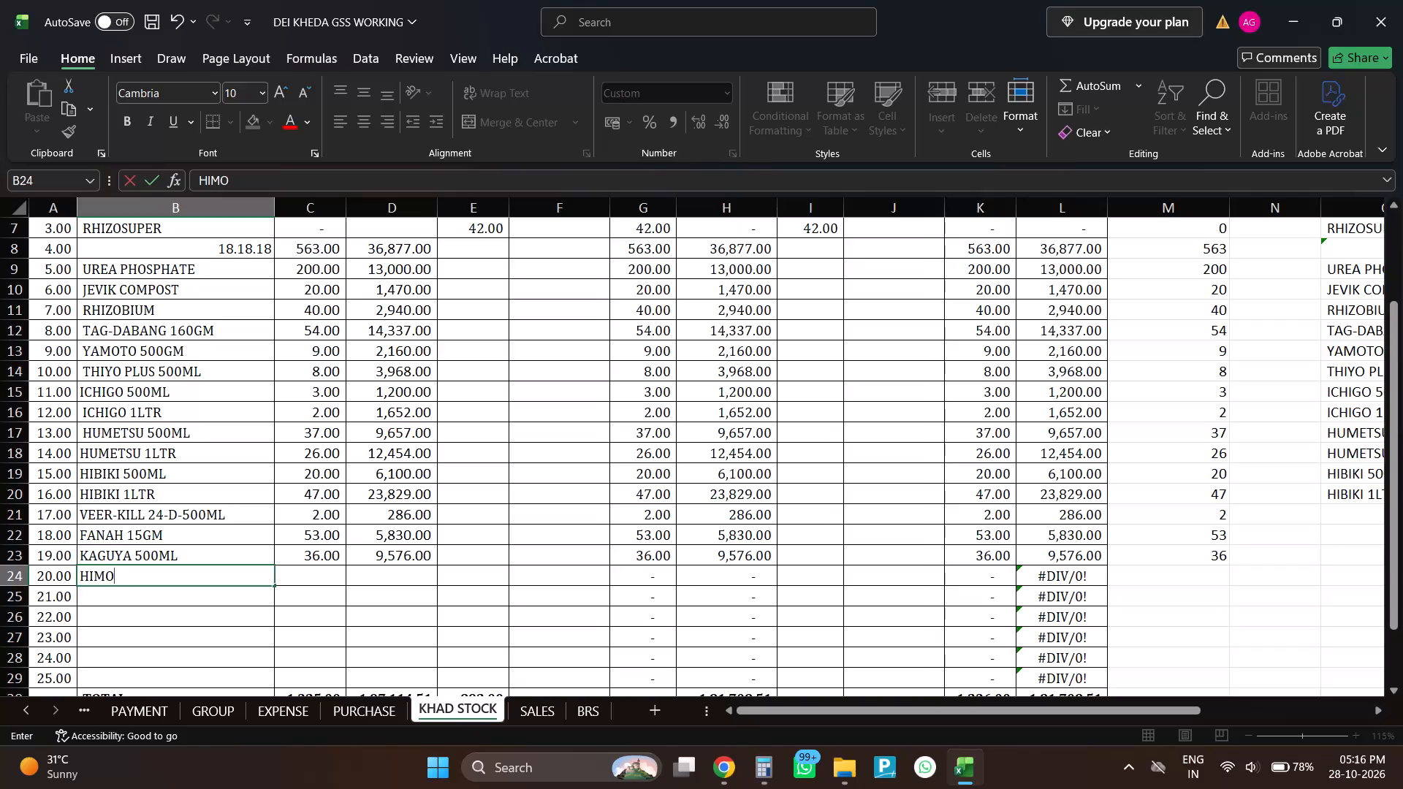
Complete the description of item 20 in cell B24 so it reads "HIMOFEN POWER".
type("FEN")
key("space")
type("POWER")
key("Return")
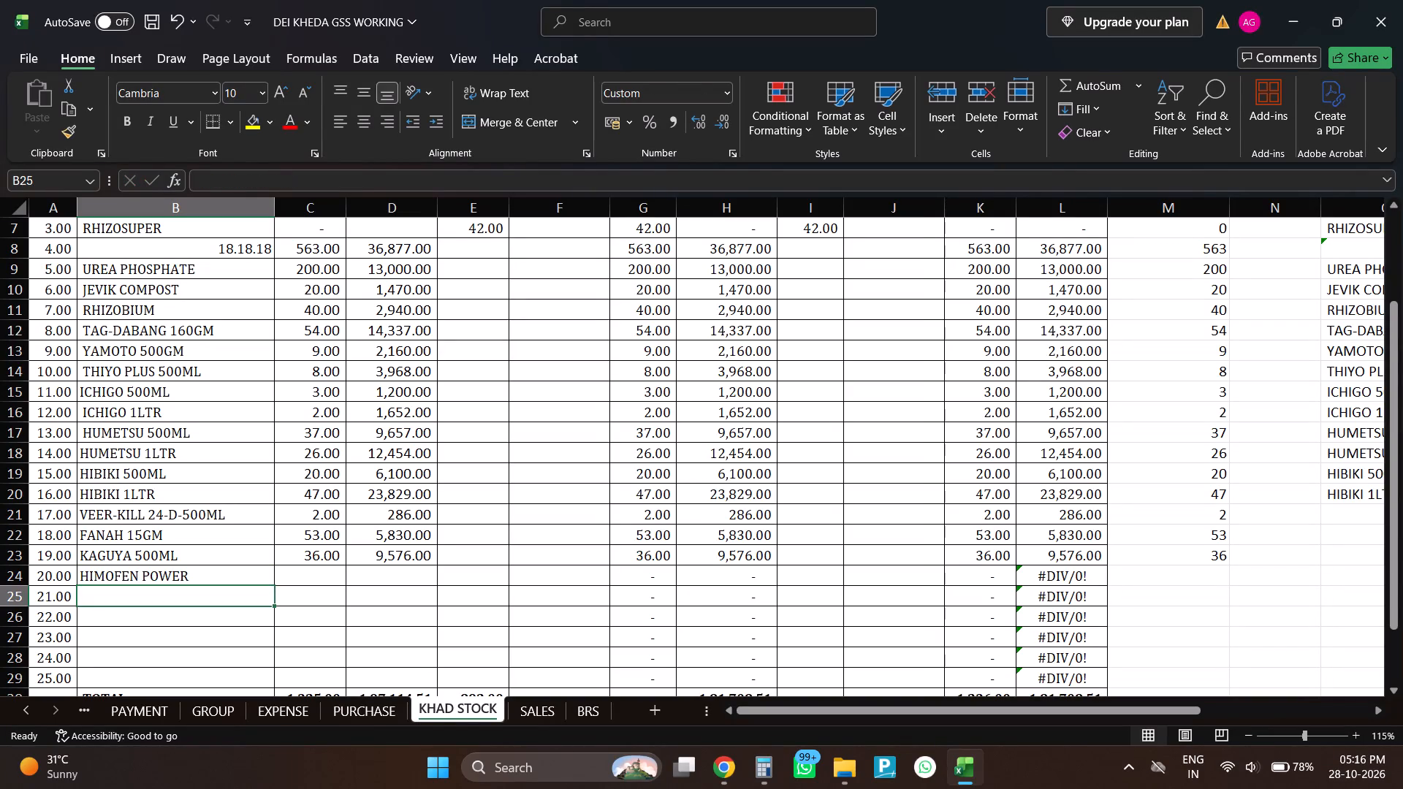
Enter HIMOFEN POWER's opening balance in row 24: quantity 50 and amount 800.
key("Up")
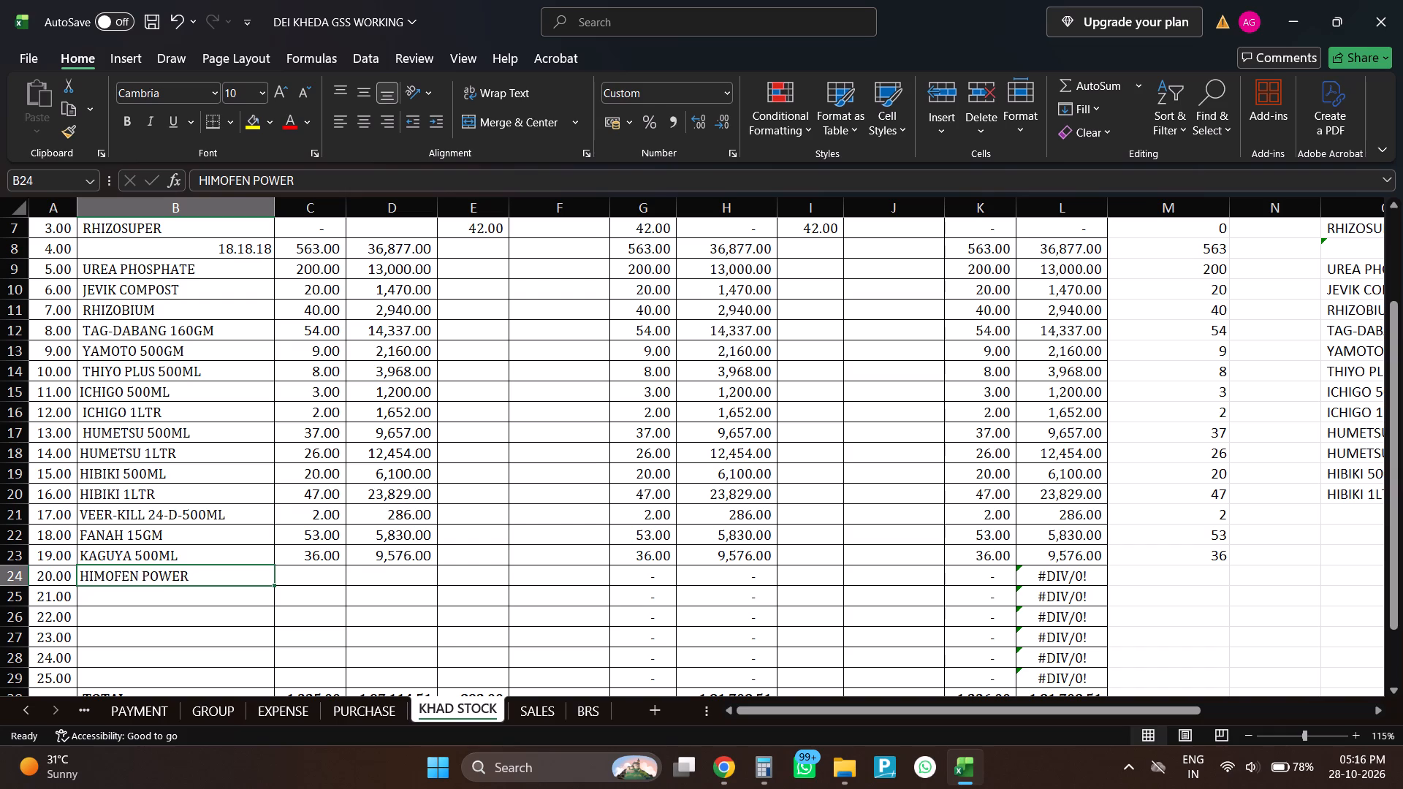
key("Right")
type("50")
key("Return")
key("Up")
key("Right")
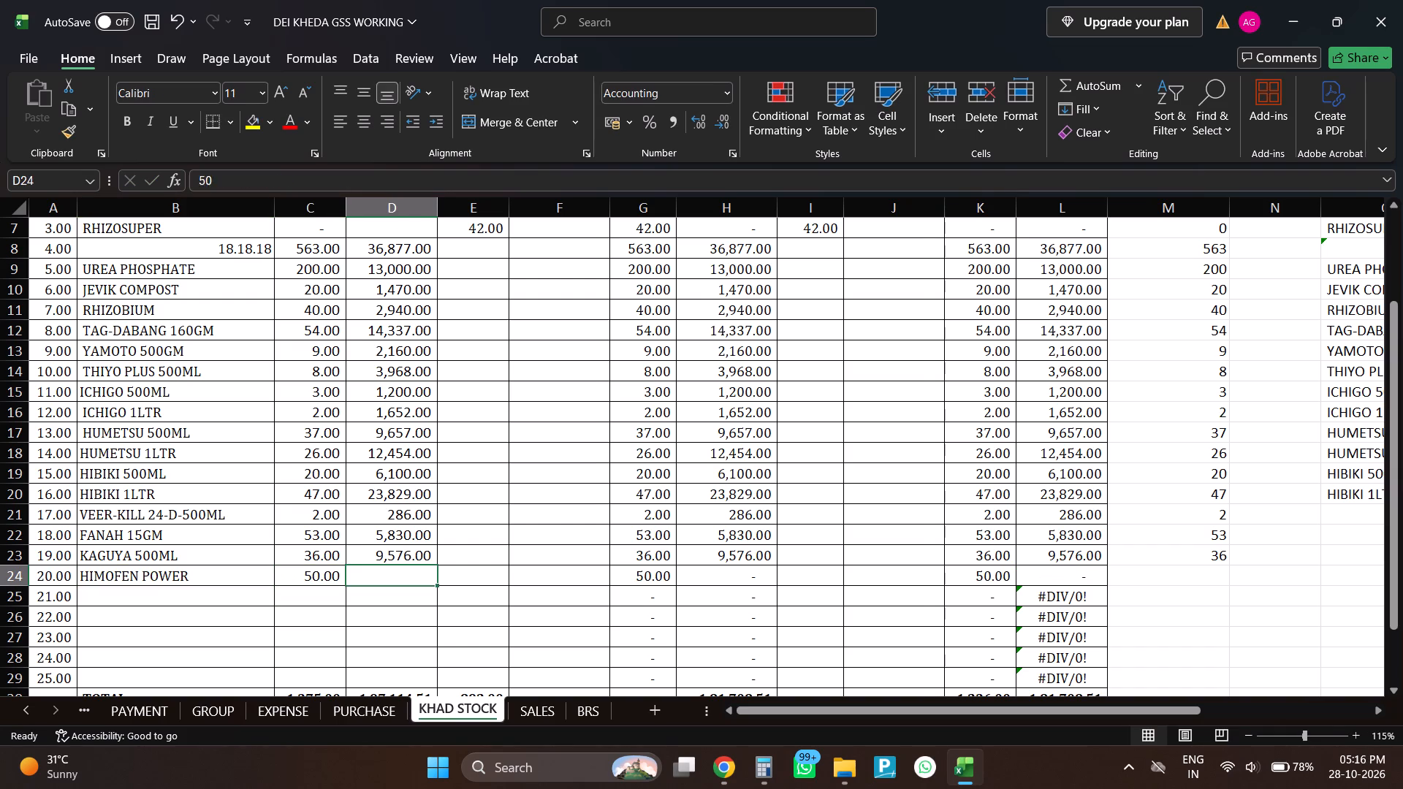
type("800")
key("Return")
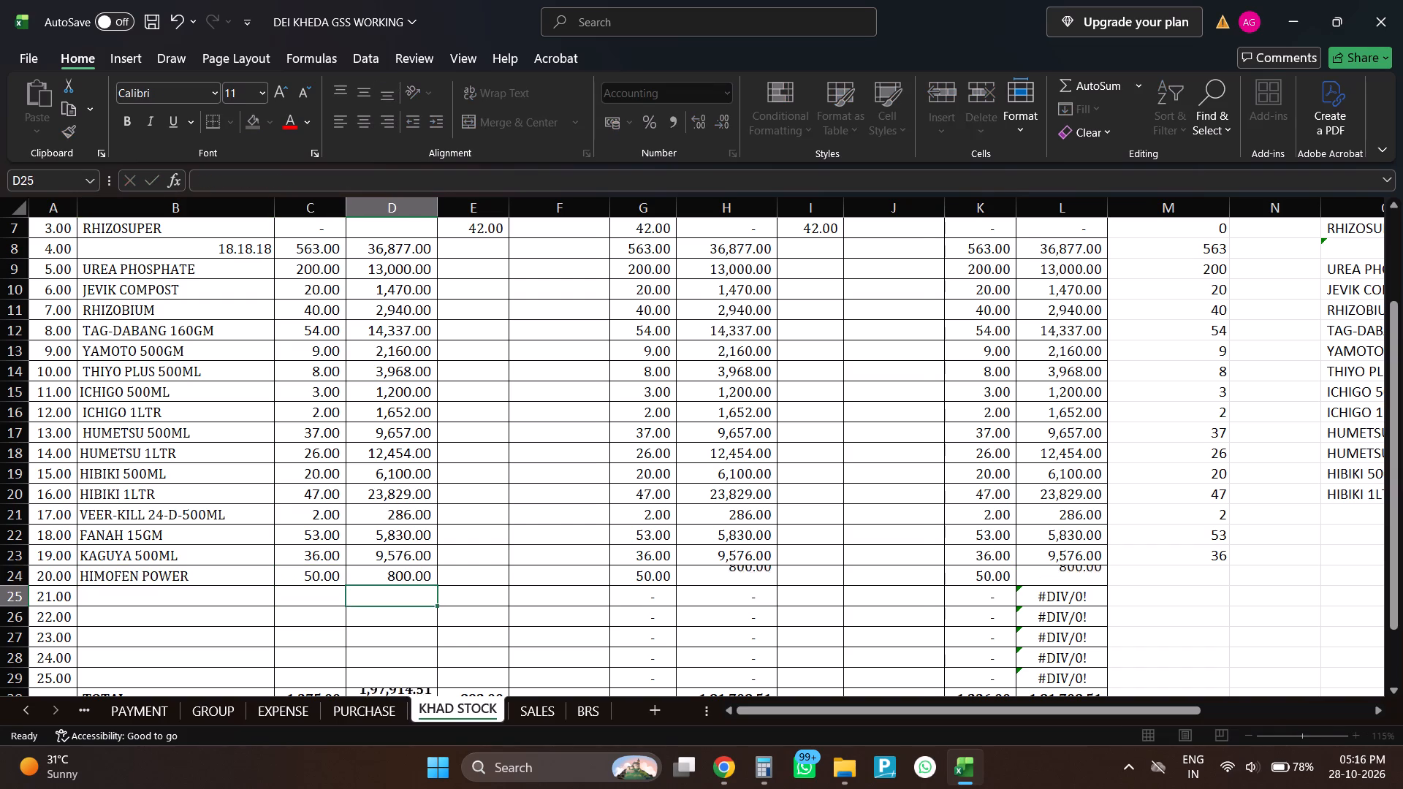
Enter 50 as HIMOFEN POWER's closing stock in cell M24.
key("Up")
key("Right")
key("Right")
key("Right")
key("Right")
key("Right")
key("Right")
key("Right")
key("Right")
key("Right")
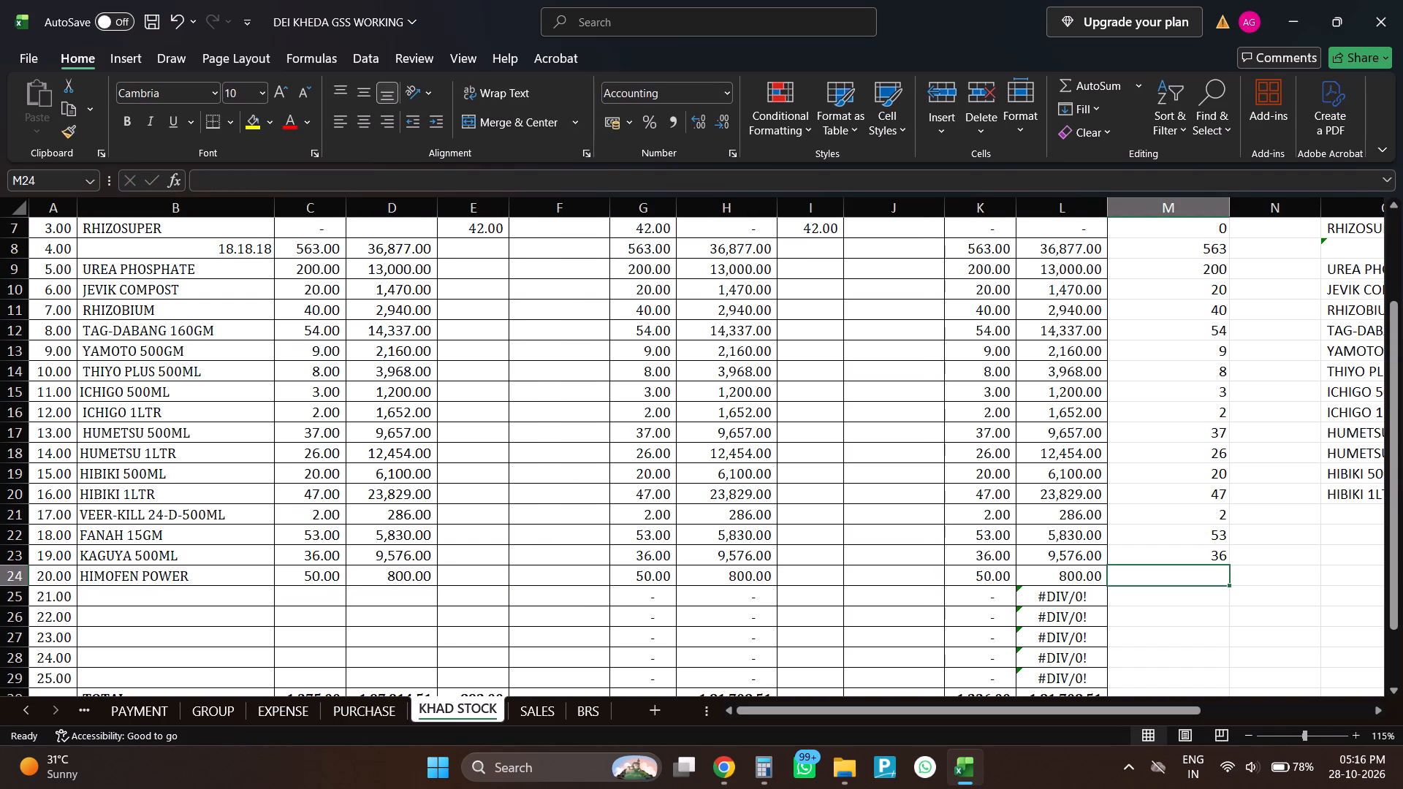
type("50")
key("Return")
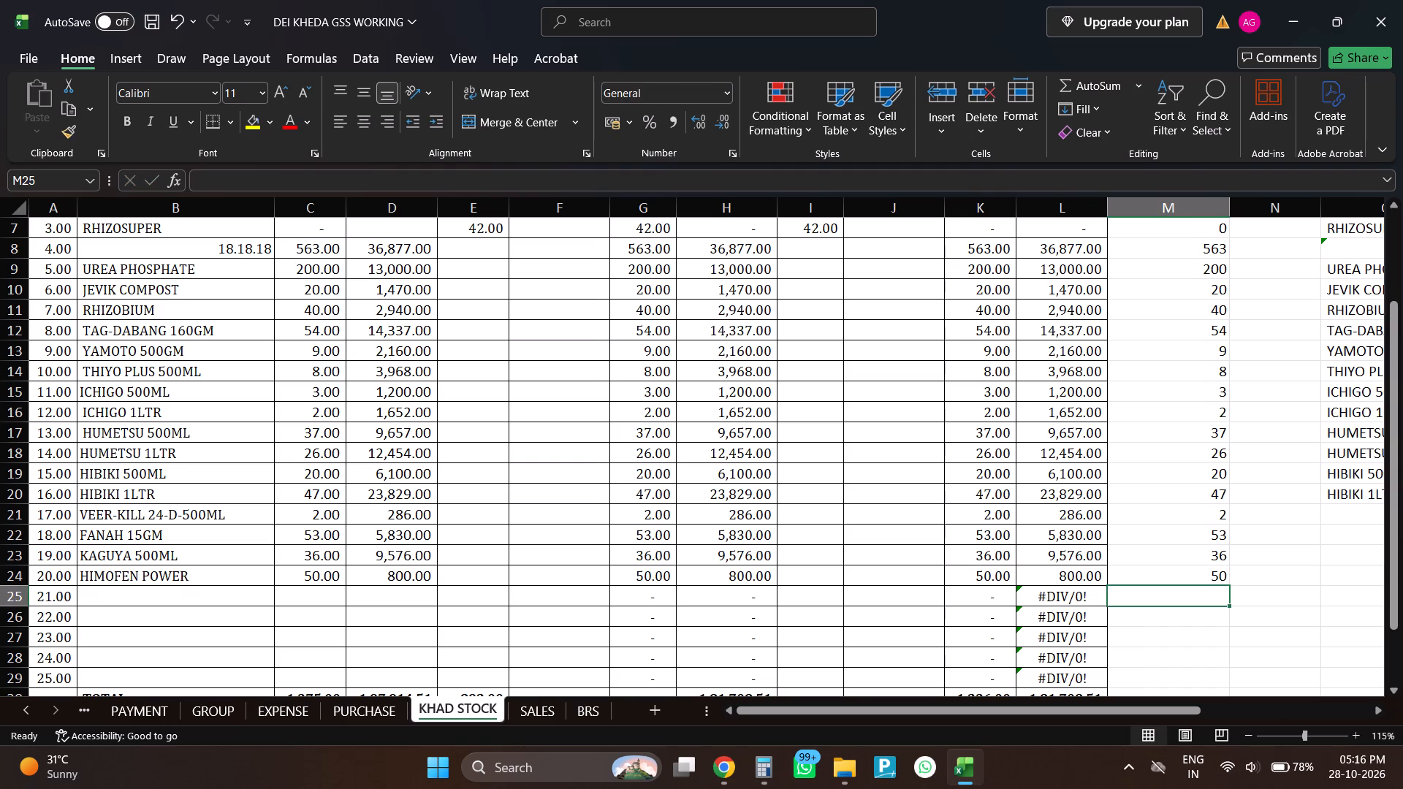
key("Up")
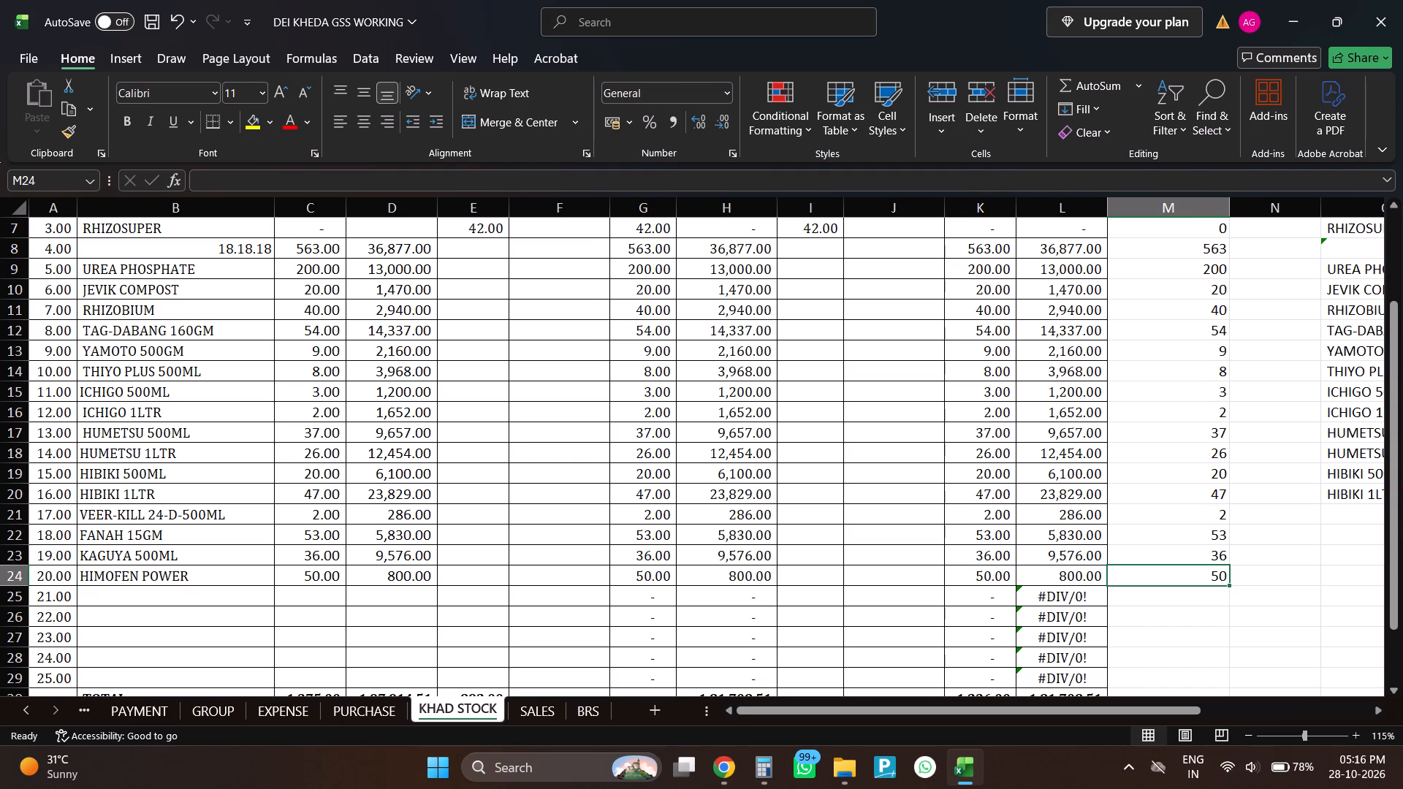
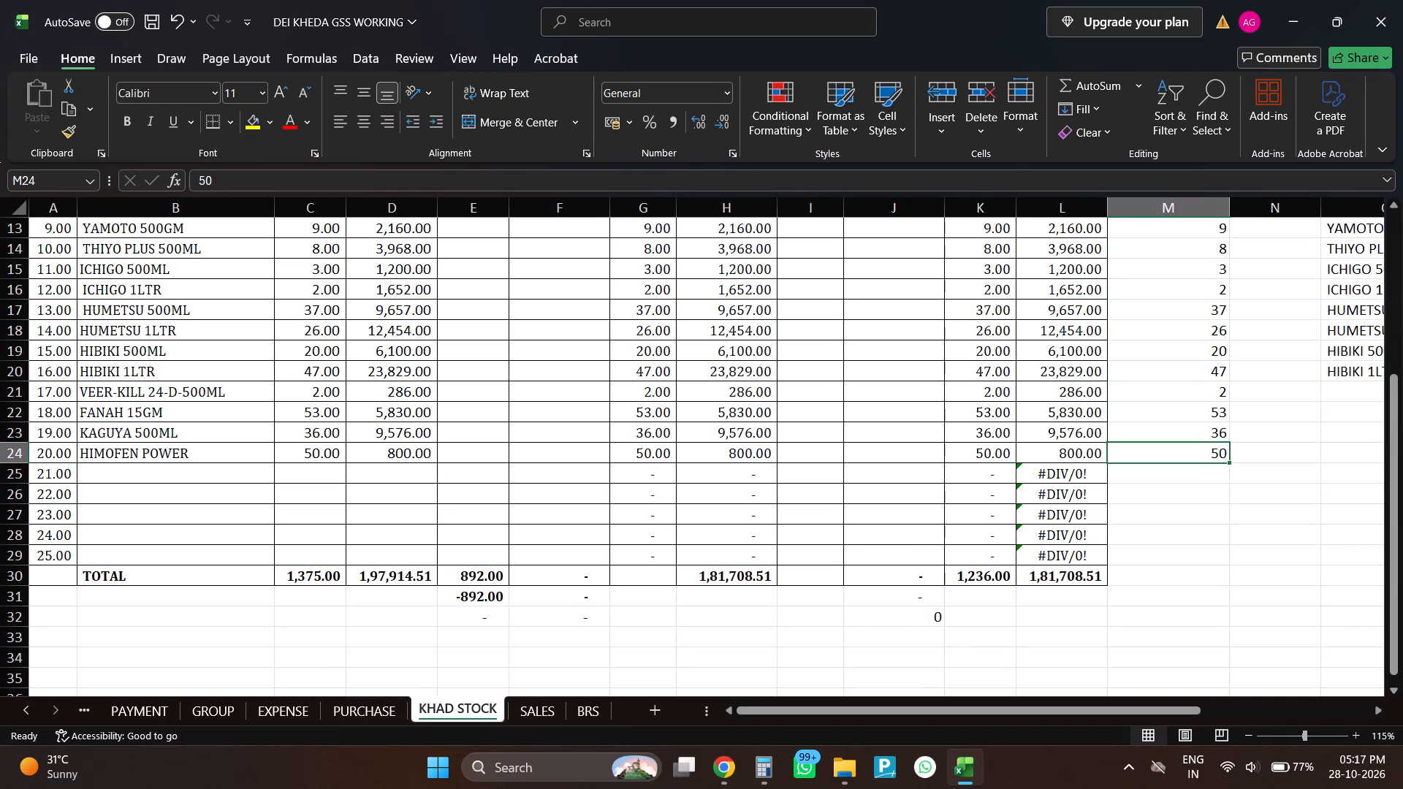
Enter "NOBIRU 24D 1LTR" as the description of item 21 in cell B25.
key("Down")
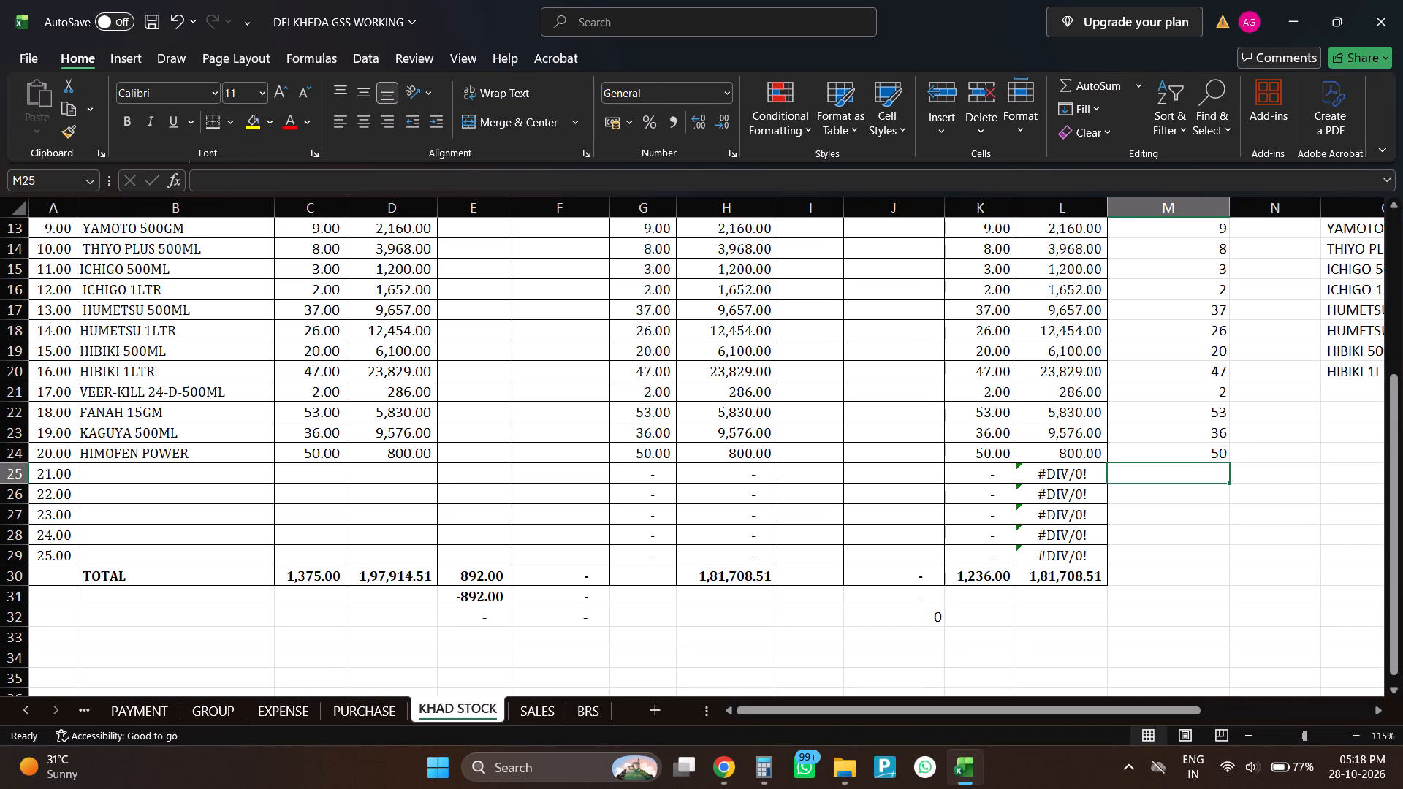
key("Left")
key("Left")
key("Left")
key("Left")
key("Left")
key("Left")
key("Left")
key("Left")
key("Left")
key("Left")
key("Left")
type("NOBIRU")
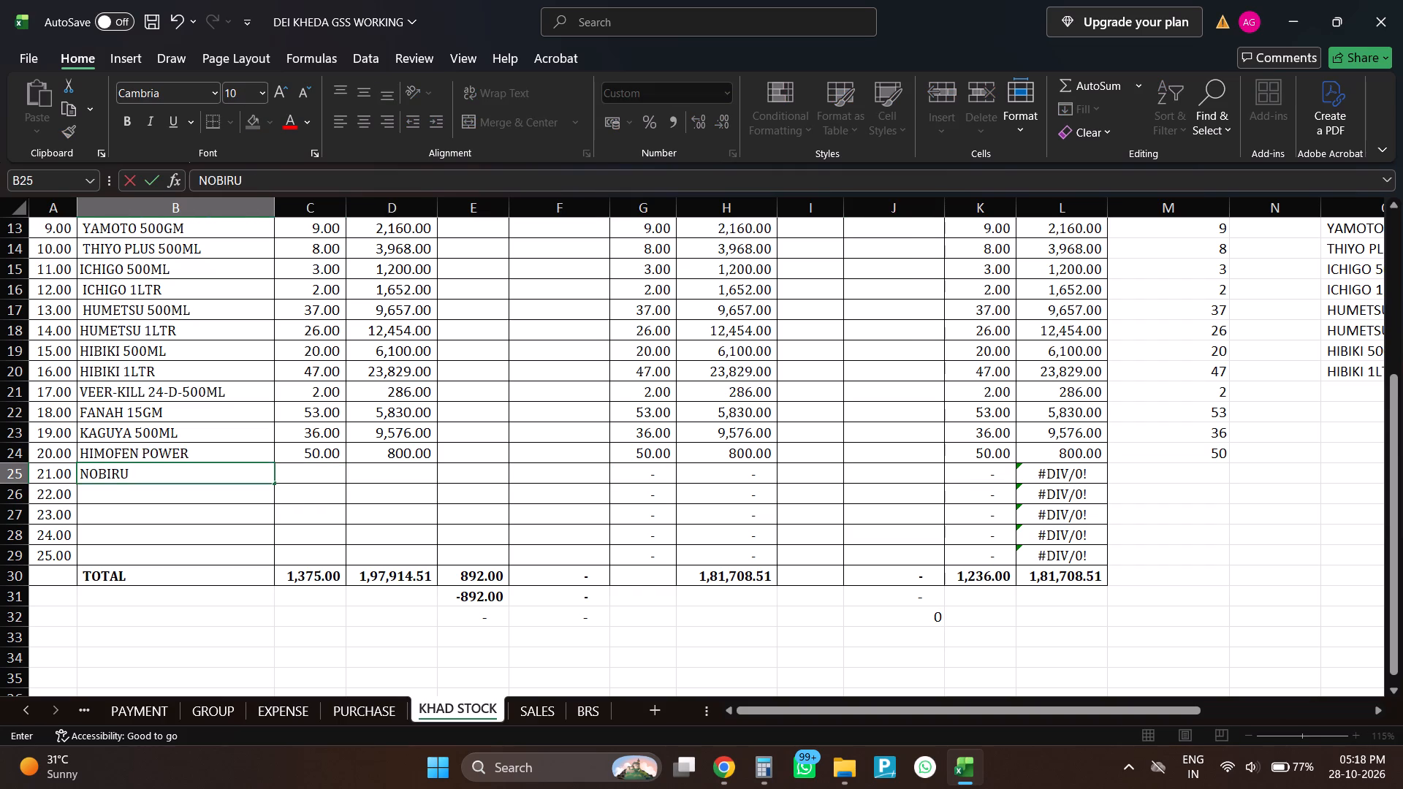
key("space")
type("24")
type("D 1LTR")
key("Return")
Enter the opening balance for NOBIRU 24D 1LTR in row 25: quantity 30 and amount 9682.
key("Up")
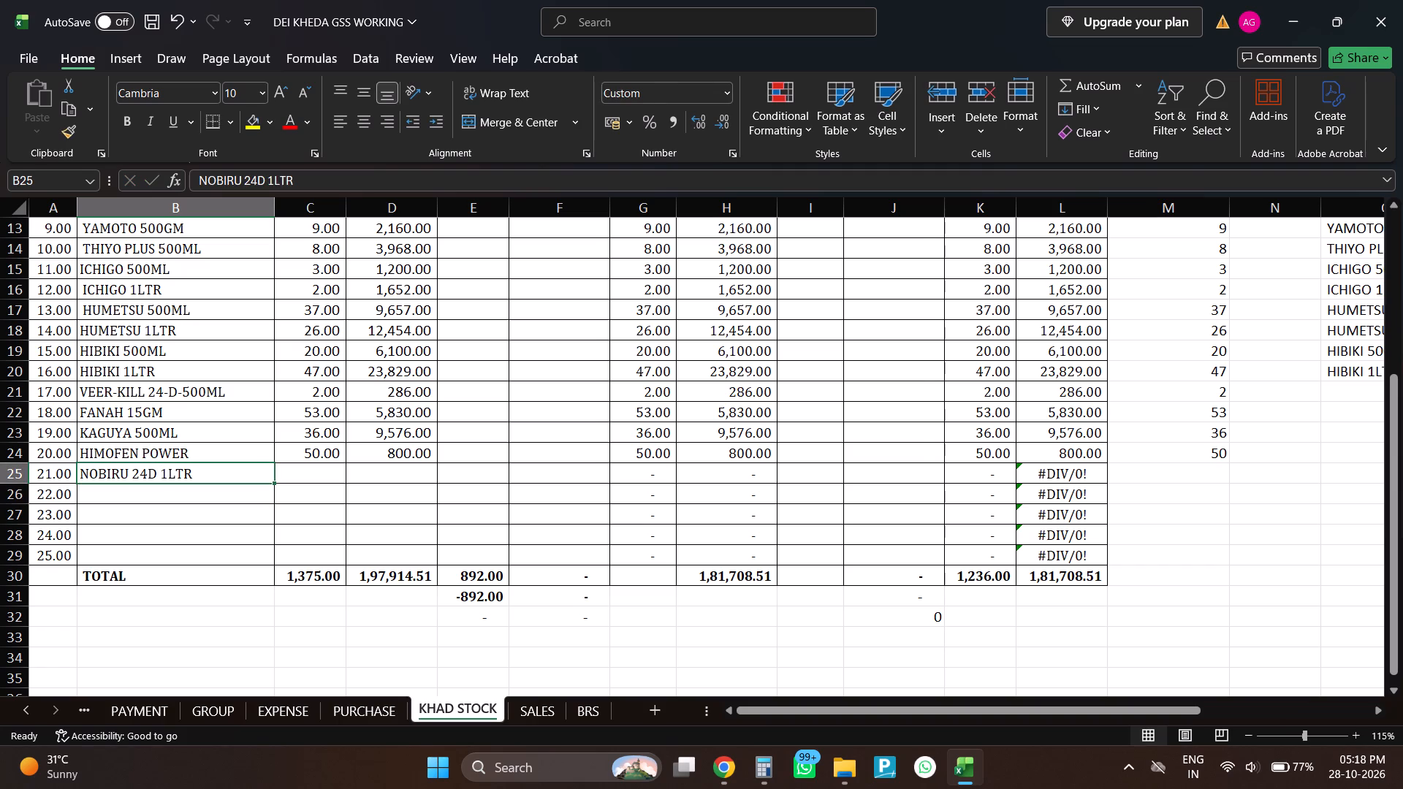
key("Right")
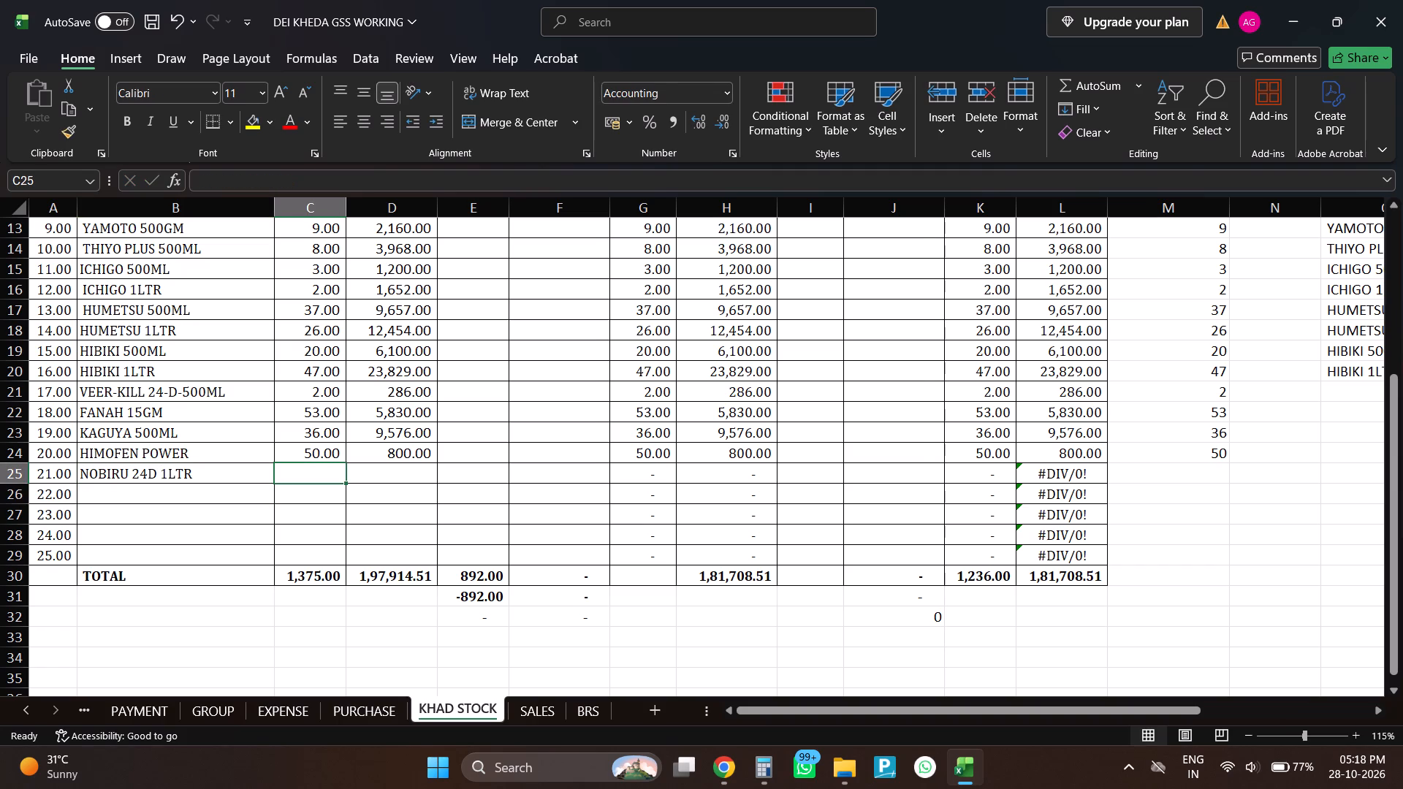
type("30")
key("Return")
key("Up")
key("Right")
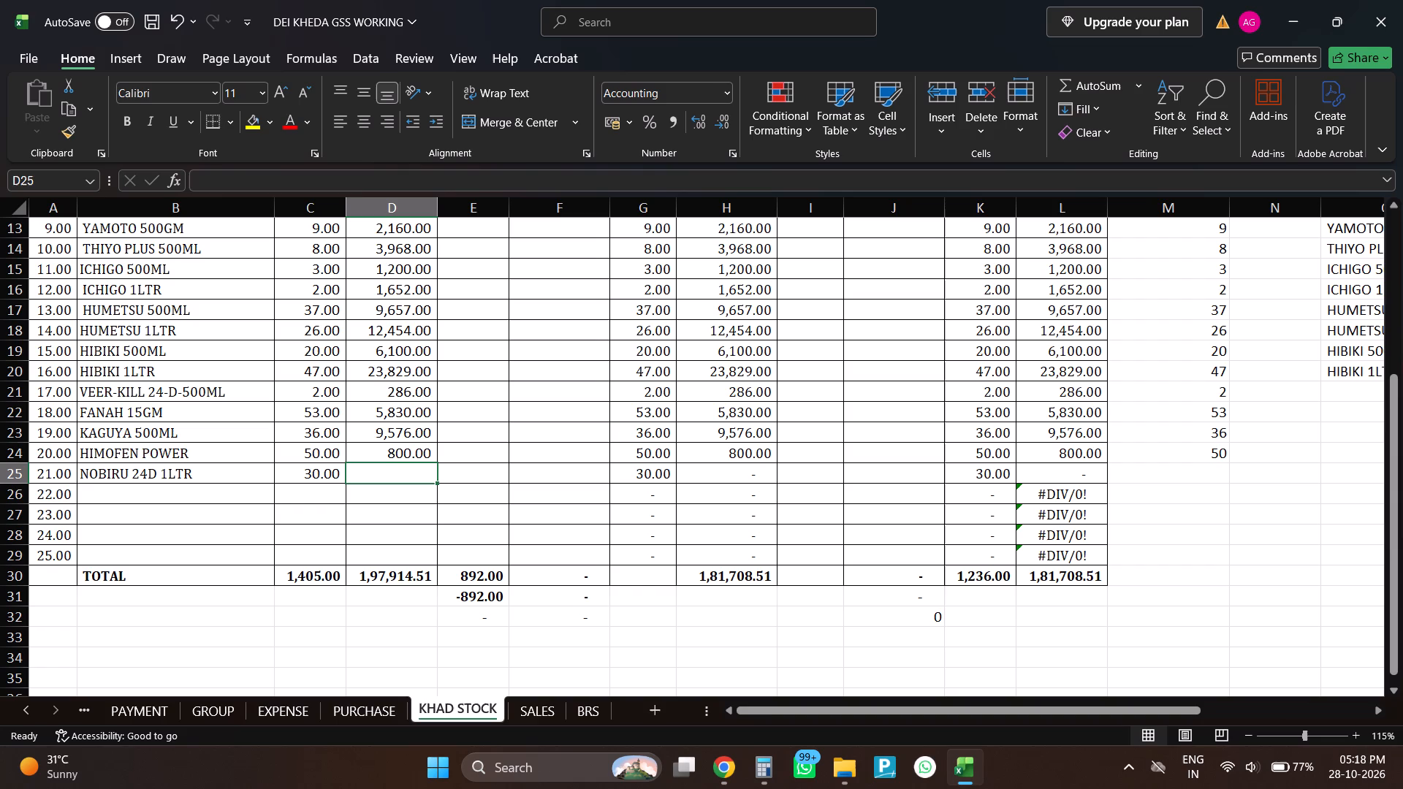
type("9682")
key("Return")
Enter 30 as the closing stock of NOBIRU 24D 1LTR in cell M25.
key("Up")
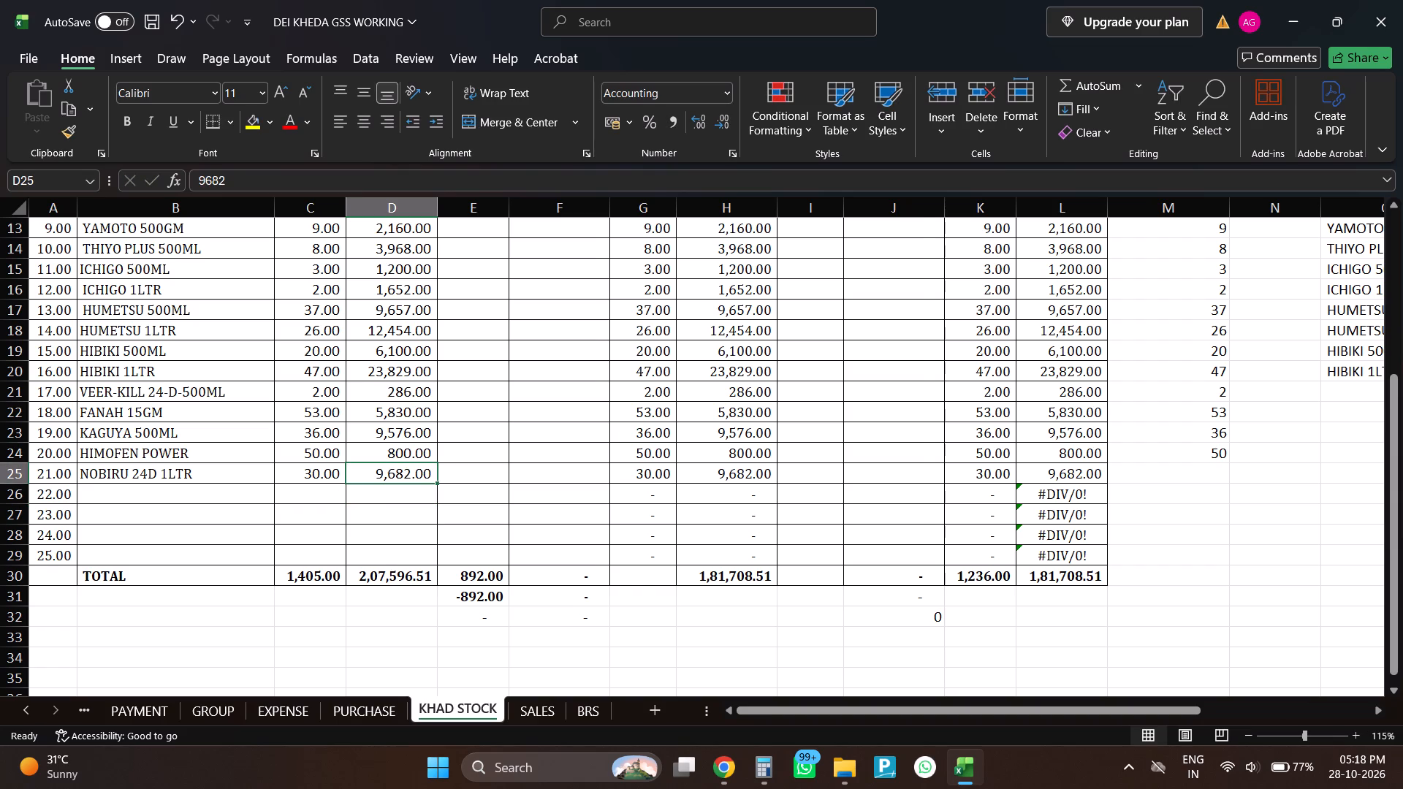
key("Right")
key("Right")
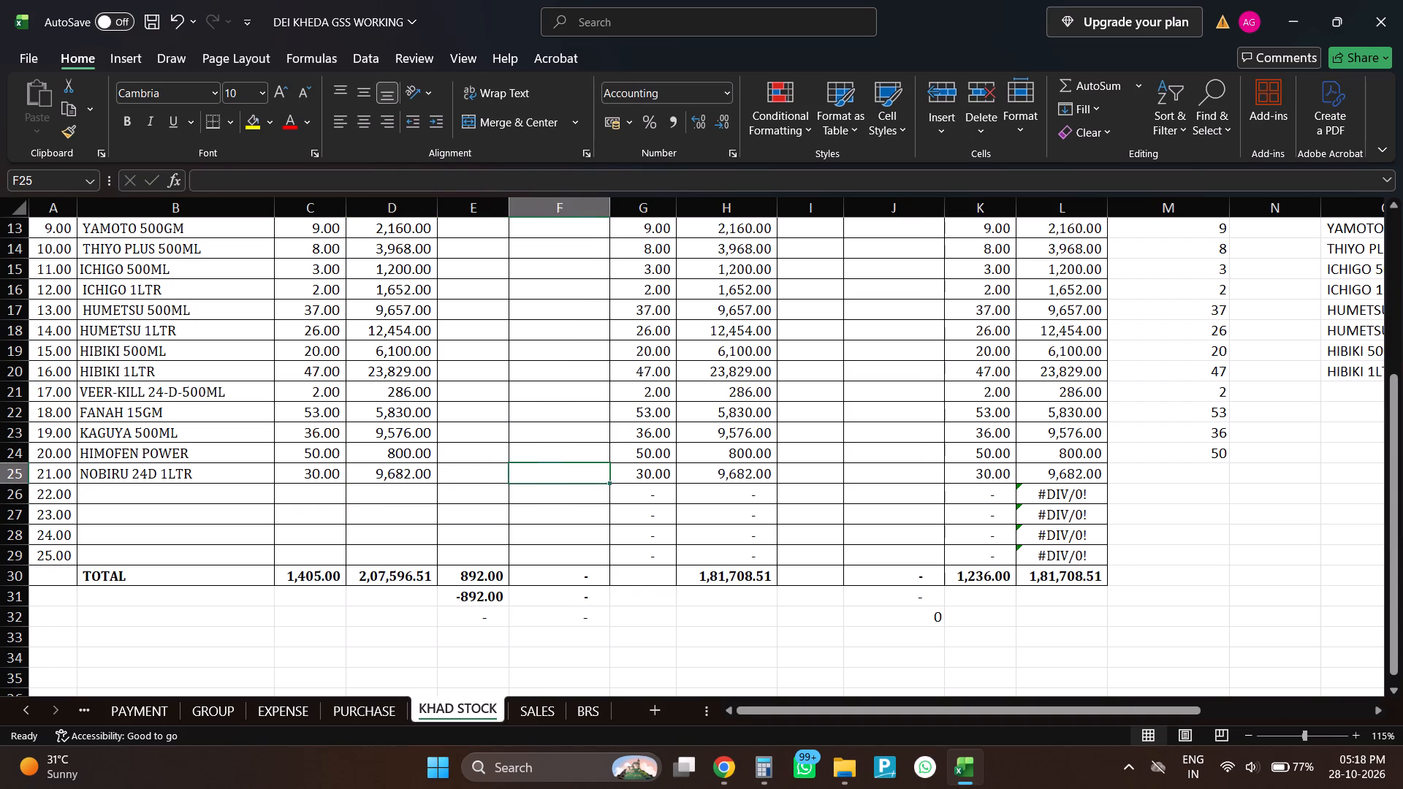
key("Right")
key("Right")
key("Right")
key("Right")
key("Right")
key("Right")
key("Right")
type("30")
key("Return")
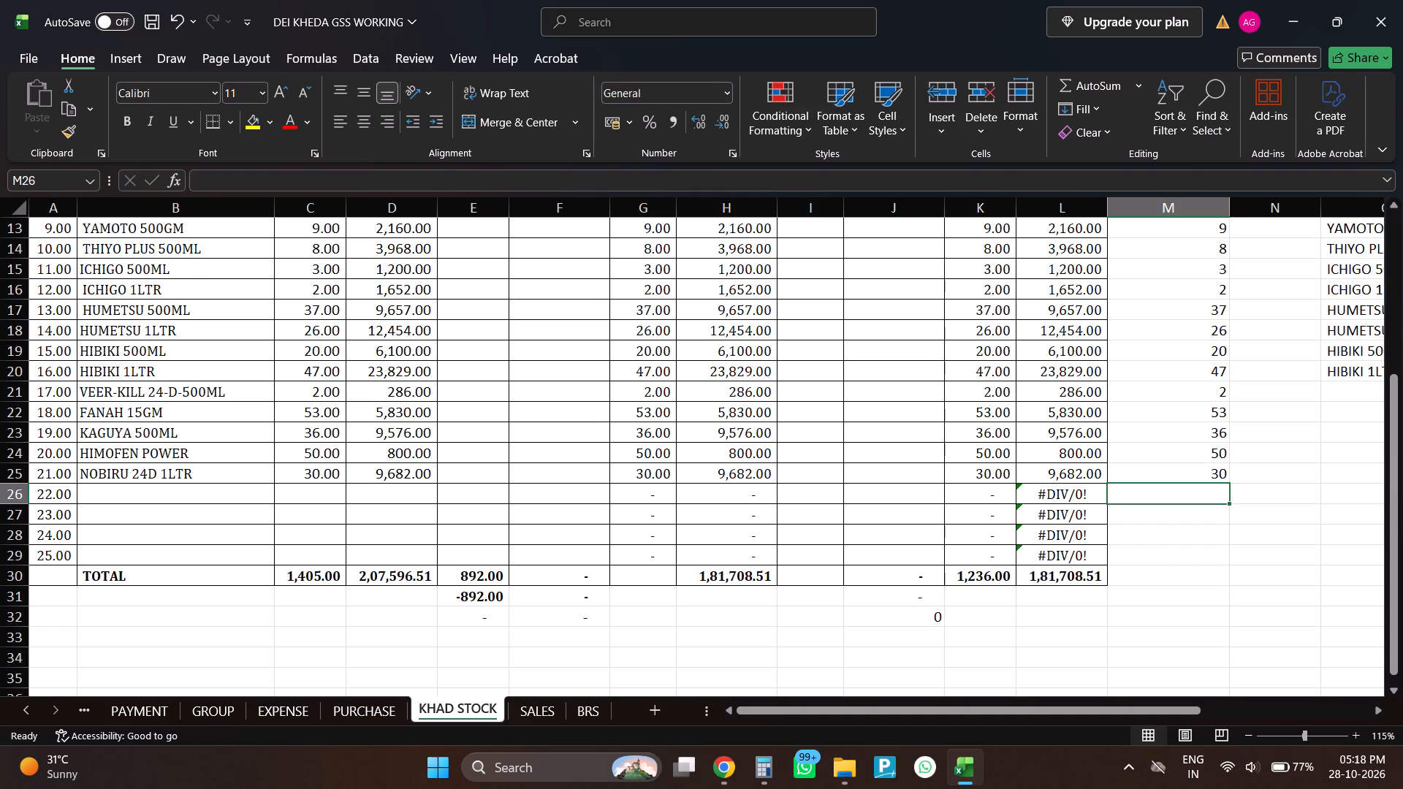
Fill in item 22 in row 26: description NOBIRU 24D 500ML, opening quantity 40 and opening amount 6910.
key("Left")
key("Left")
key("Left")
key("Left")
key("Left")
key("Left")
key("Left")
key("Left")
key("Left")
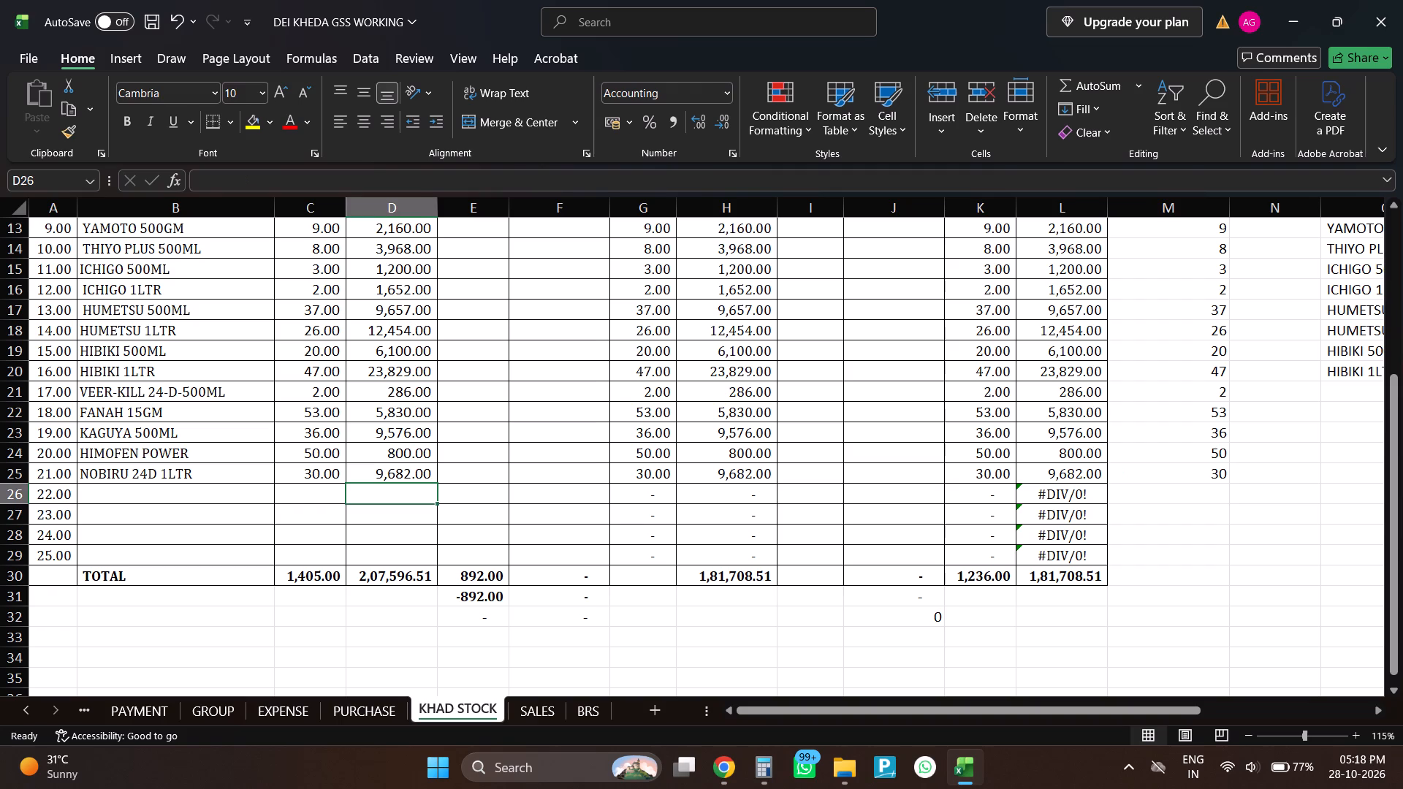
key("Left")
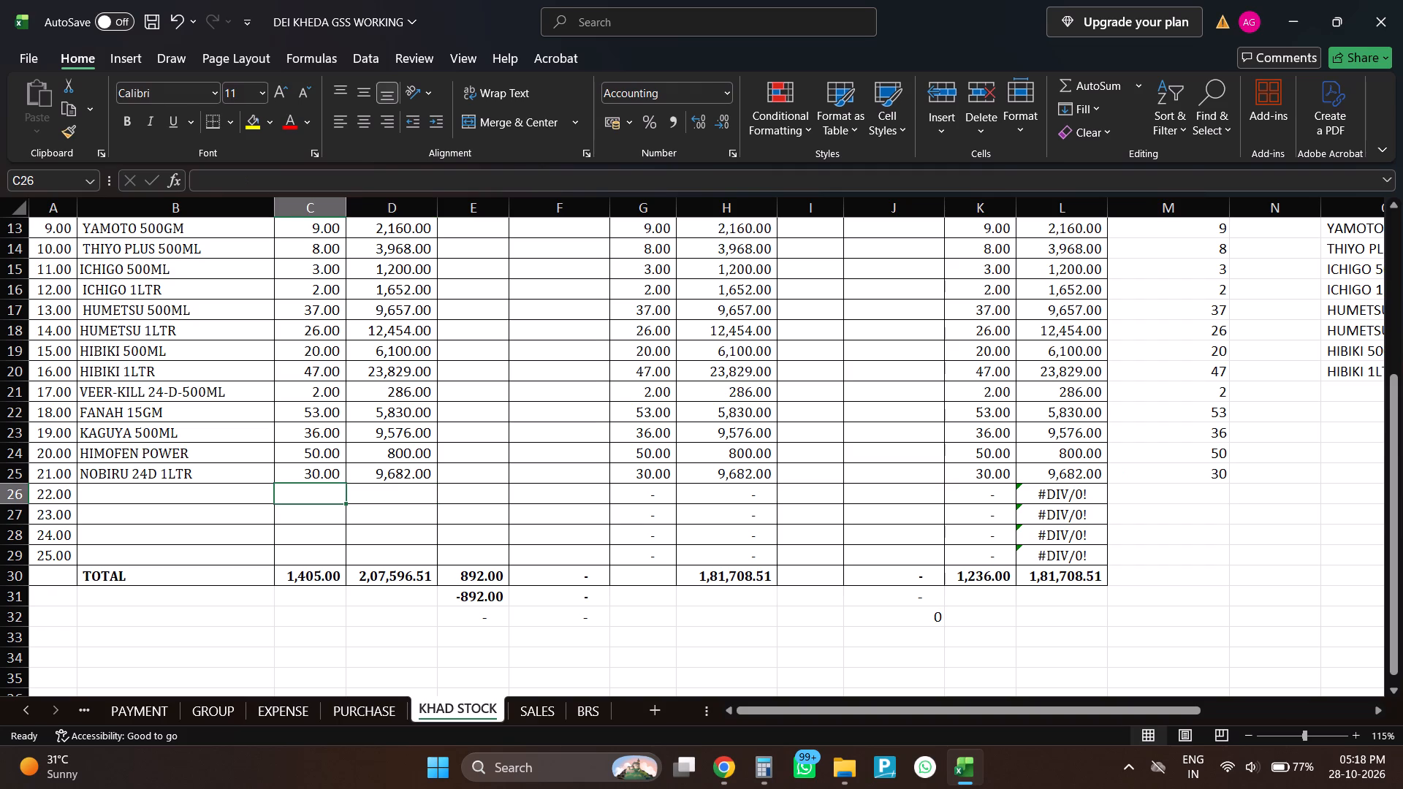
key("Left")
type("NOBIRU")
key("space")
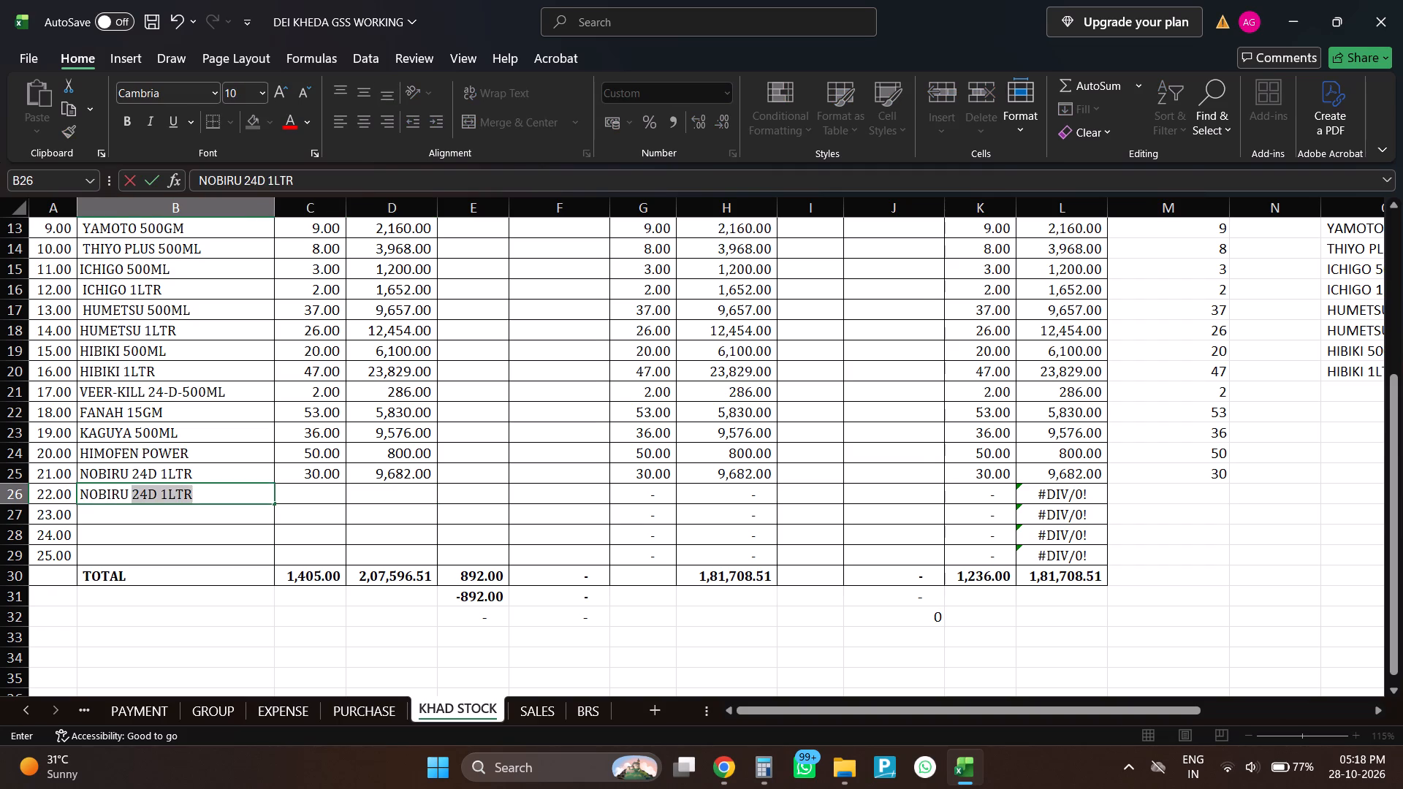
Complete the description of item 22 in cell B26 as "NOBIRU 24D 500ML".
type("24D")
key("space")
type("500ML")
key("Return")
Enter the opening balance for NOBIRU 24D 500ML in row 26: quantity 40 and amount 6910.
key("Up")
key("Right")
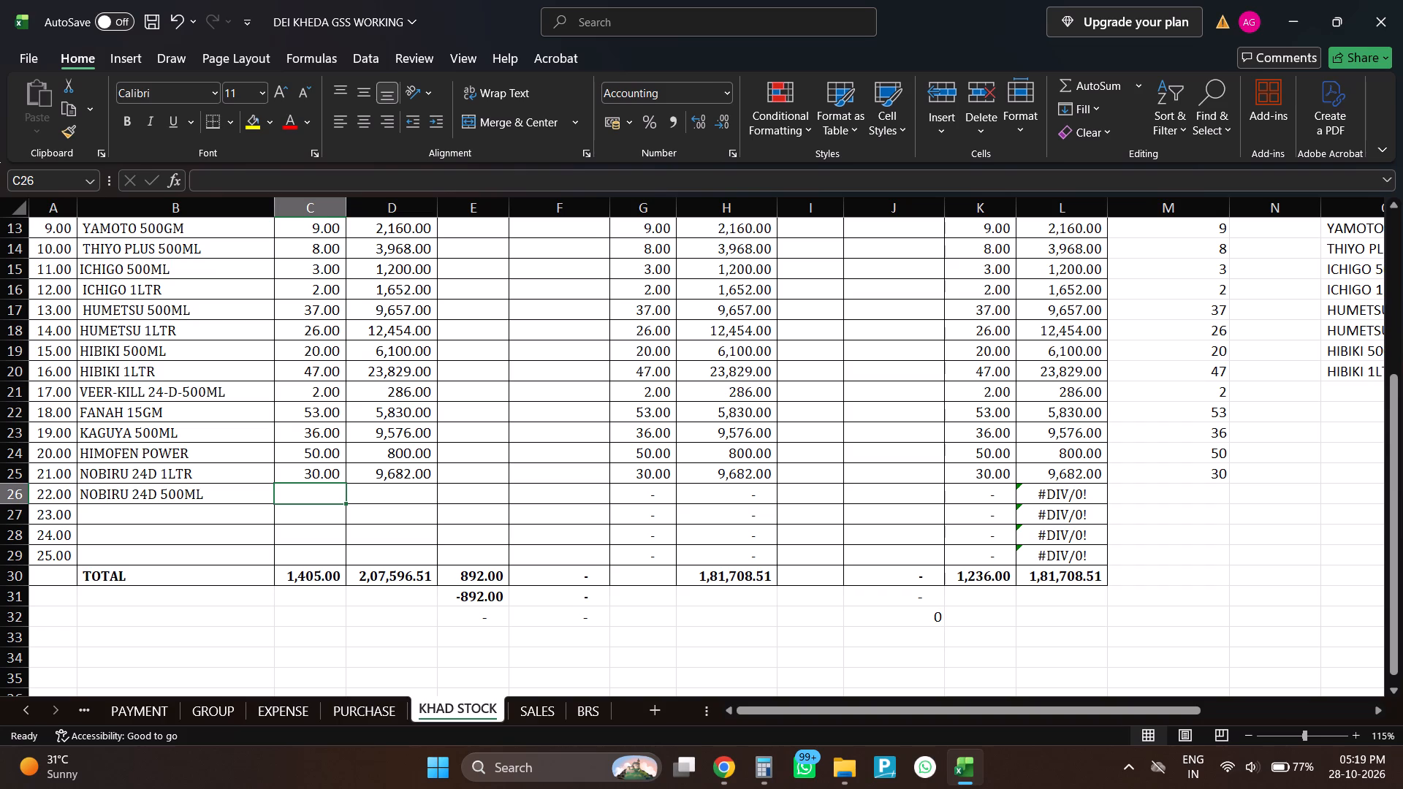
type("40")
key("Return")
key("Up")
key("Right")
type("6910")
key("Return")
Enter the closing stock quantity of NOBIRU 24D 500ML in column M of row 26.
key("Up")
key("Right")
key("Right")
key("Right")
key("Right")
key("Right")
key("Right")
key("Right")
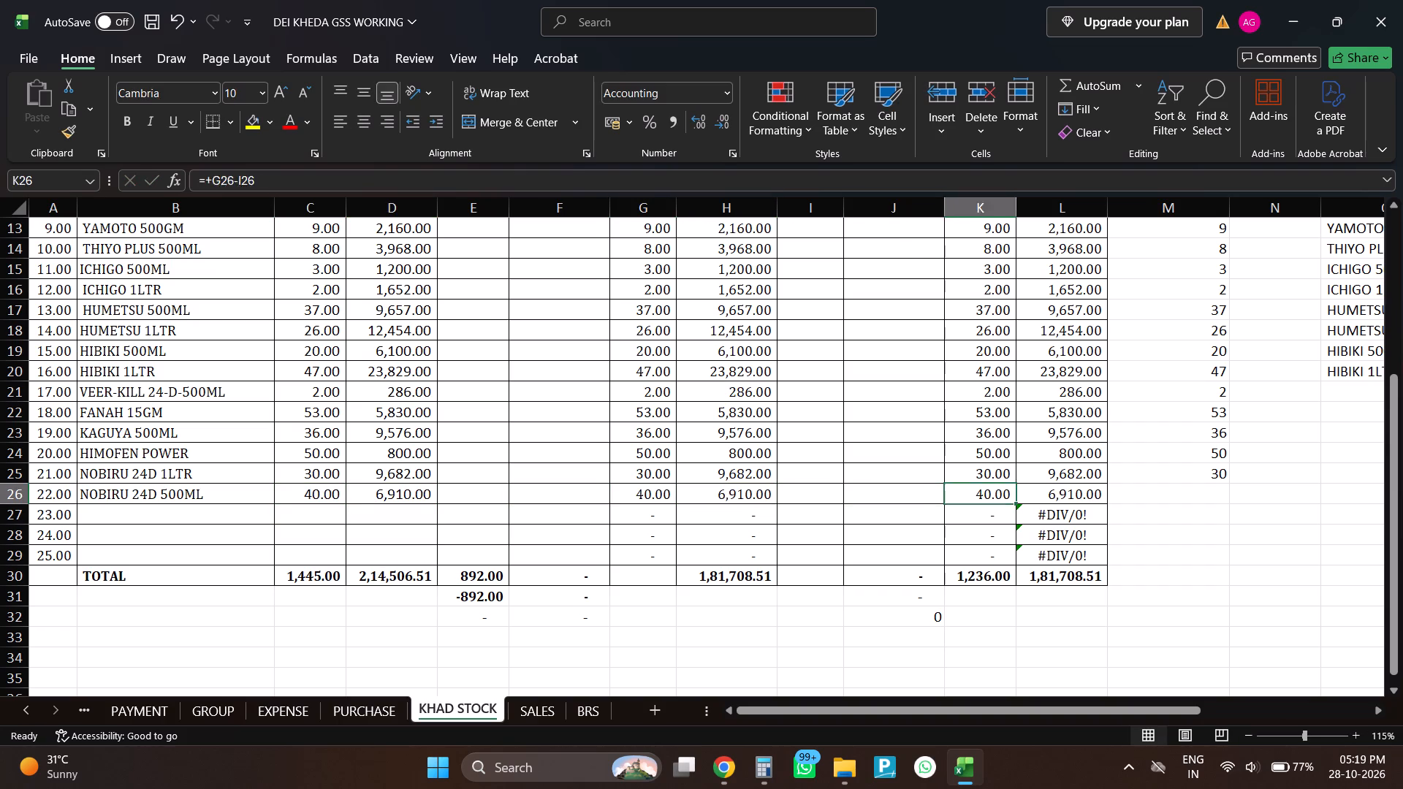
Enter 40 as the closing stock of NOBIRU 24D 500ML in cell M26.
key("Right")
key("Right")
type("40")
key("Return")
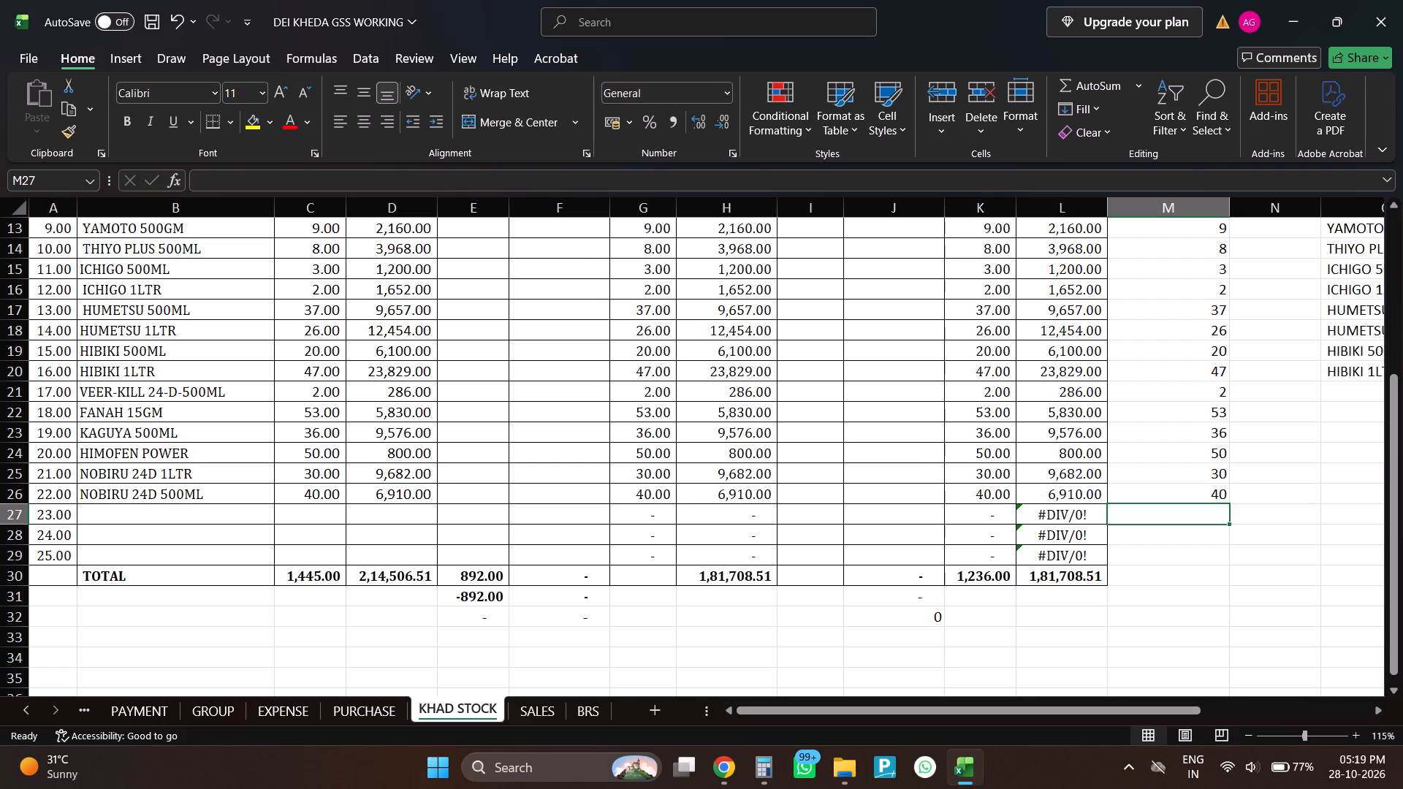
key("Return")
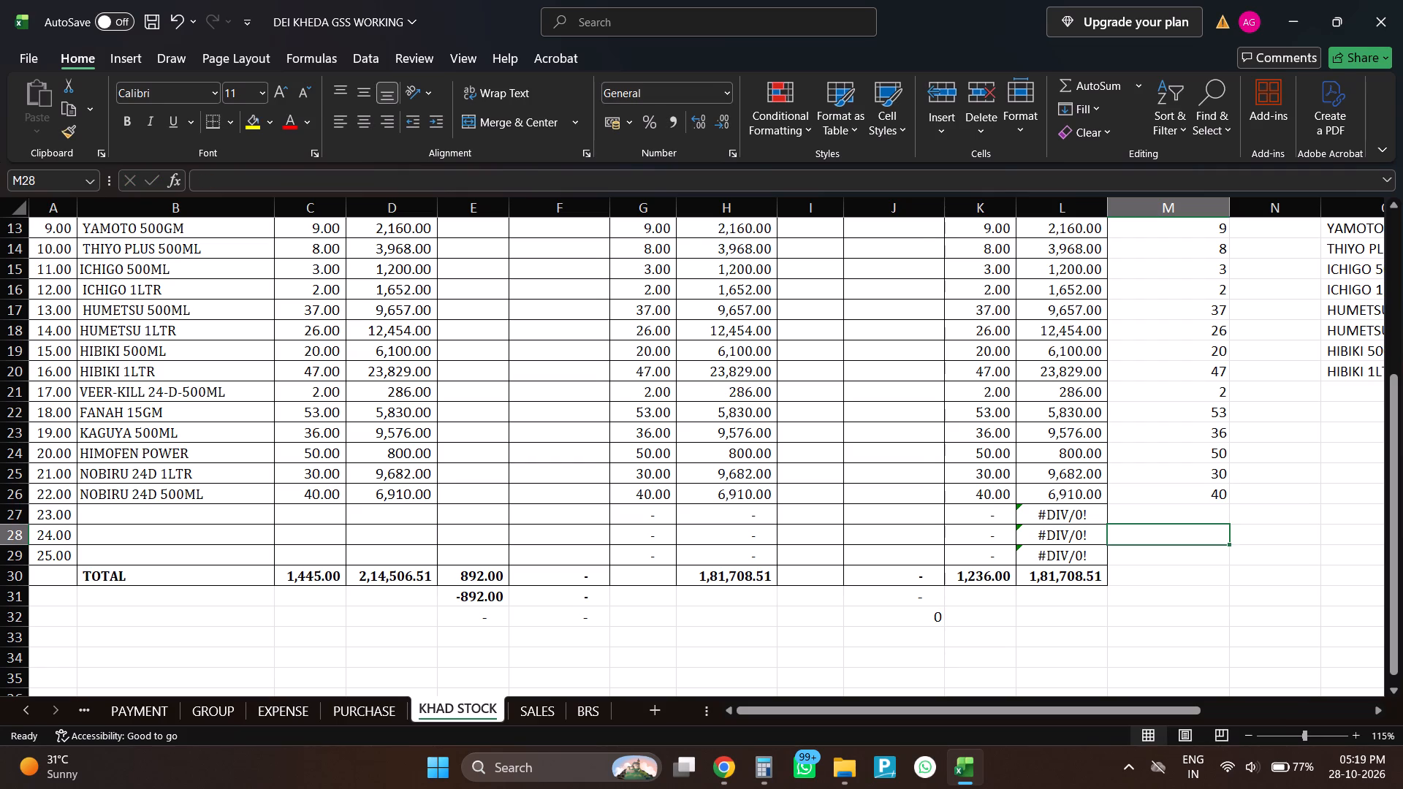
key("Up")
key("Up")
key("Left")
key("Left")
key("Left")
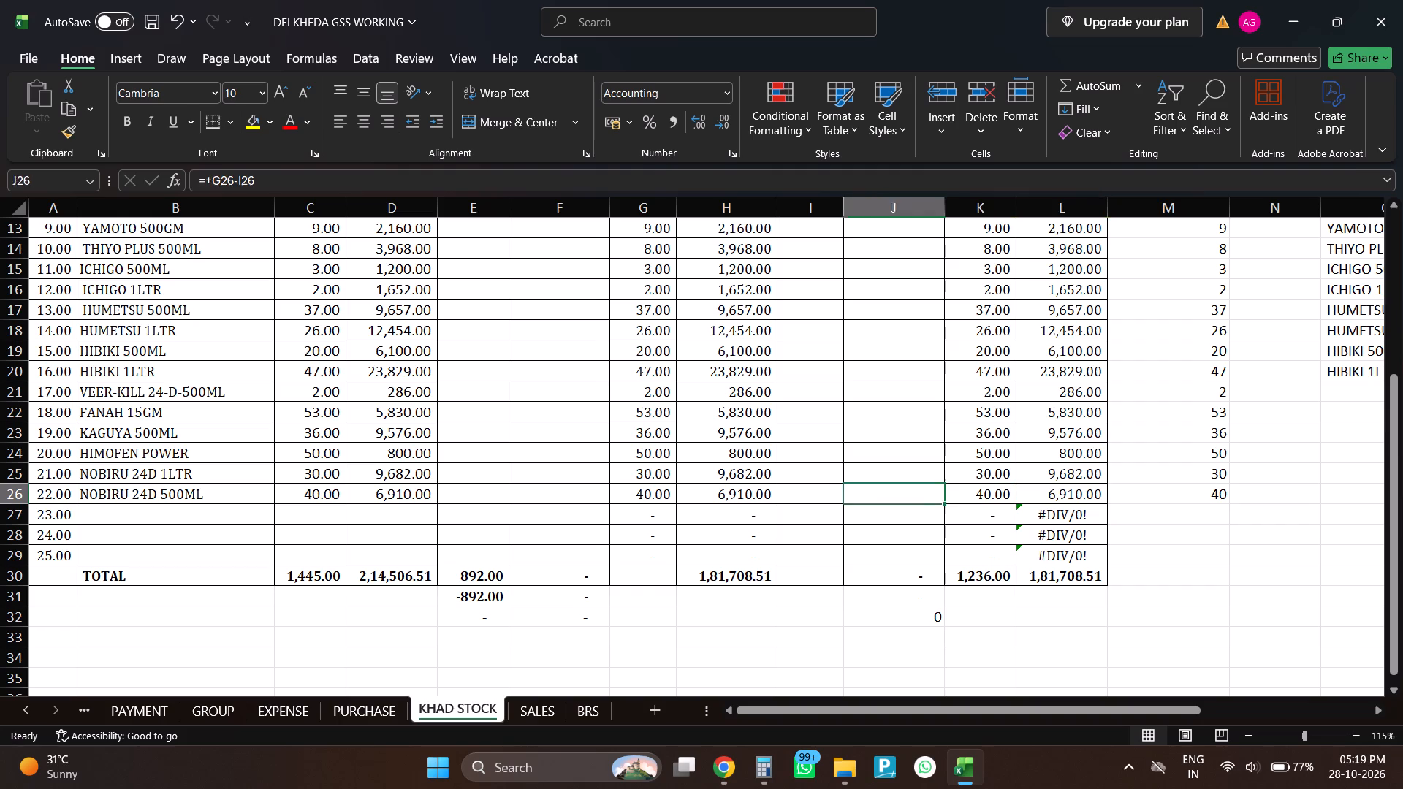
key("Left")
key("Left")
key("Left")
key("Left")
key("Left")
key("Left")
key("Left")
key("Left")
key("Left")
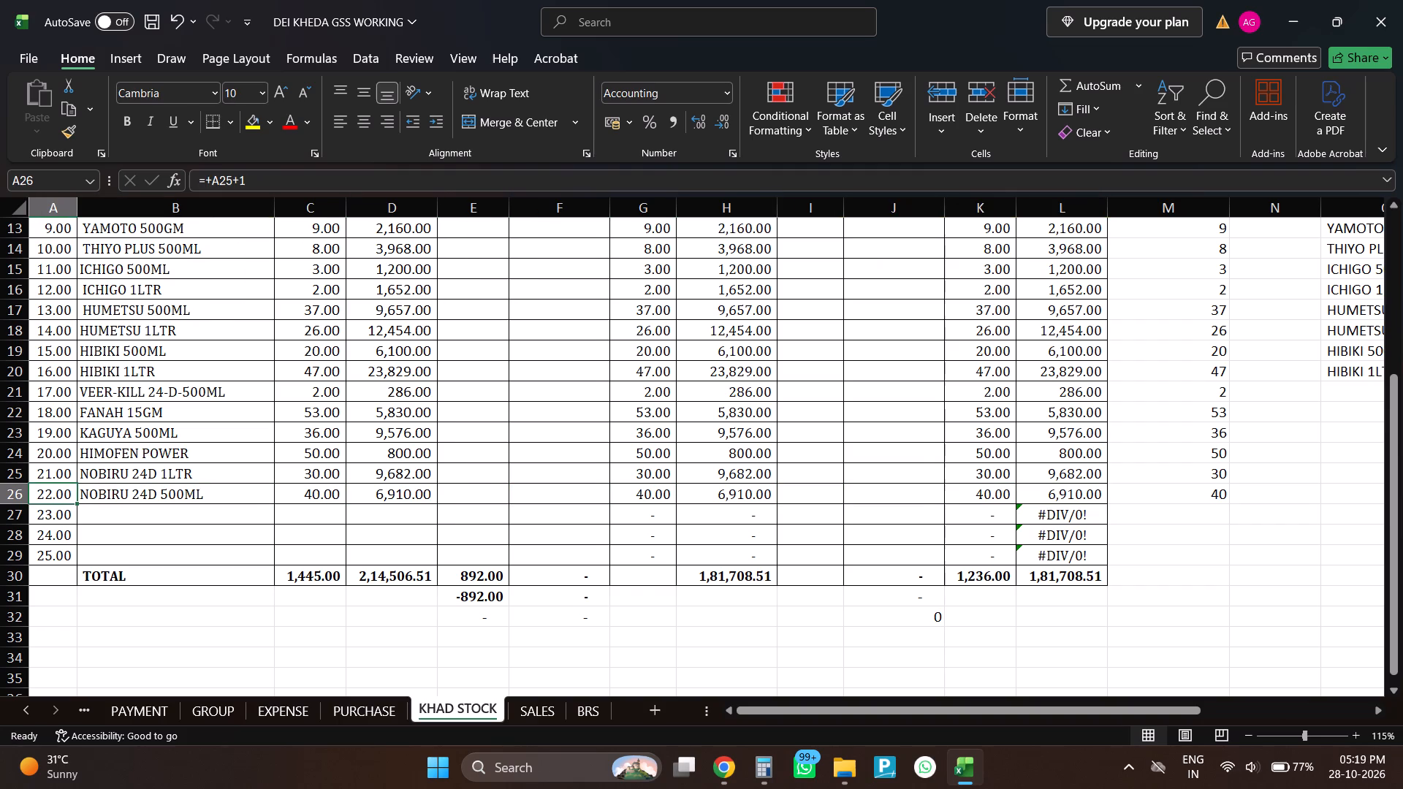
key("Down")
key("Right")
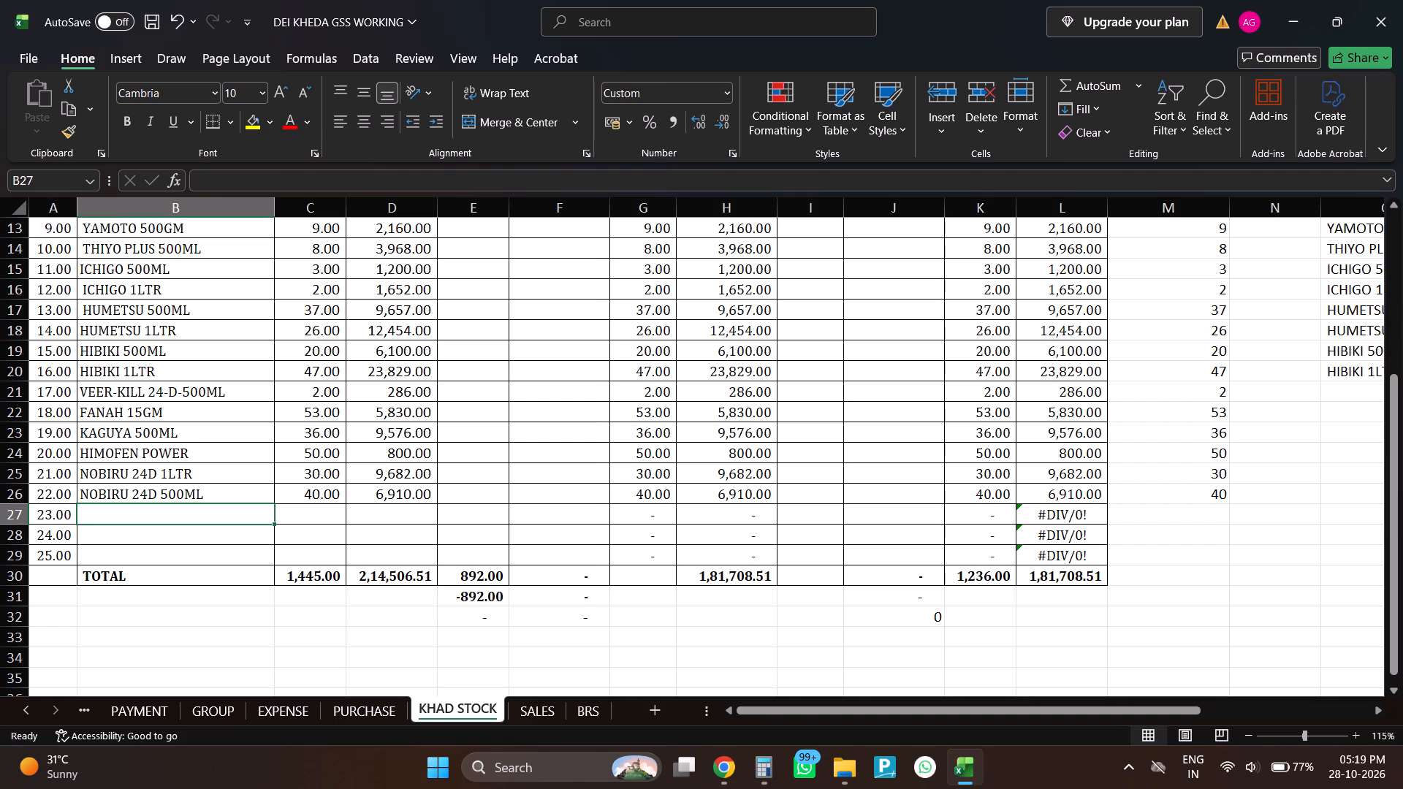
Insert a blank row 10 between UREA PHOSPHATE and JEVIK COMPOST.
scroll(1148, 484, "up", 2)
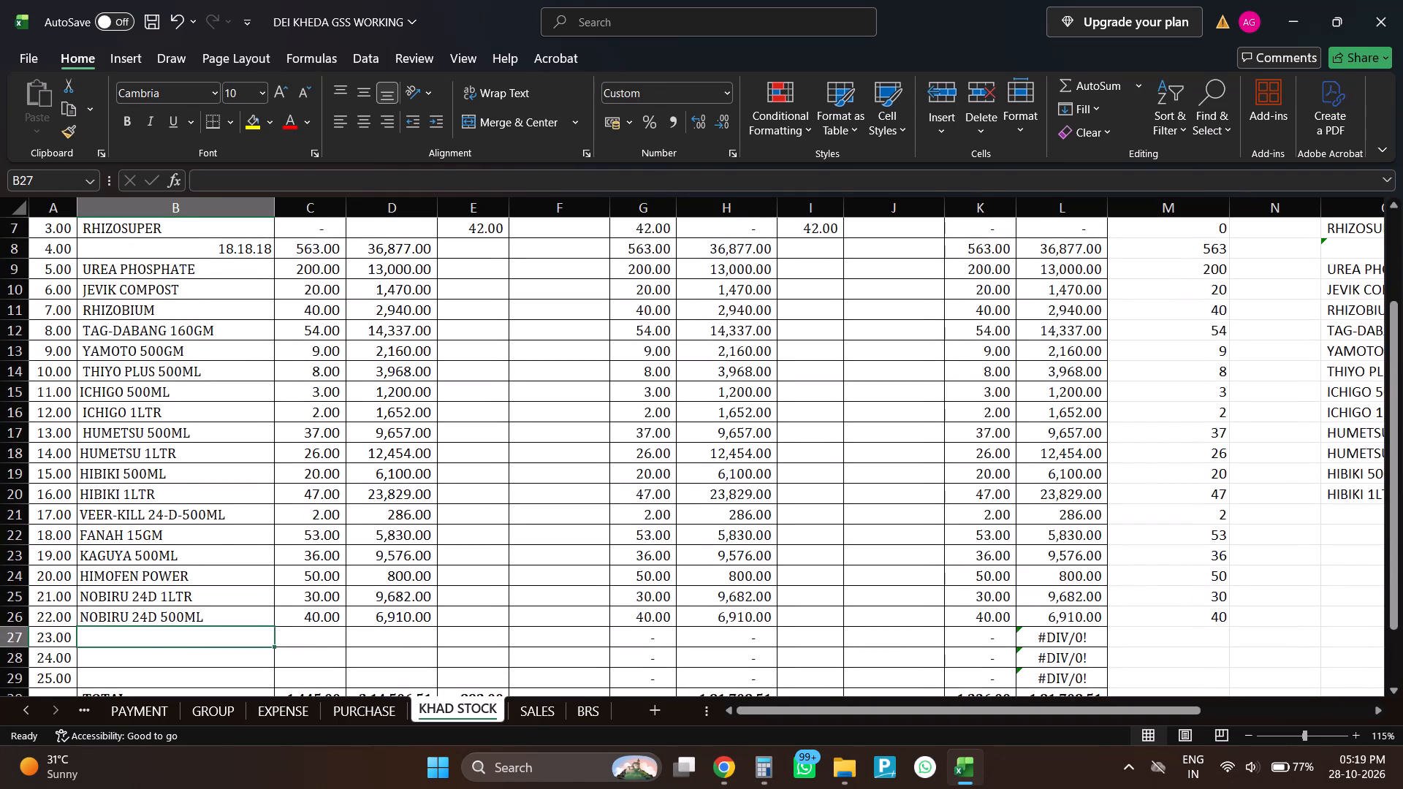
scroll(327, 476, "up", 2)
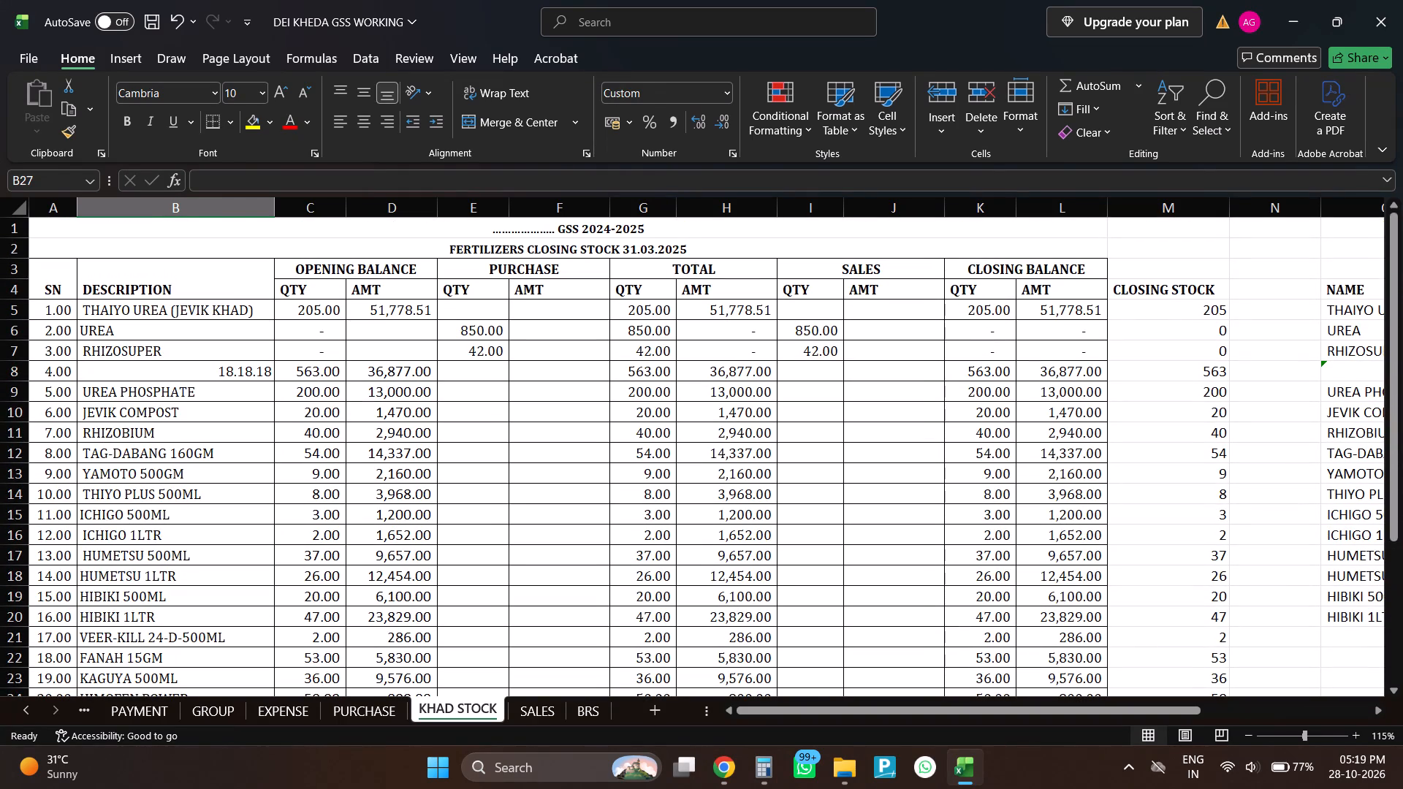
left_click(0, 412)
key("ctrl+plus")
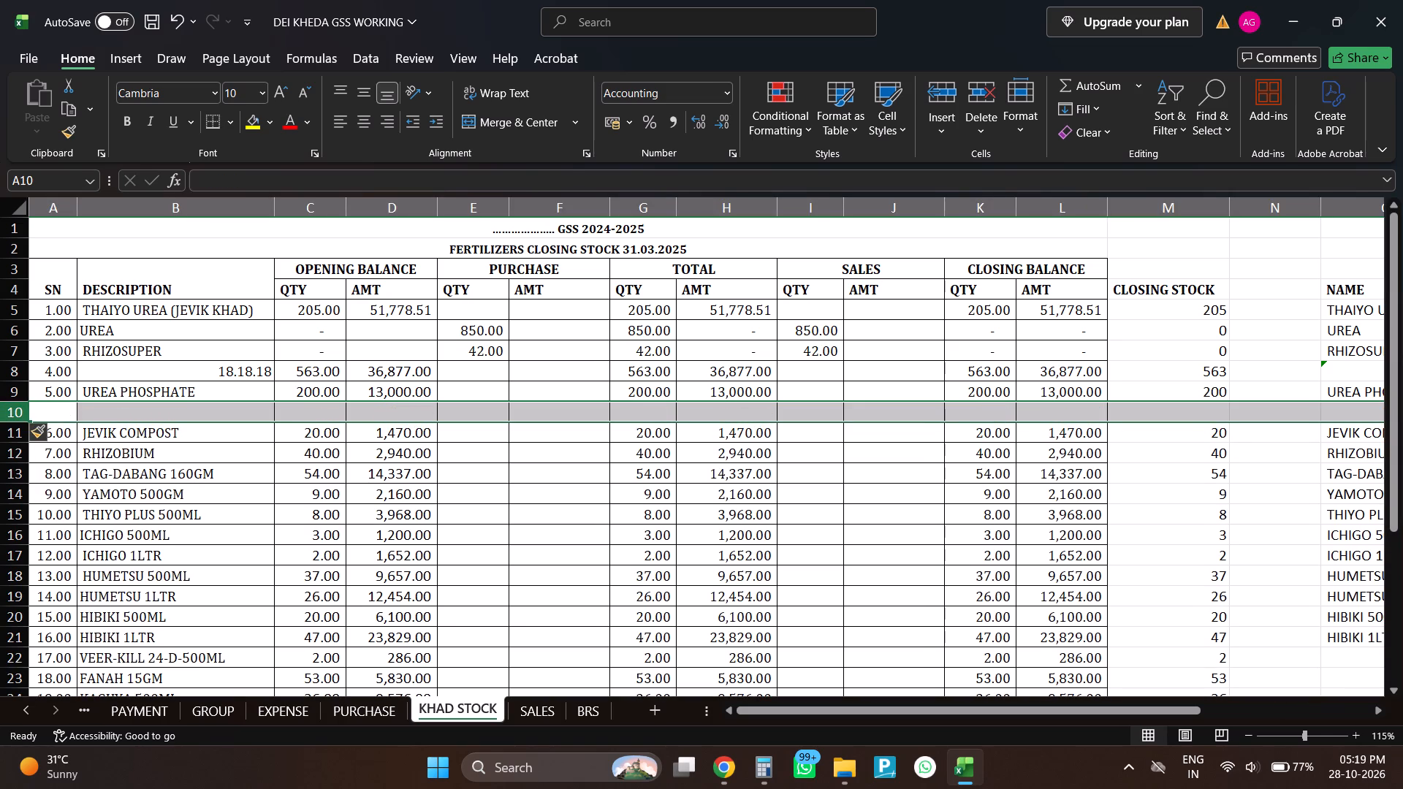
Enter "NANO DAP" as the description in cell B10 of the new row.
left_click(102, 415)
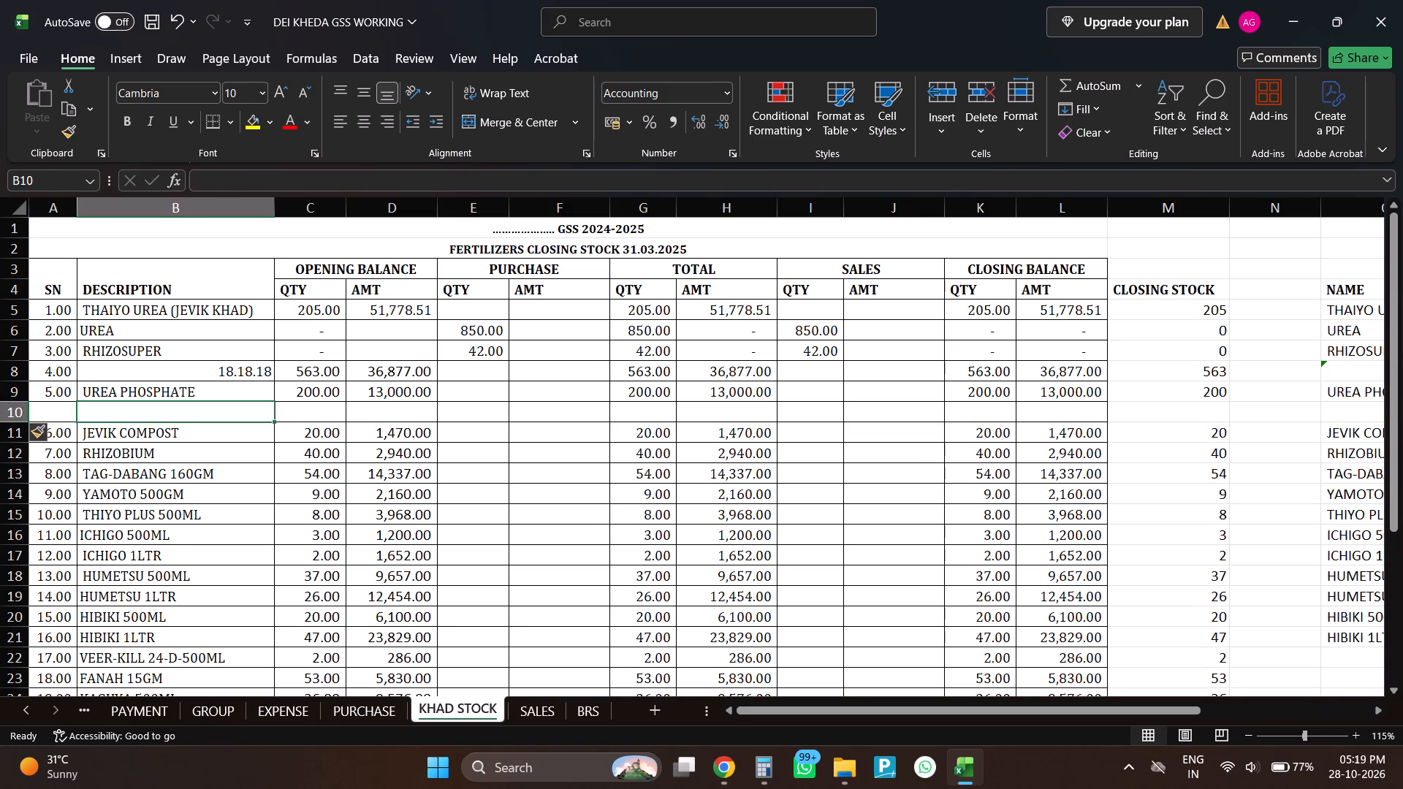
key("b")
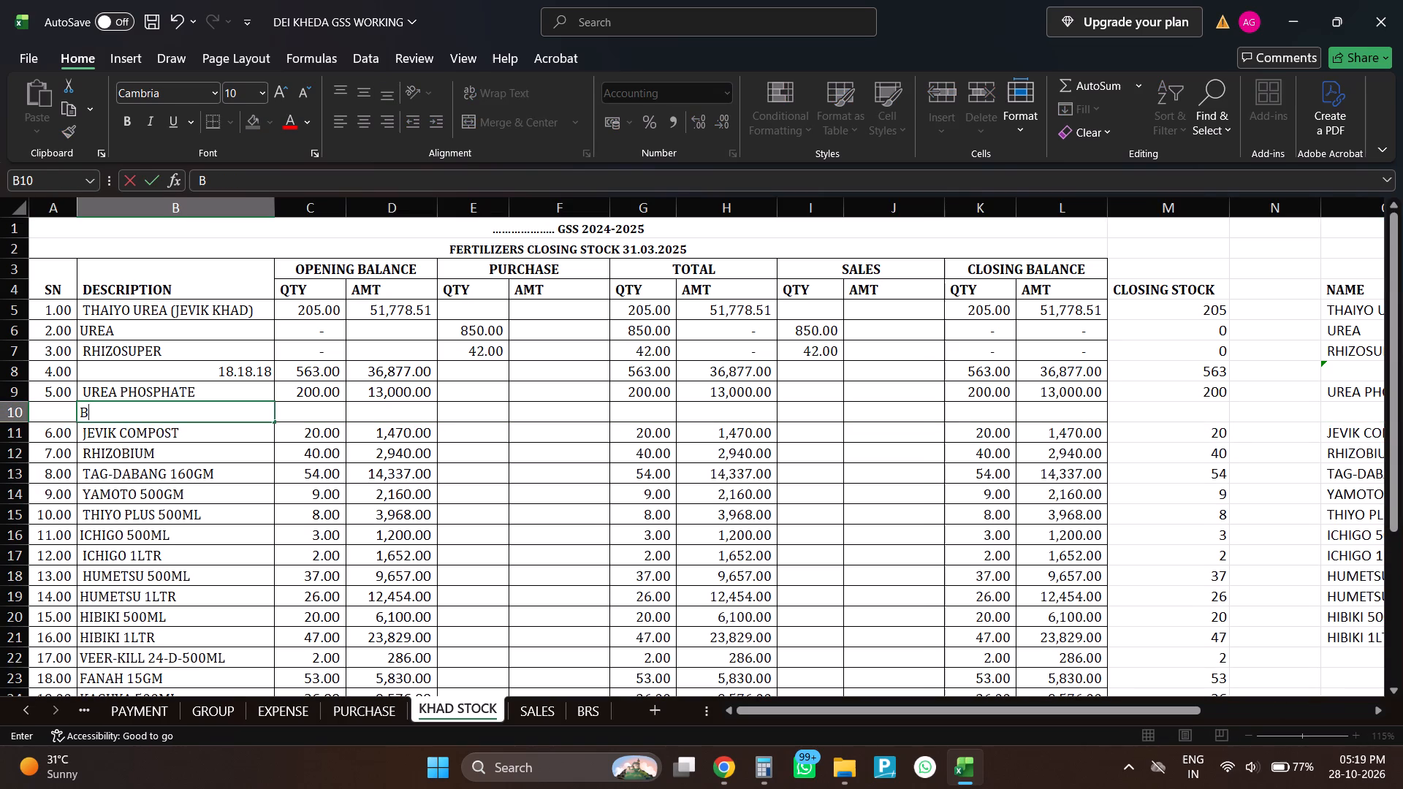
key("Escape")
type("NANO DAP")
key("Return")
Enter 22 as NANO DAP's opening balance quantity in cell C10.
key("Up")
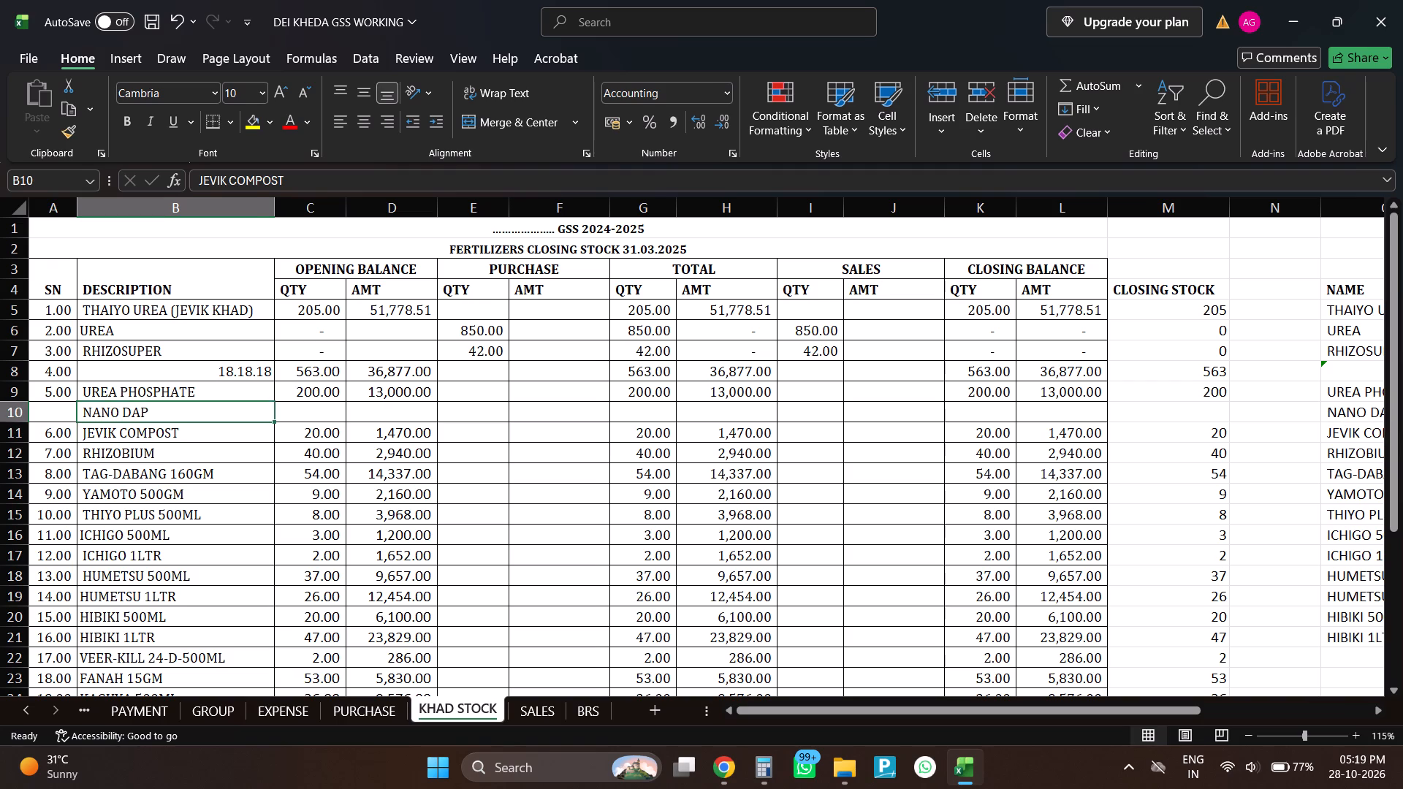
key("Right")
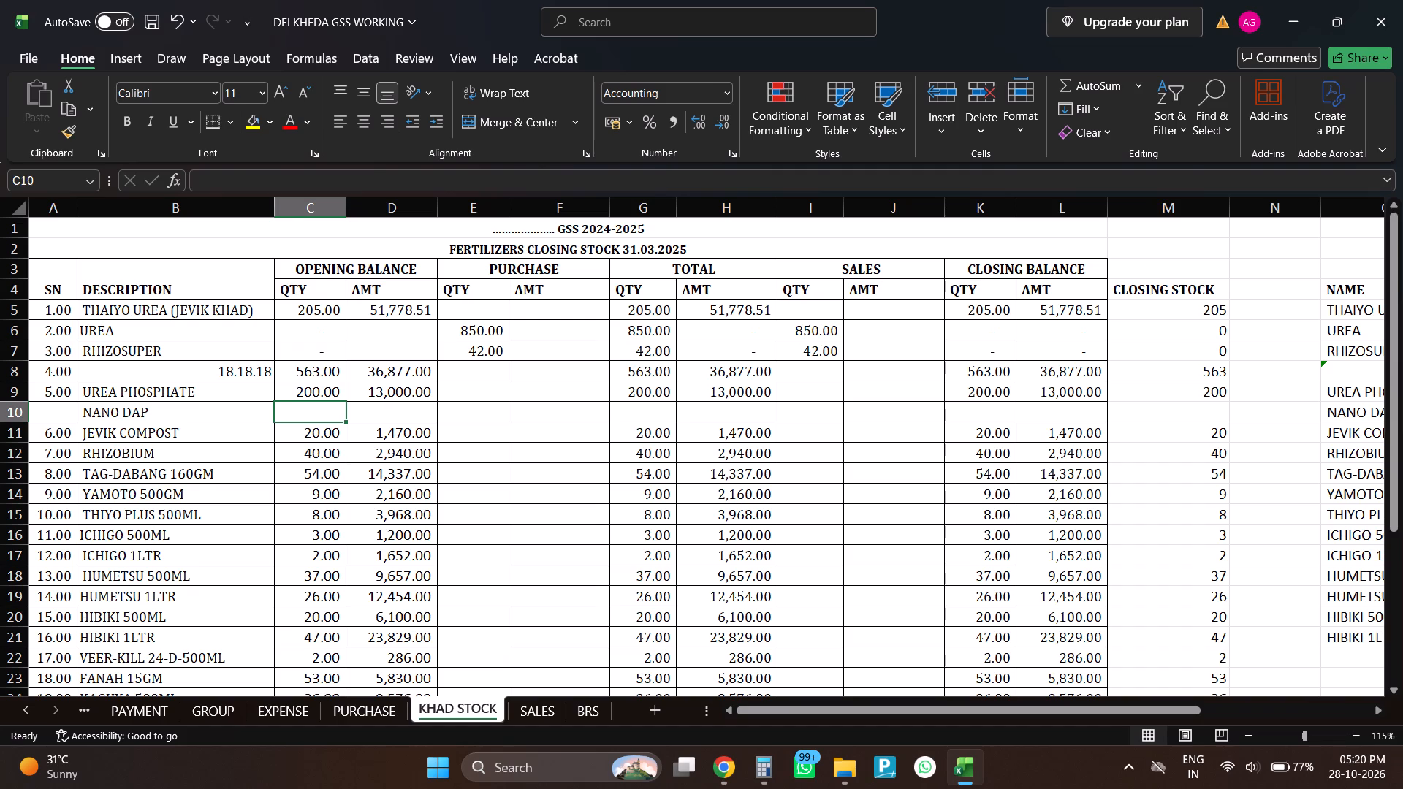
type("22")
key("Return")
Enter 11 as NANO DAP's sales quantity in cell I10.
key("Up")
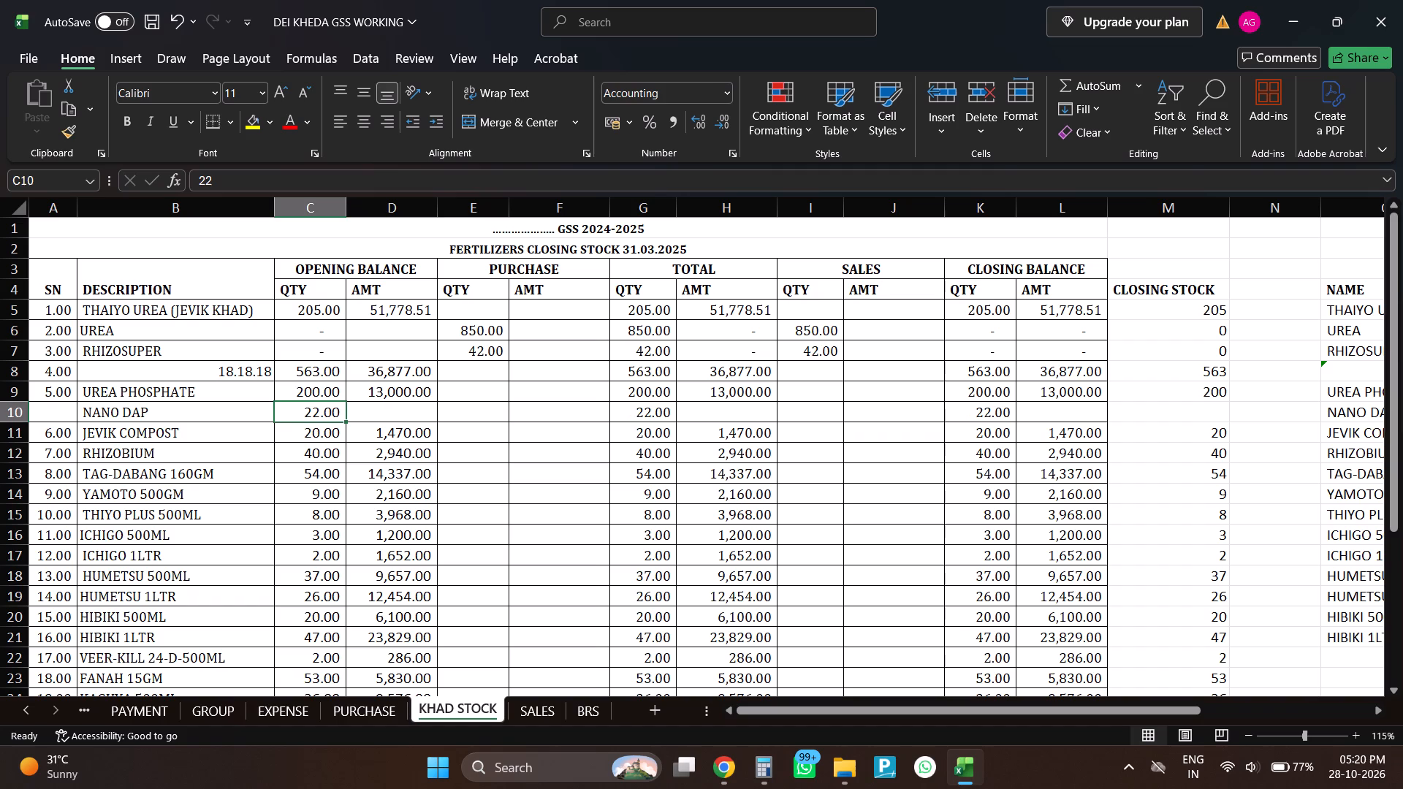
key("Right")
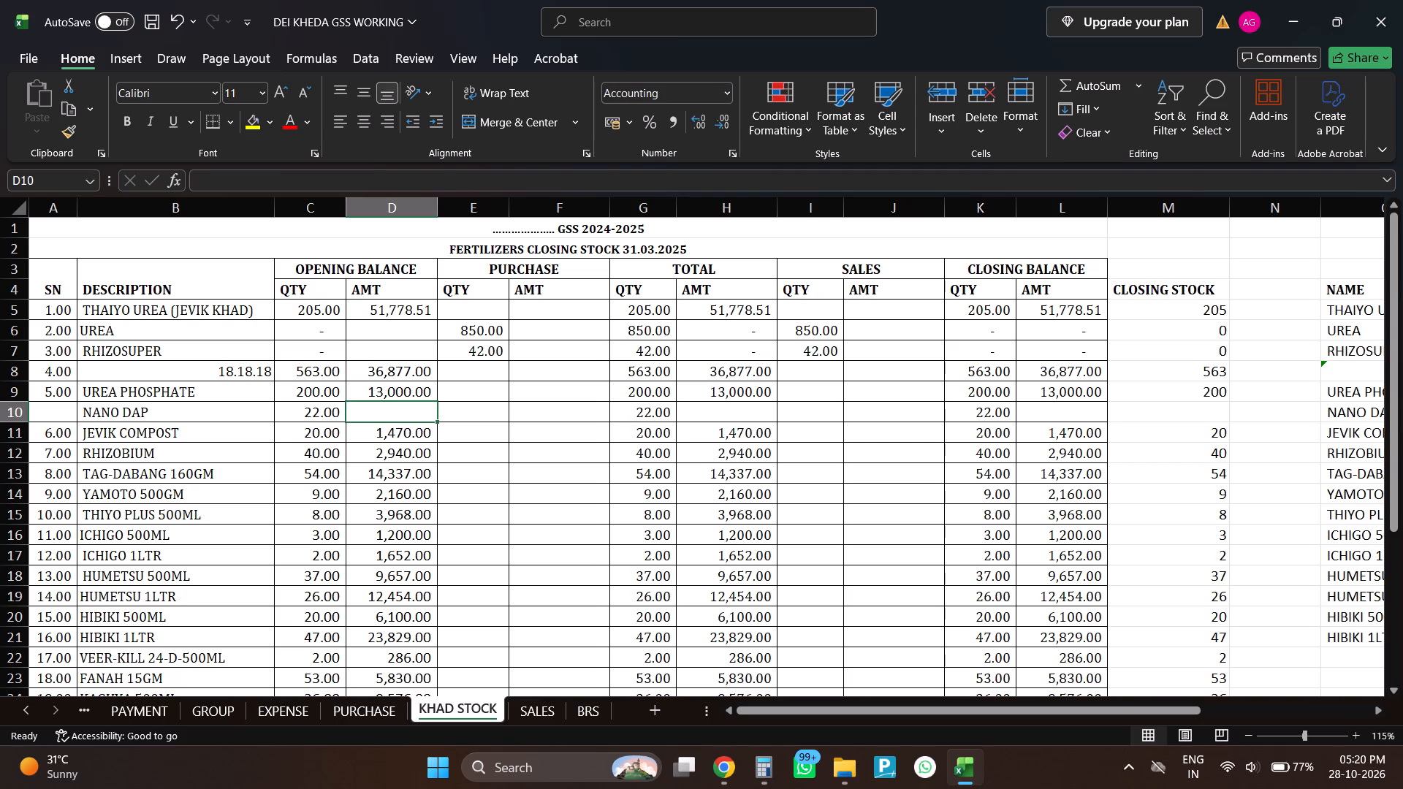
key("Right")
key("Right")
key("Right")
key("Right")
key("Right")
type("++")
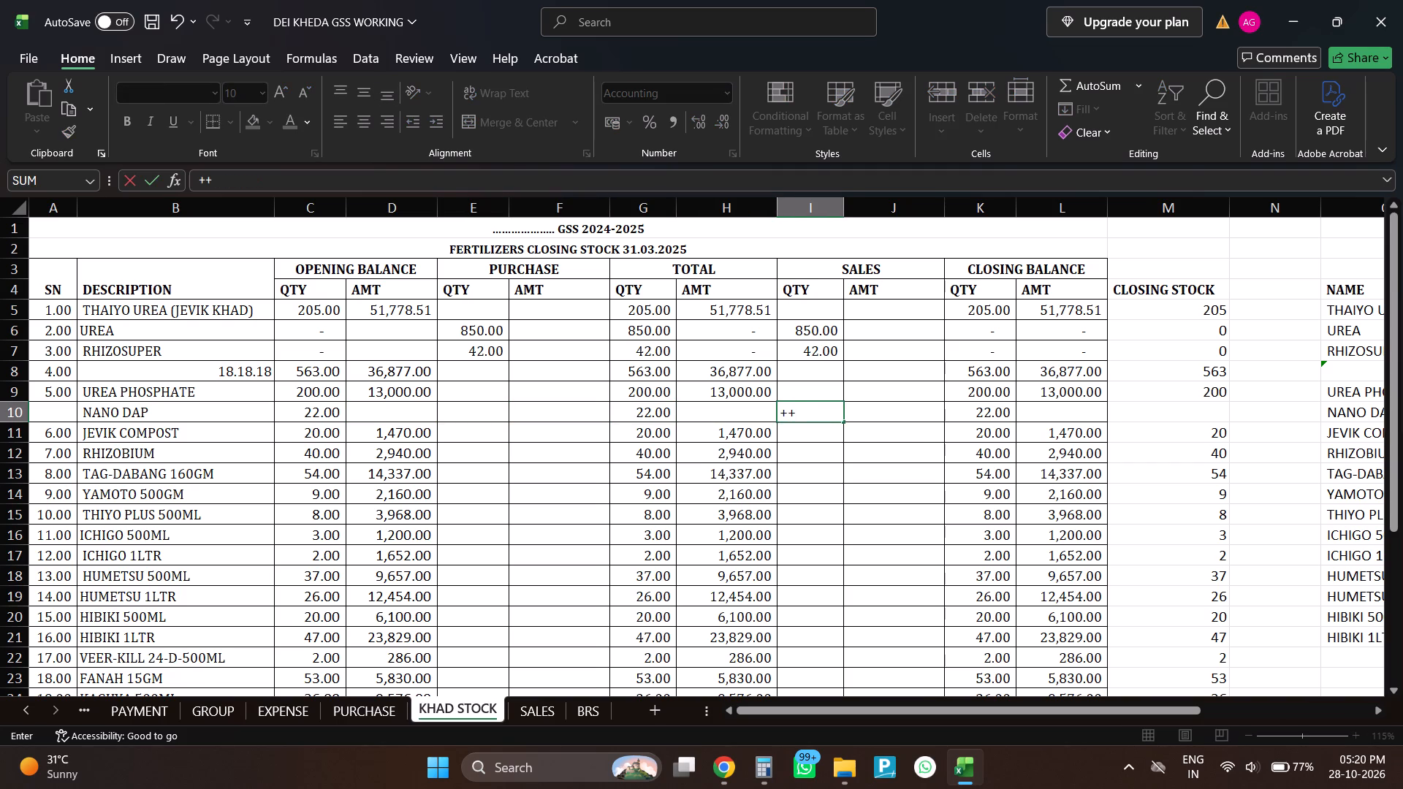
key("Escape")
type("+1")
key("1")
key("Return")
Enter 11 as NANO DAP's closing stock in cell M10.
key("Up")
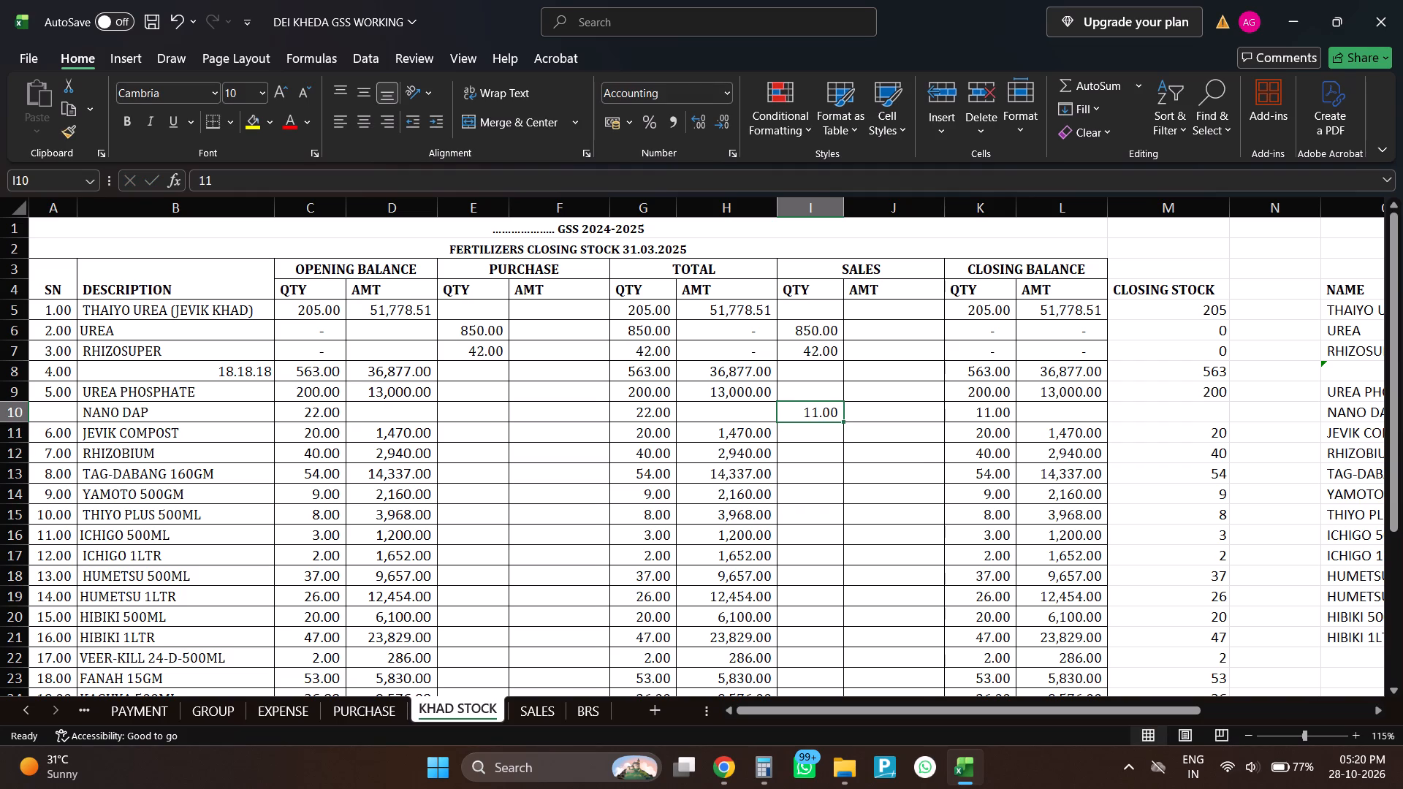
key("Right")
key("Right")
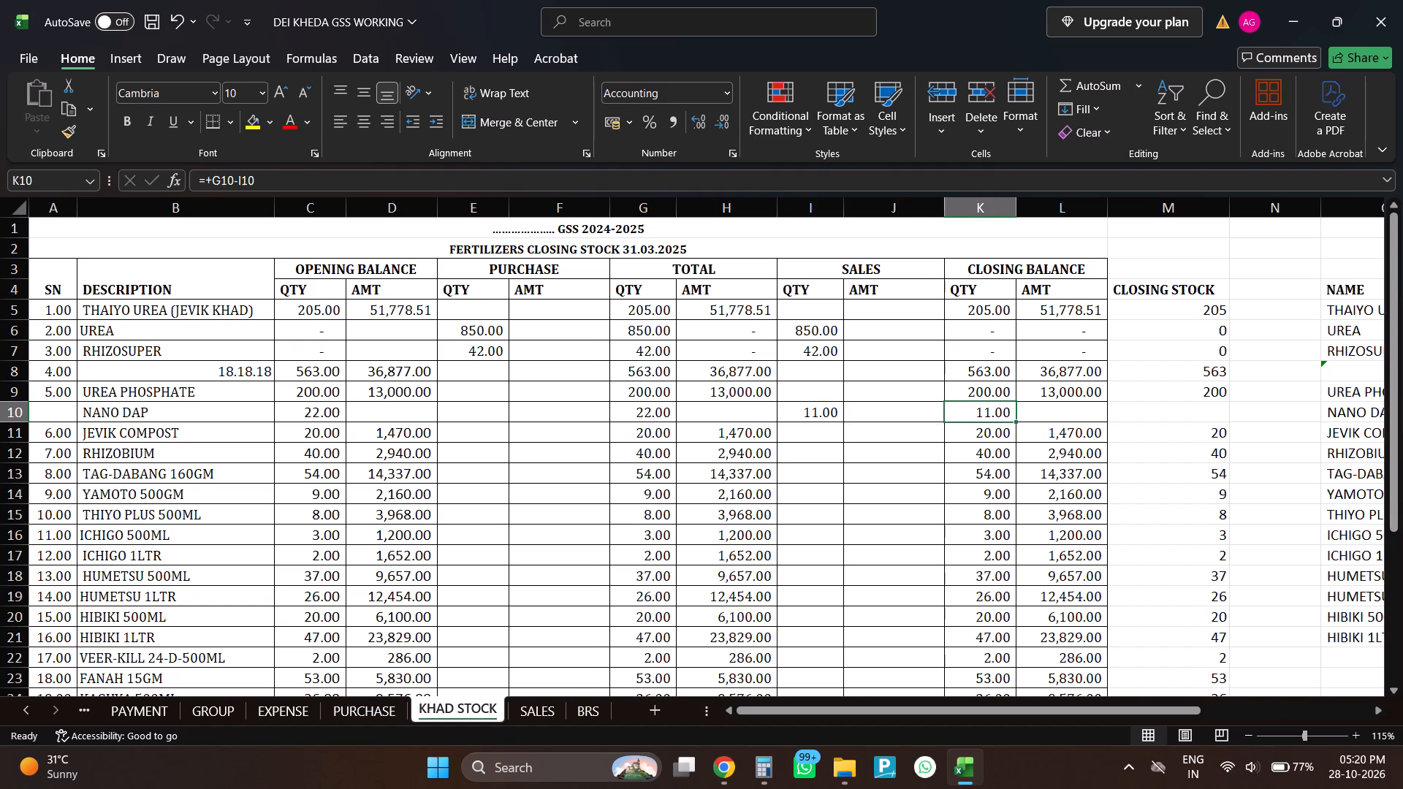
key("Left")
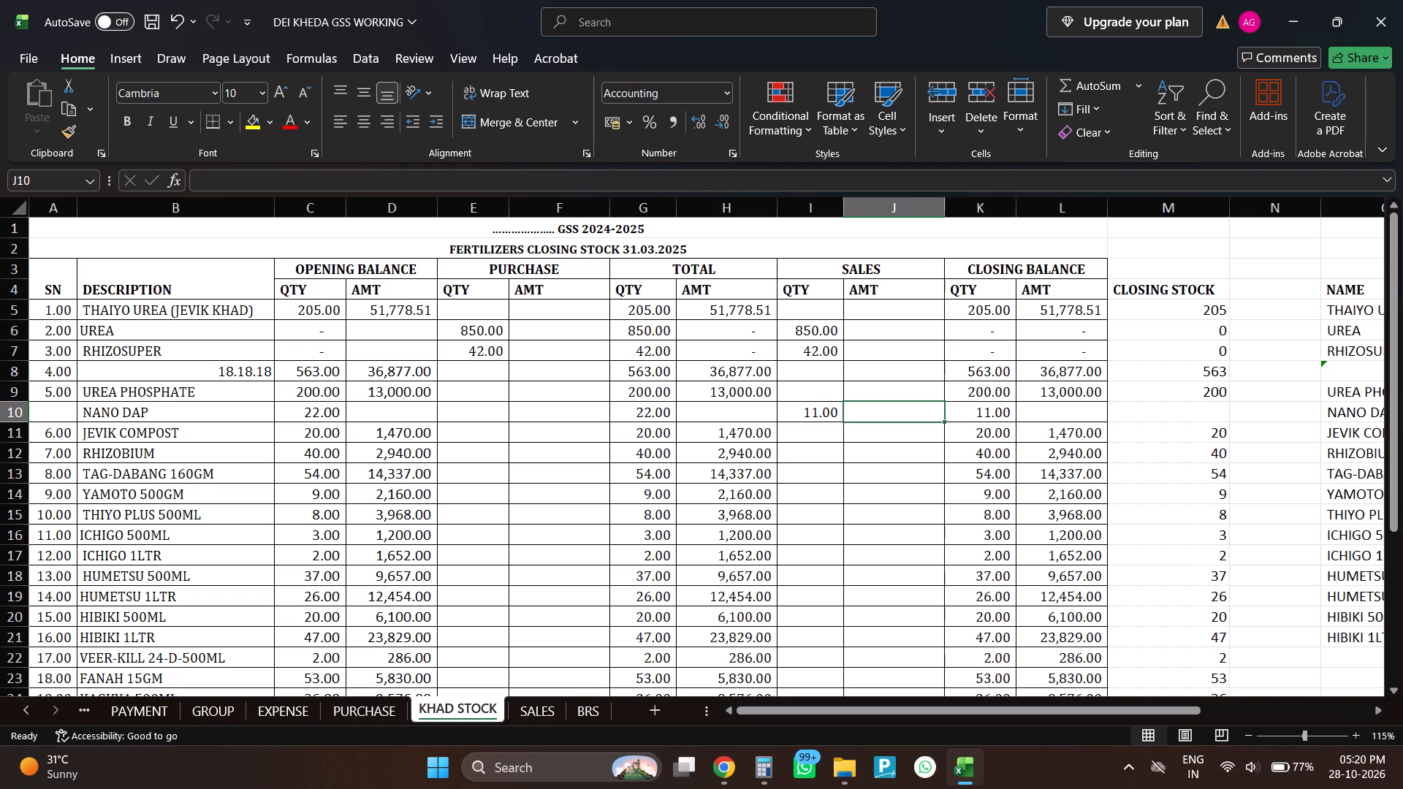
key("Right")
key("Right")
key("Right")
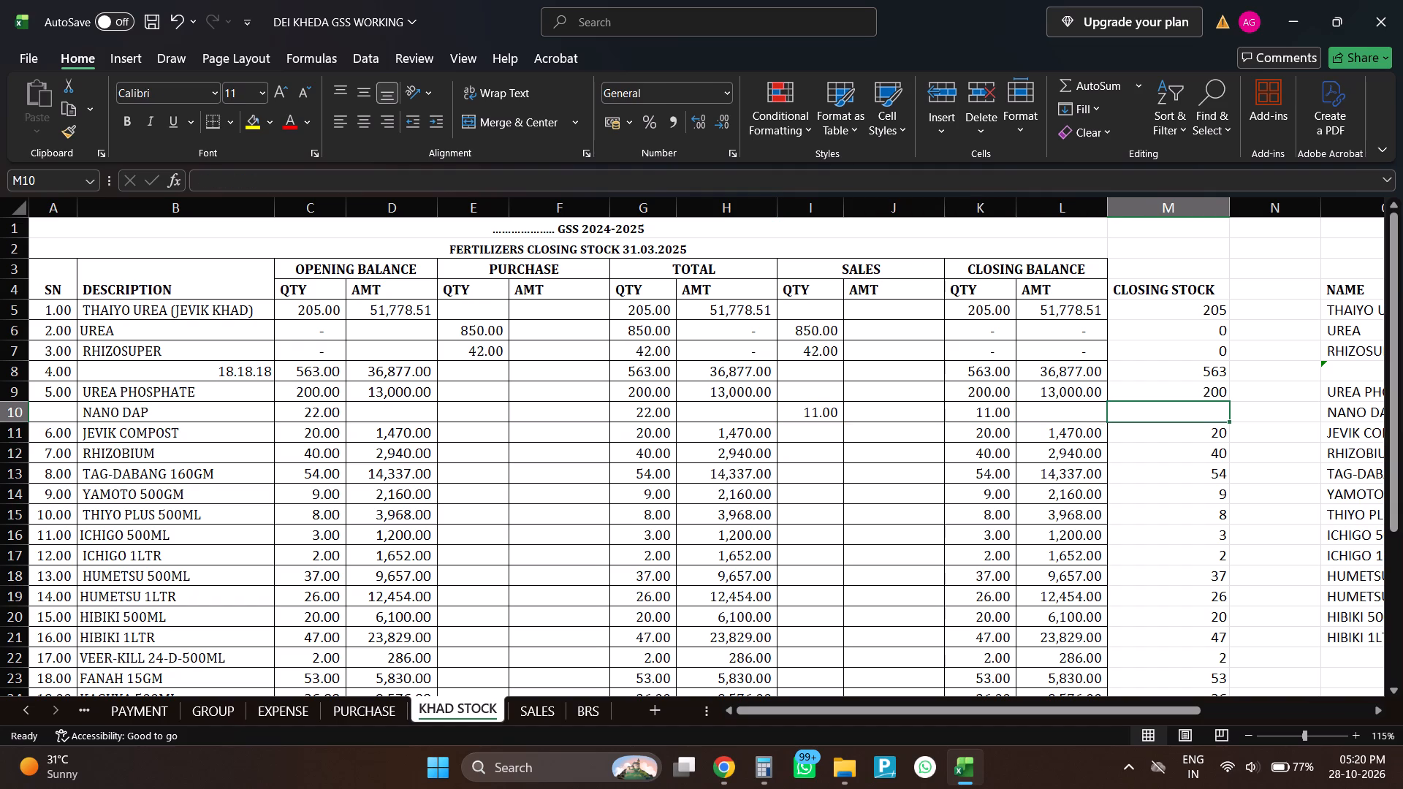
type("11")
key("Return")
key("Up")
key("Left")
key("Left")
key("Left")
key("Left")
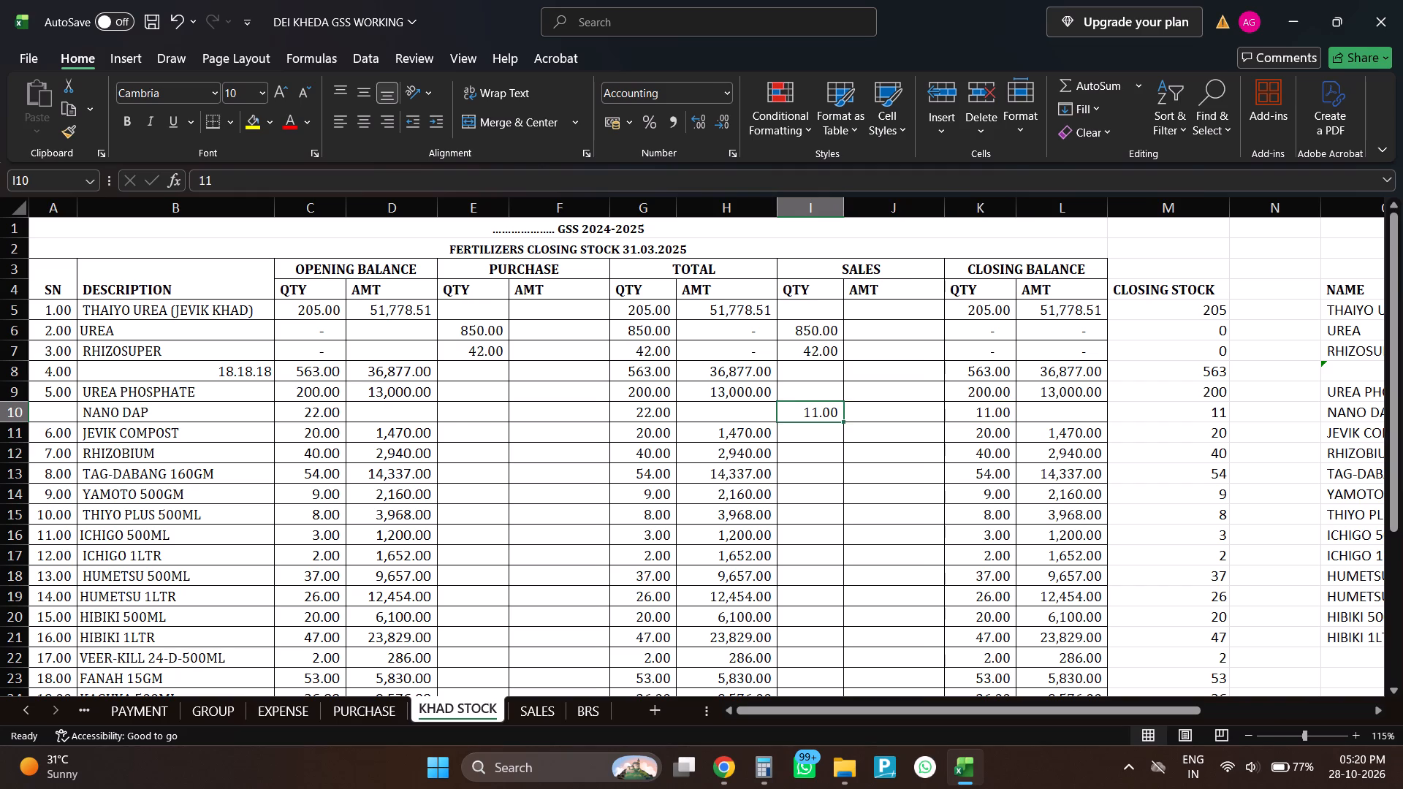
Switch to Calculator, divide 6600 by 11 to work out NANO DAP's unit rate, and return to the workbook.
key("super+2")
key("Escape")
type("6600")
key("slash")
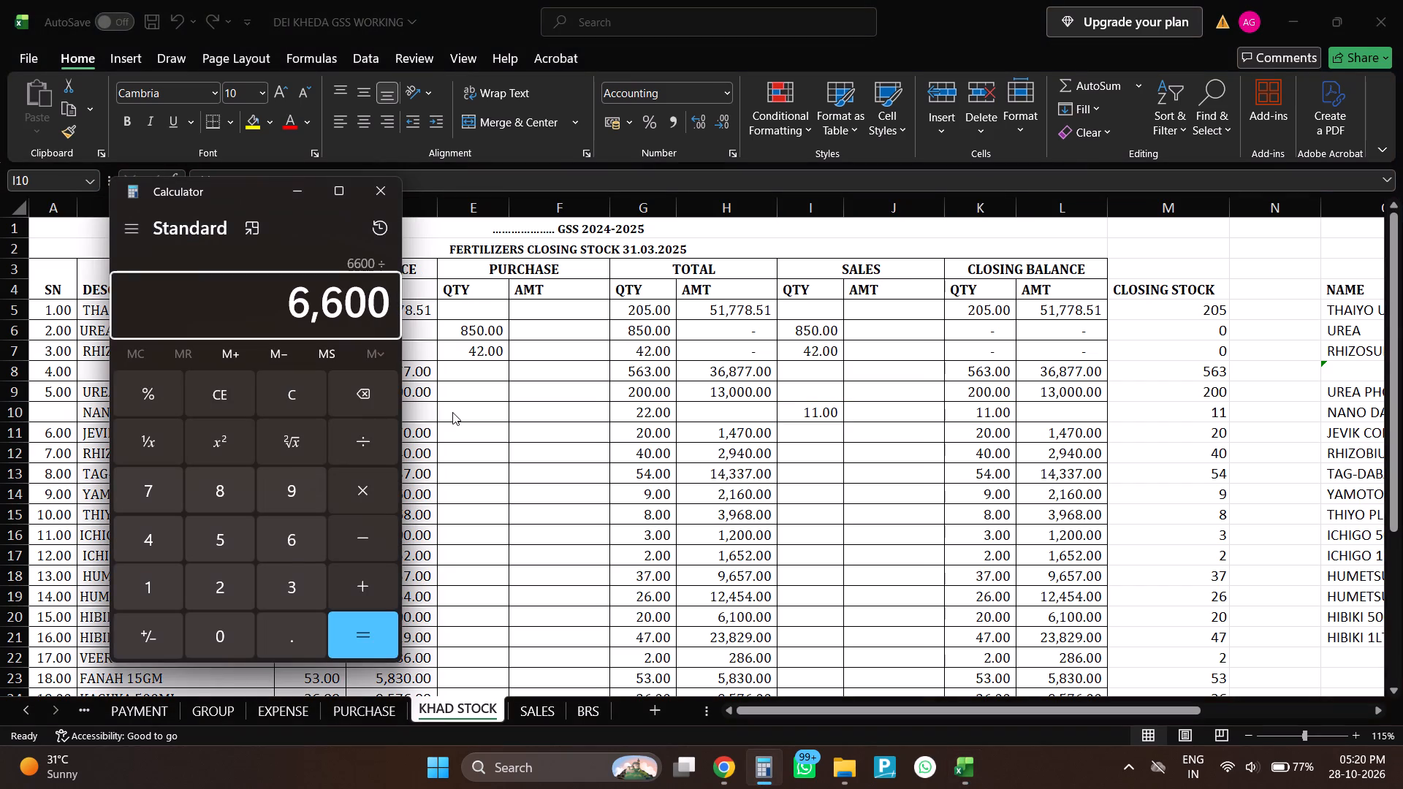
type("11")
key("Return")
key("alt+Tab")
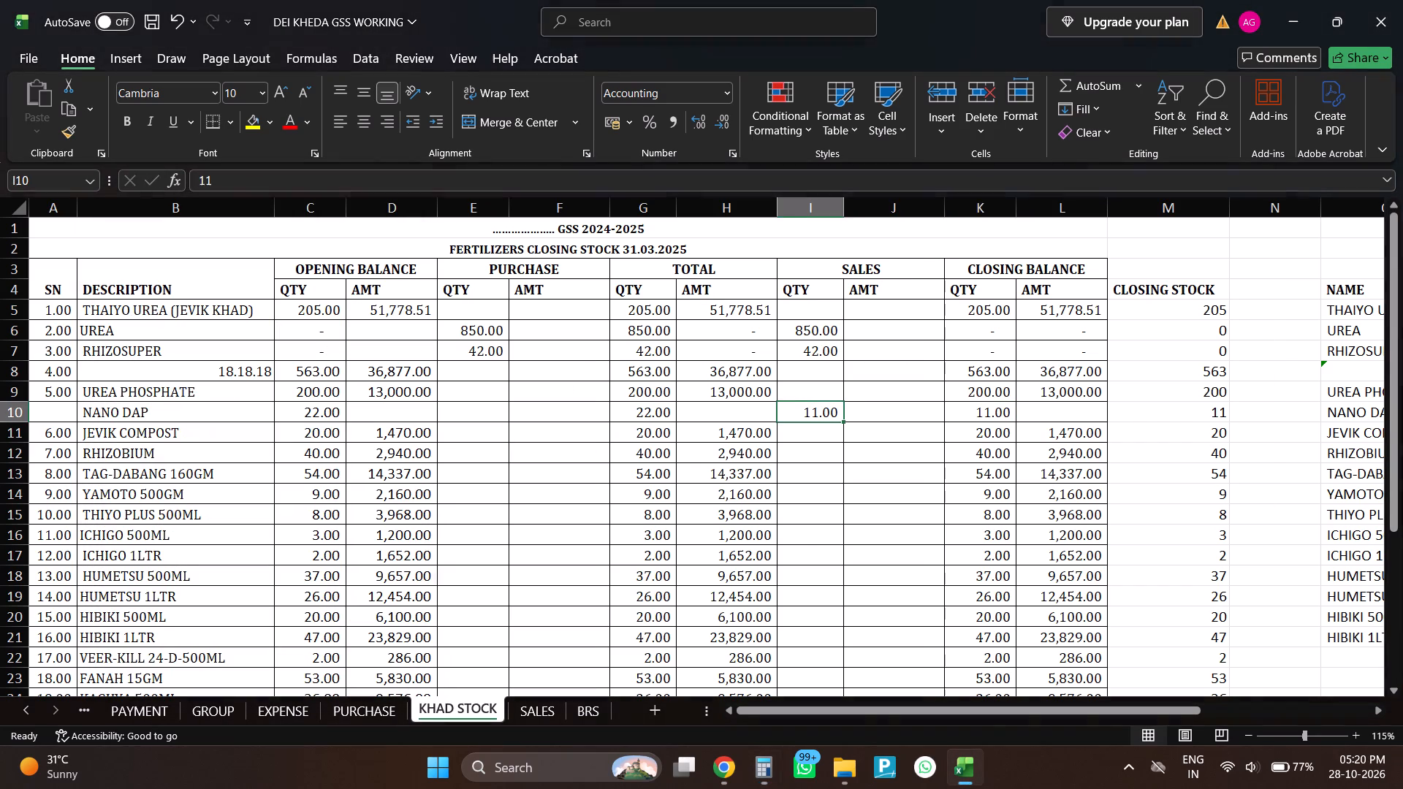
Enter NANO DAP's opening balance amount in cell D10 as its quantity times 600, using the formula +C10*600.
key("Left")
key("Left")
key("Left")
key("Left")
key("Left")
key("F2")
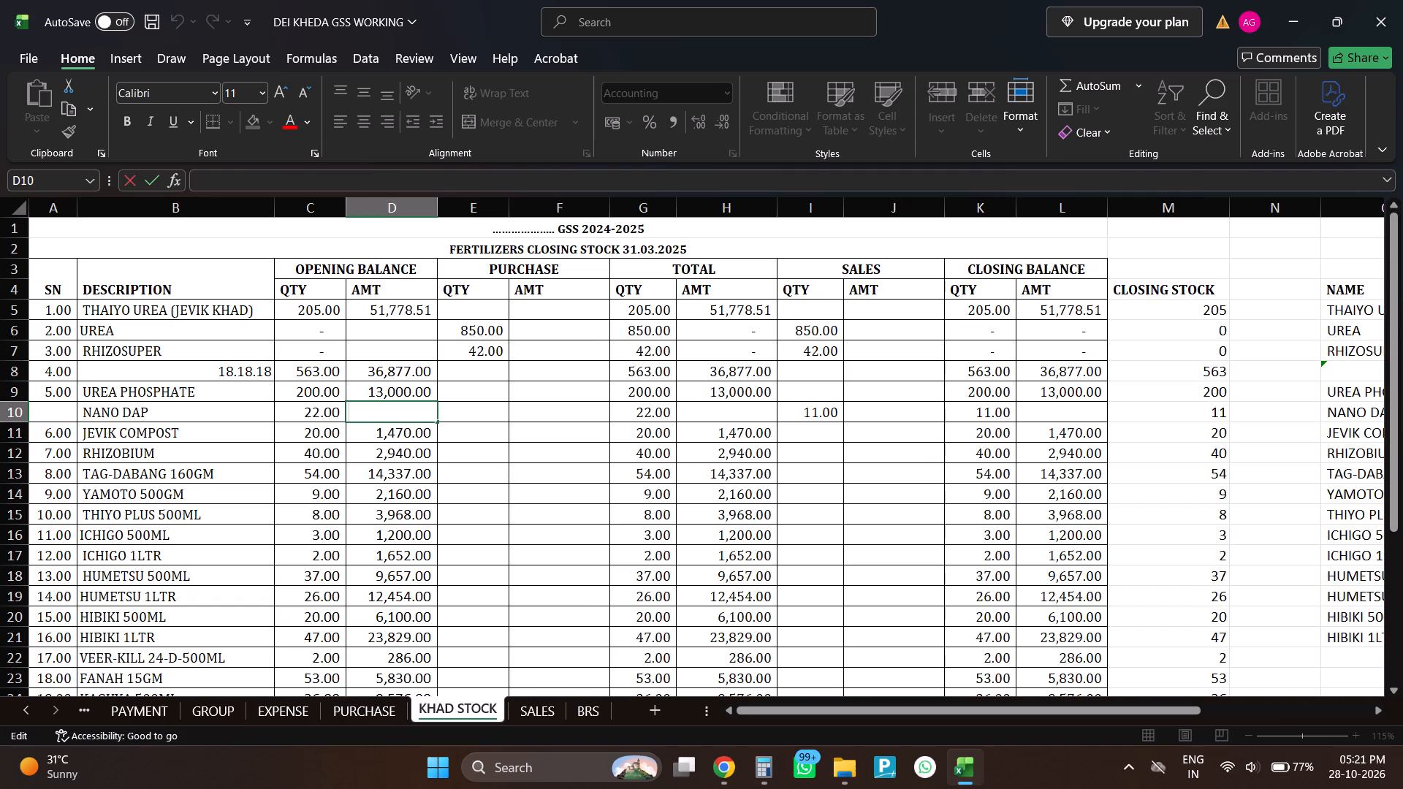
key("asterisk")
key("Escape")
key("plus")
key("Left")
key("asterisk")
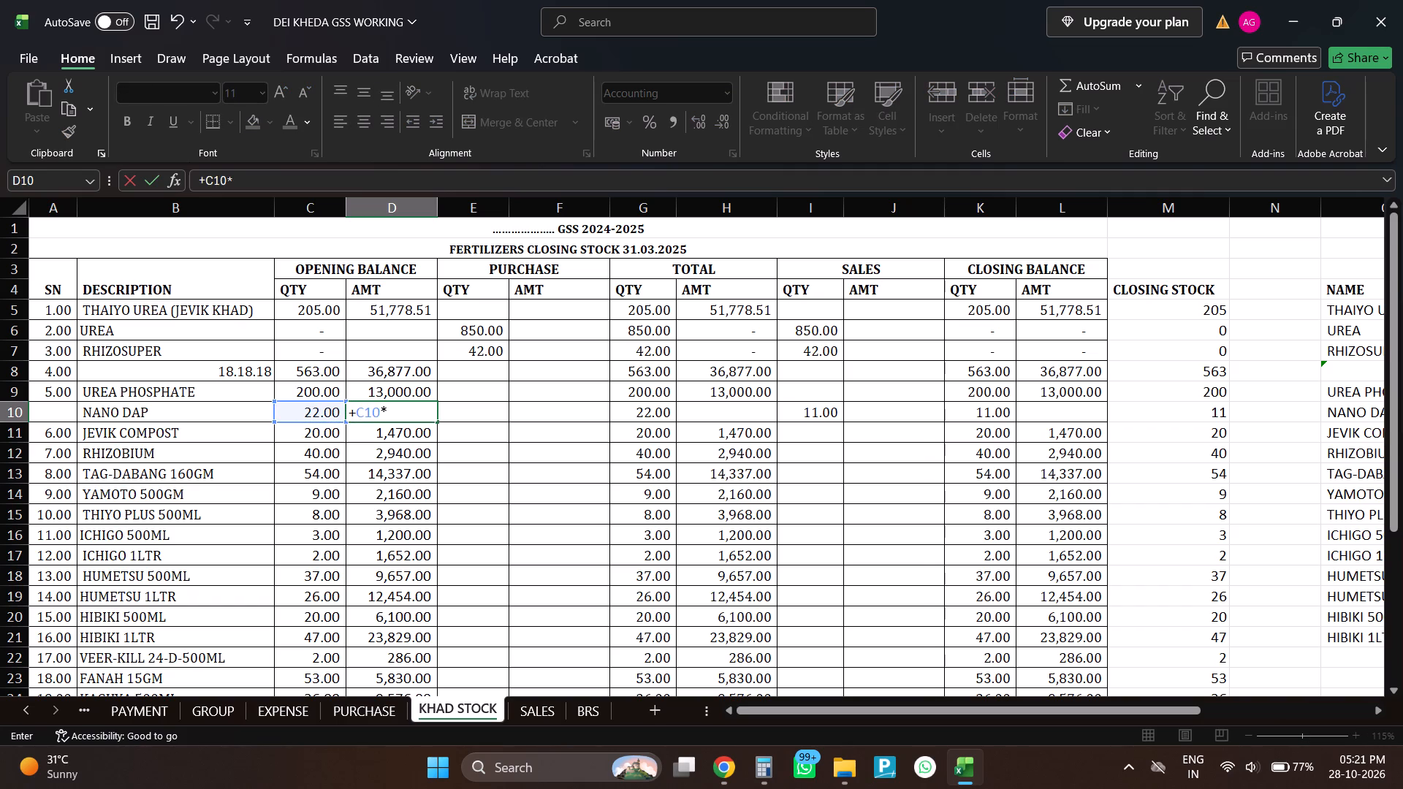
key("9")
key("BackSpace")
type("600")
key("Return")
key("Up")
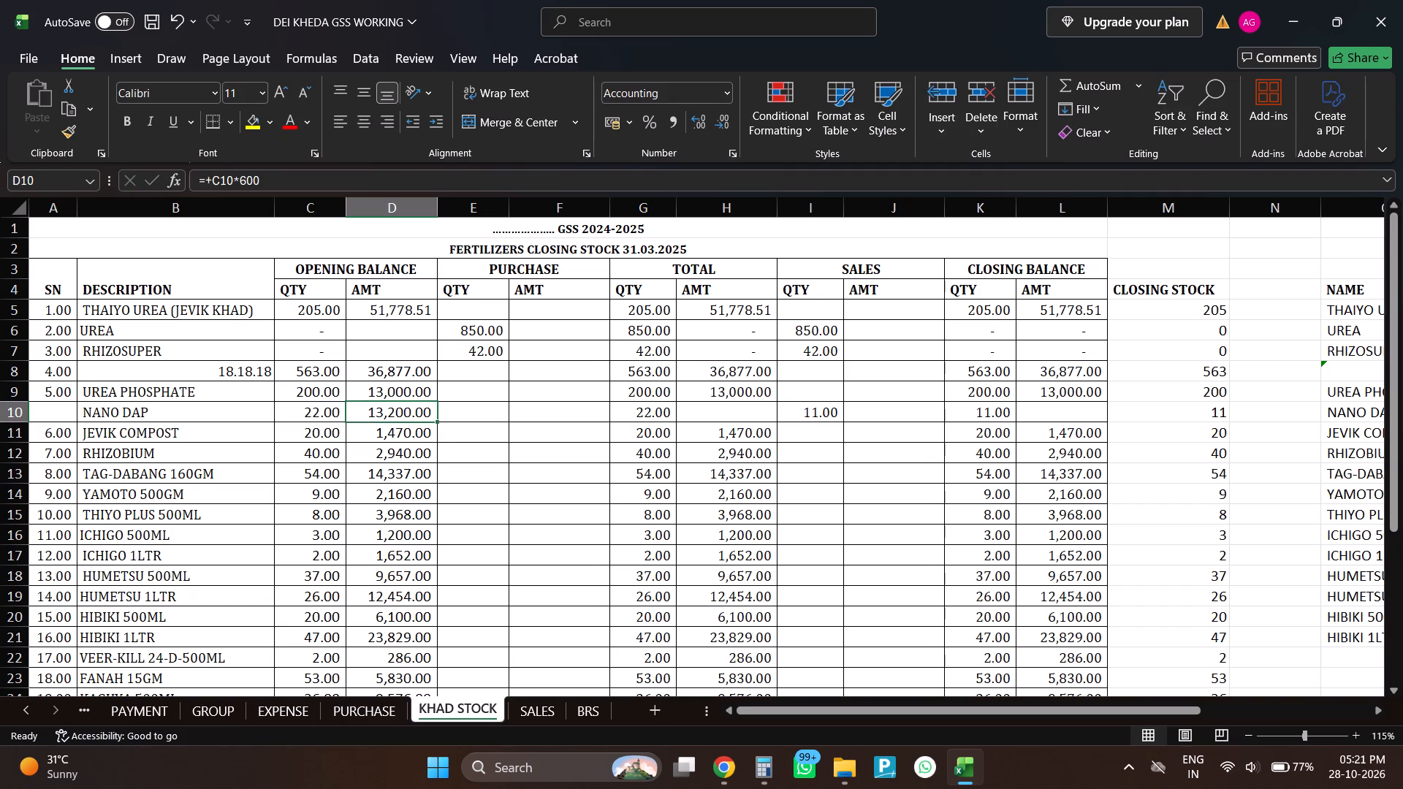
Fill the TOTAL quantity and amount formulas down from row 5 through row 14 in columns G and H.
key("Right")
key("Right")
key("Right")
key("Left")
key("Left")
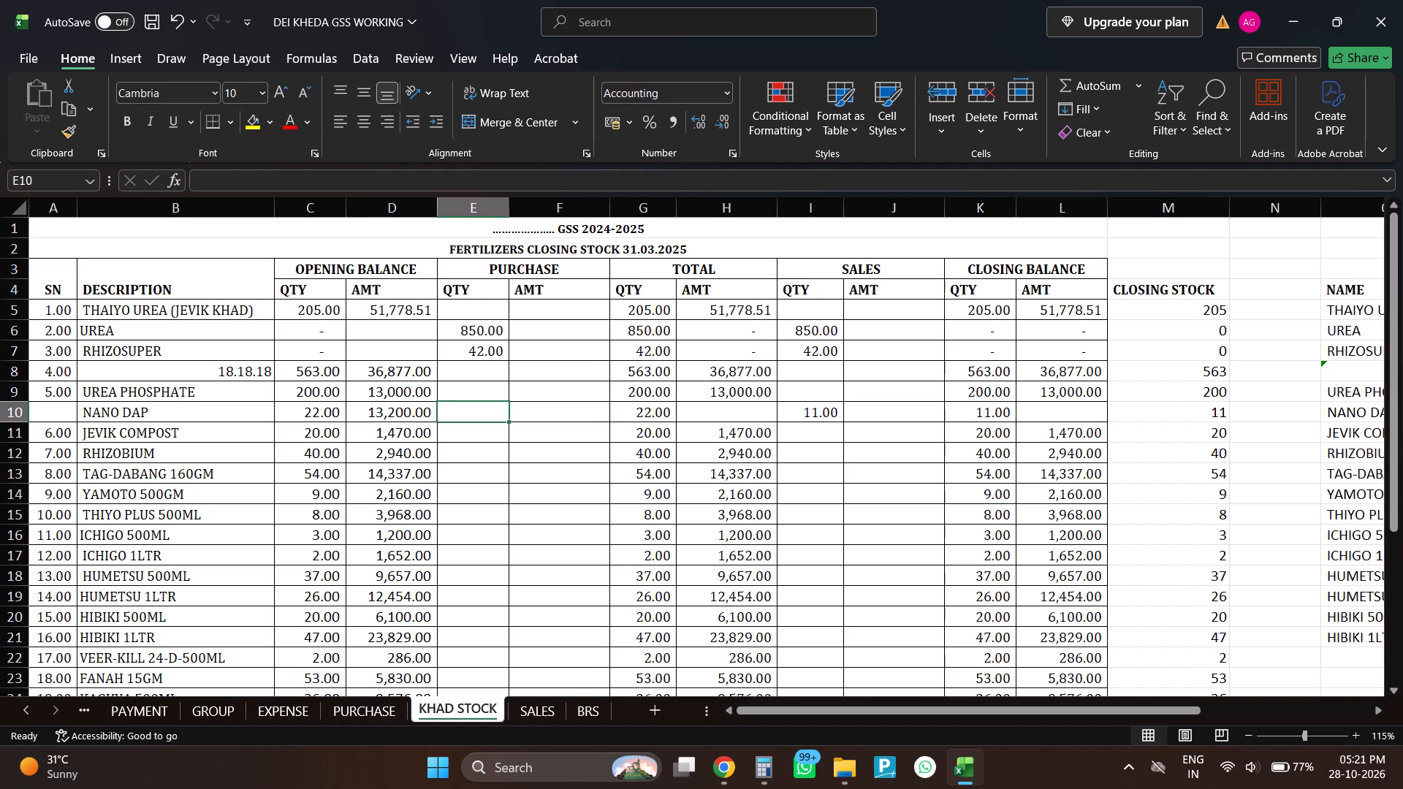
left_click_drag(660, 306, 734, 416)
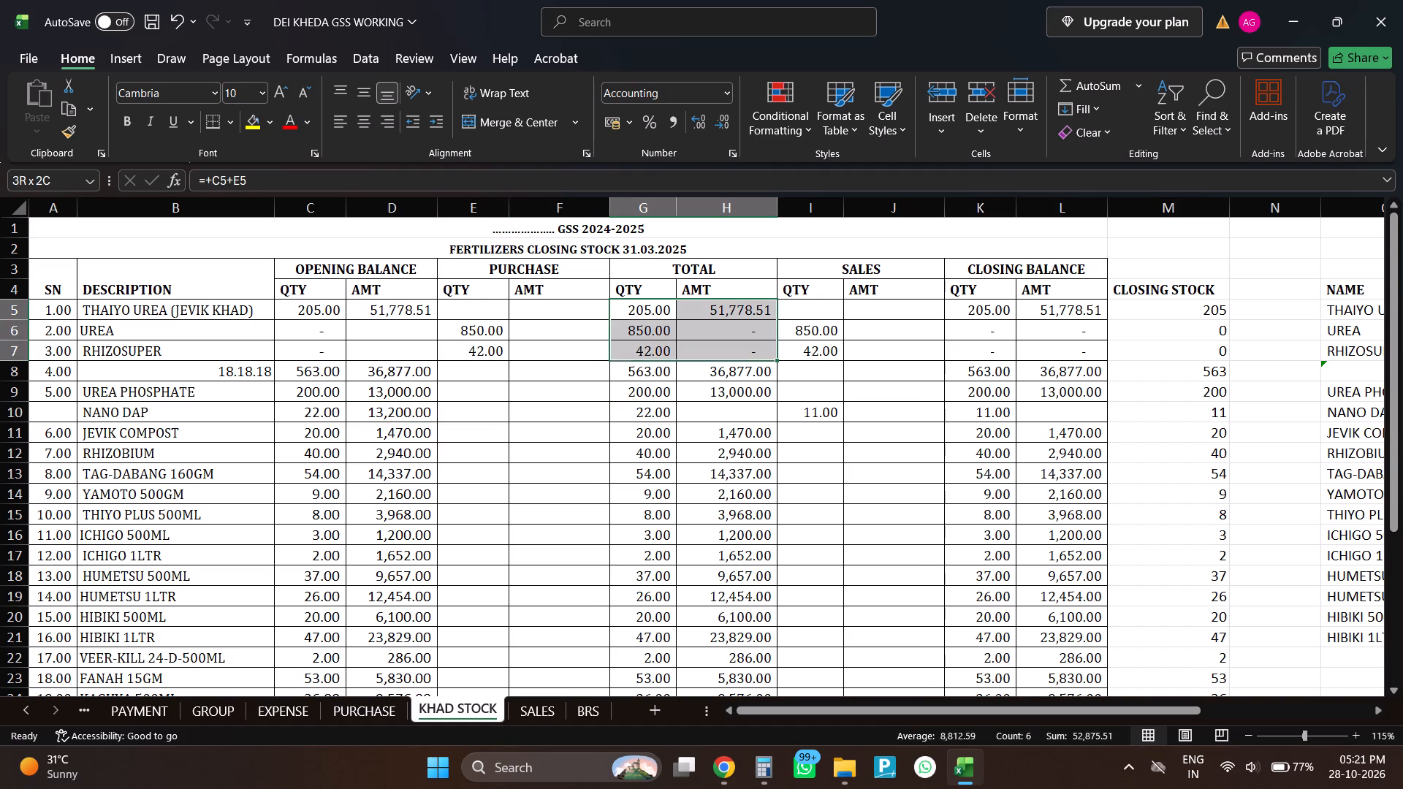
left_click_drag(734, 416, 753, 488)
key("ctrl+d")
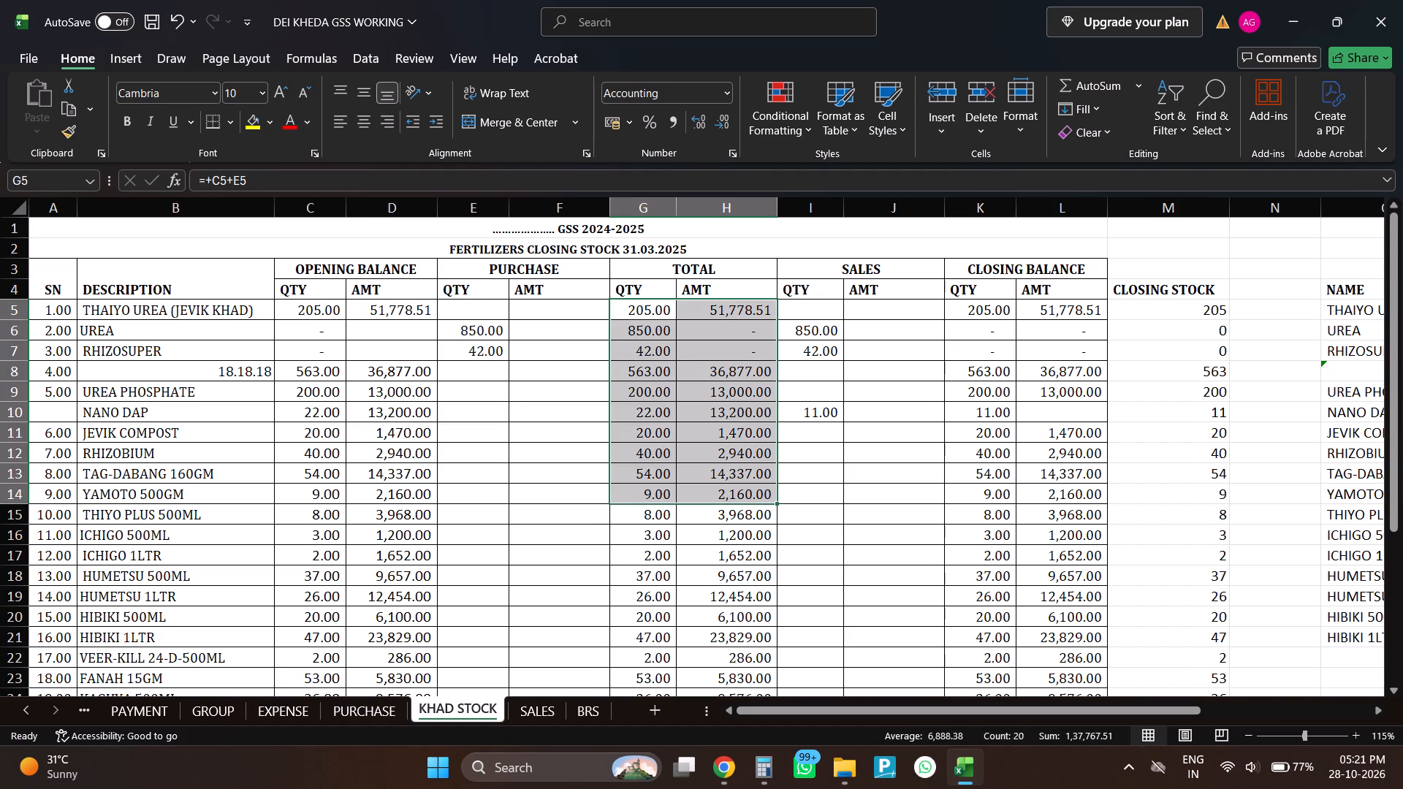
Fill the CLOSING BALANCE quantity and amount formulas down from row 5 through row 14, checking NANO DAP's amount formula.
left_click_drag(1000, 306, 1052, 494)
key("ctrl+d")
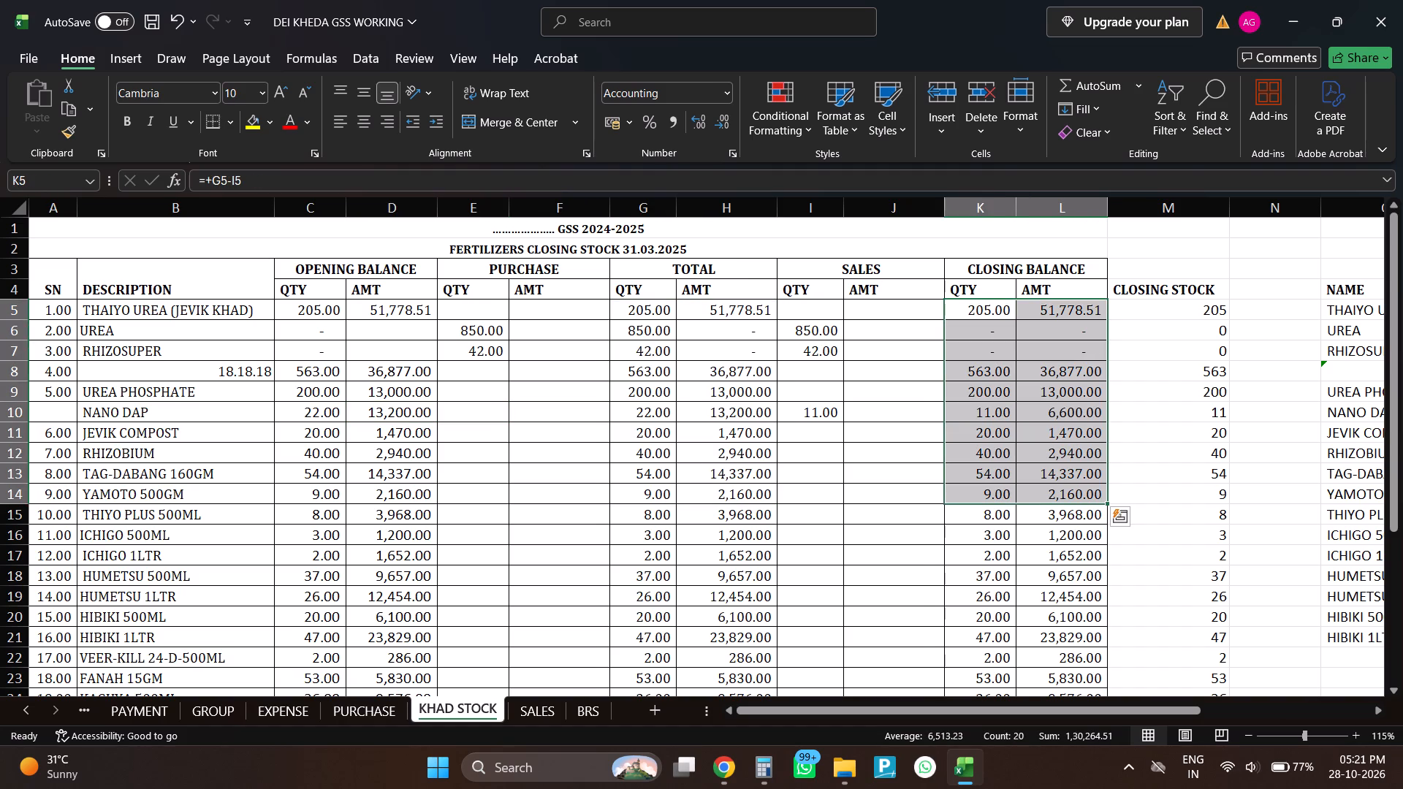
left_click(1025, 411)
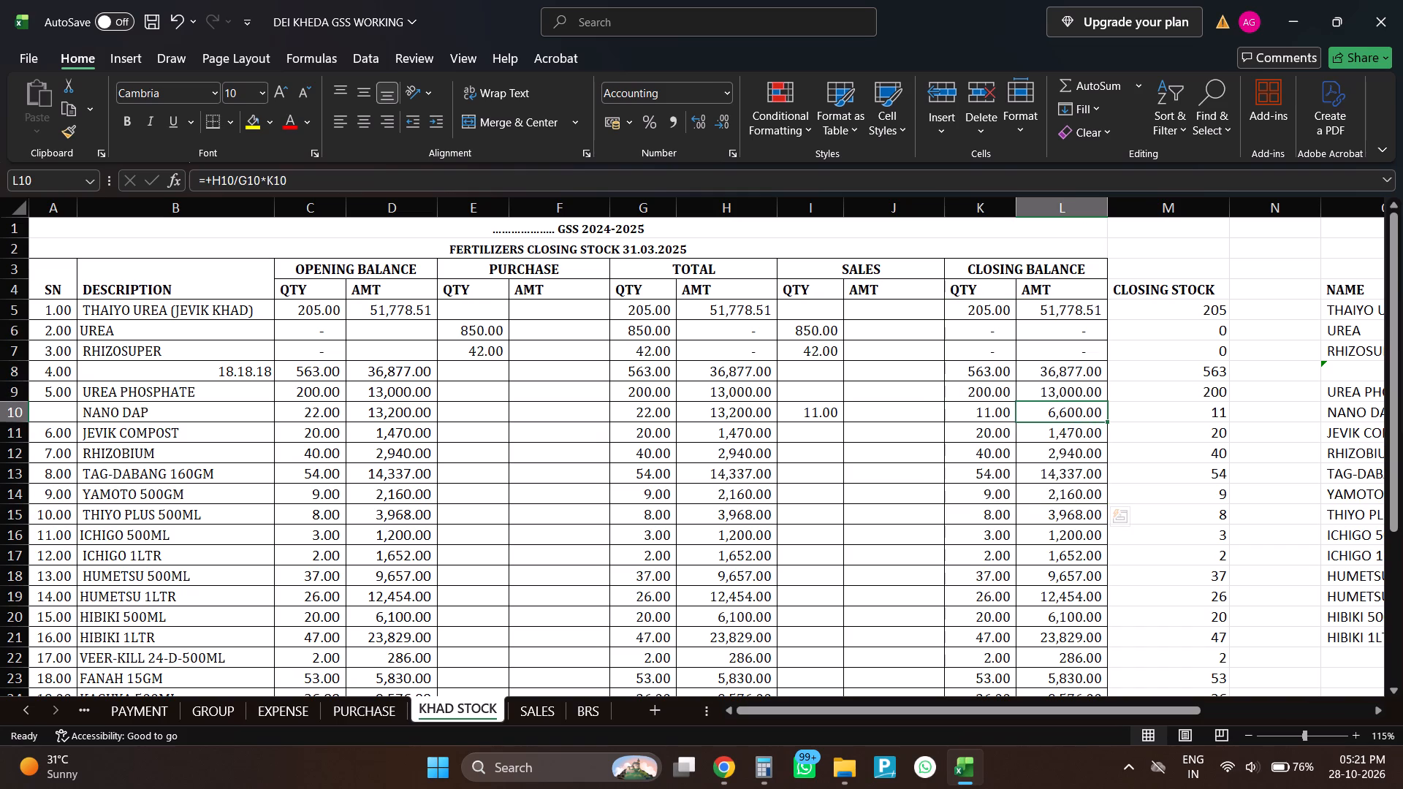
Renumber the SN column by filling the formula in A9 down through A30, including the NANO DAP row.
left_click(840, 413)
key("Left")
key("Left")
key("Left")
key("Left")
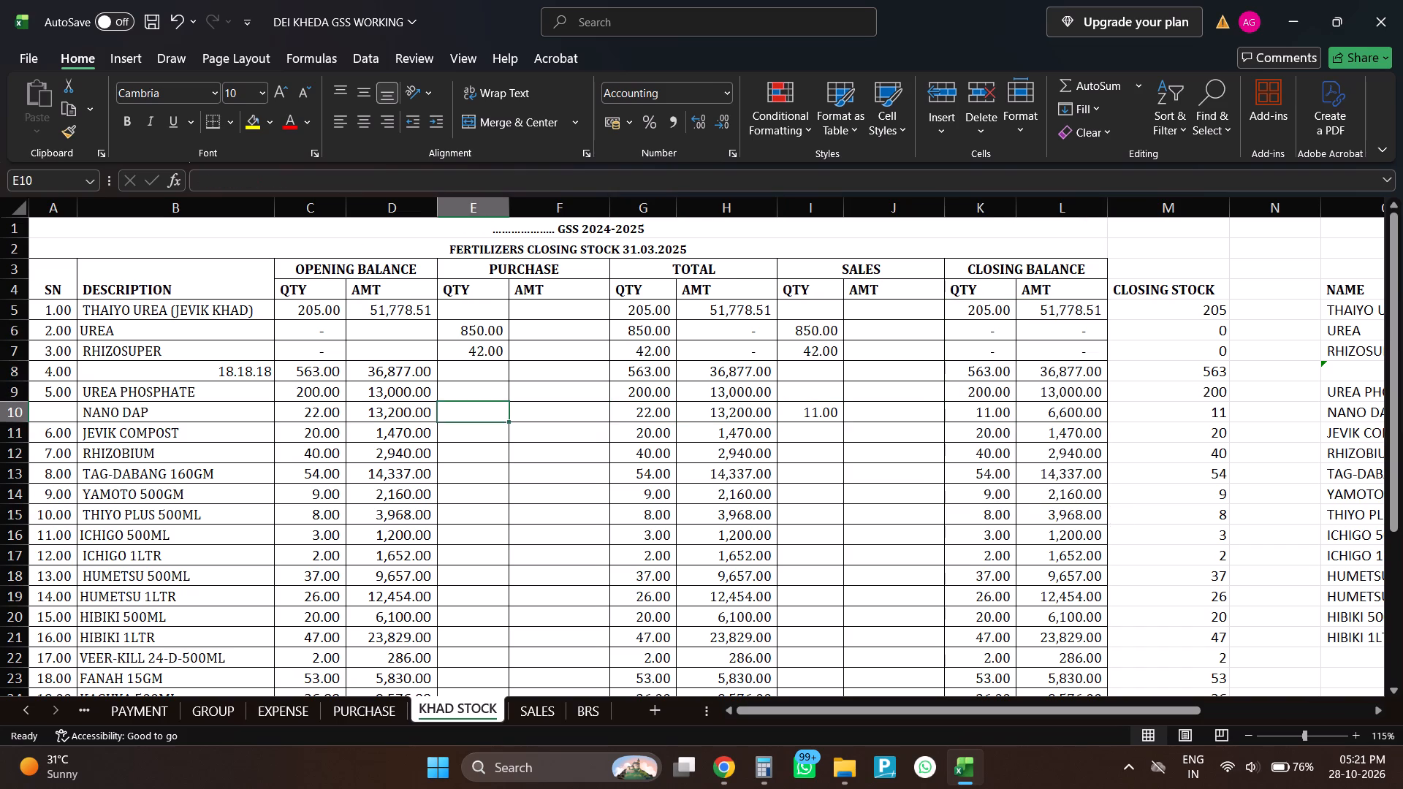
key("Left")
key("Left")
key("Left")
key("Left")
key("Left")
key("Up")
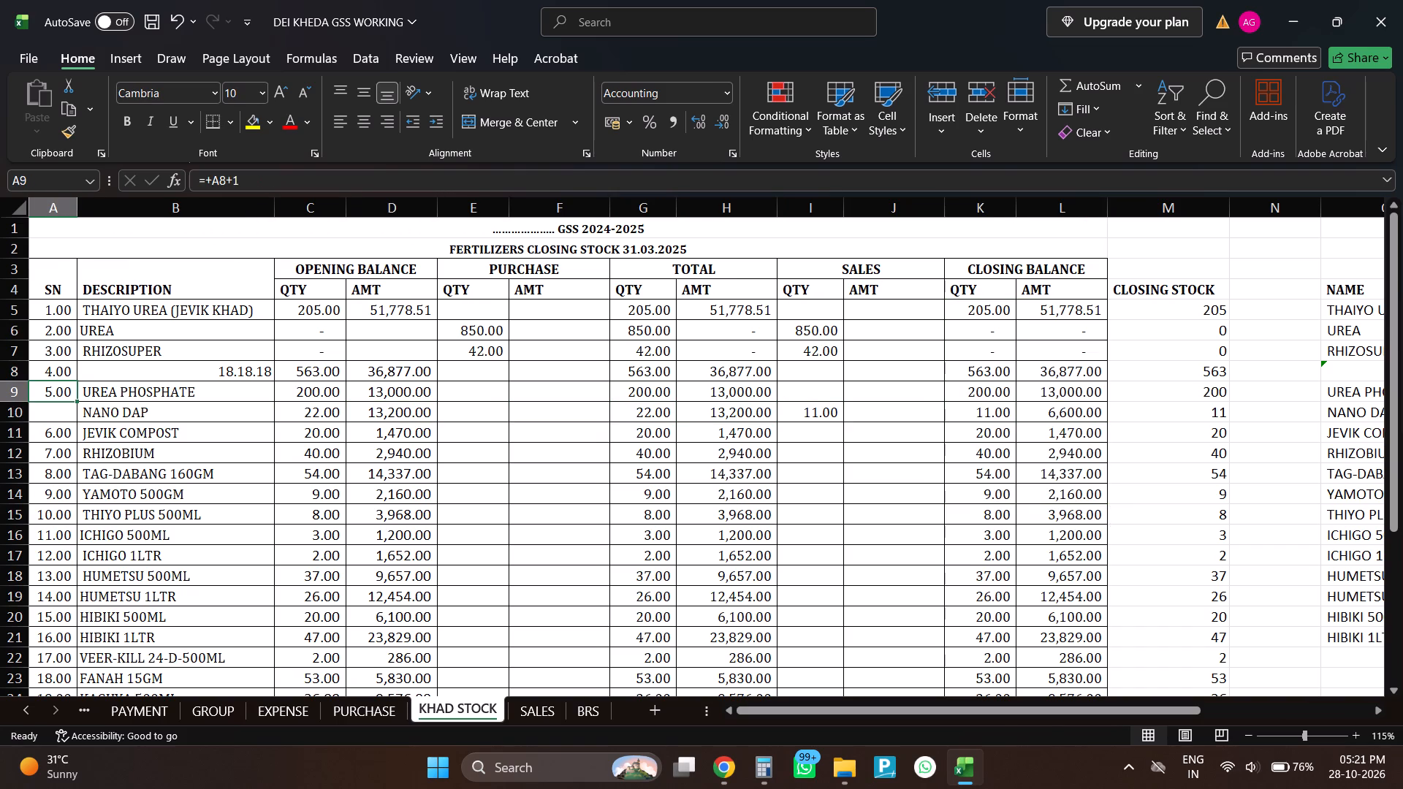
key("ctrl+shift+Down")
key("ctrl+shift+Down")
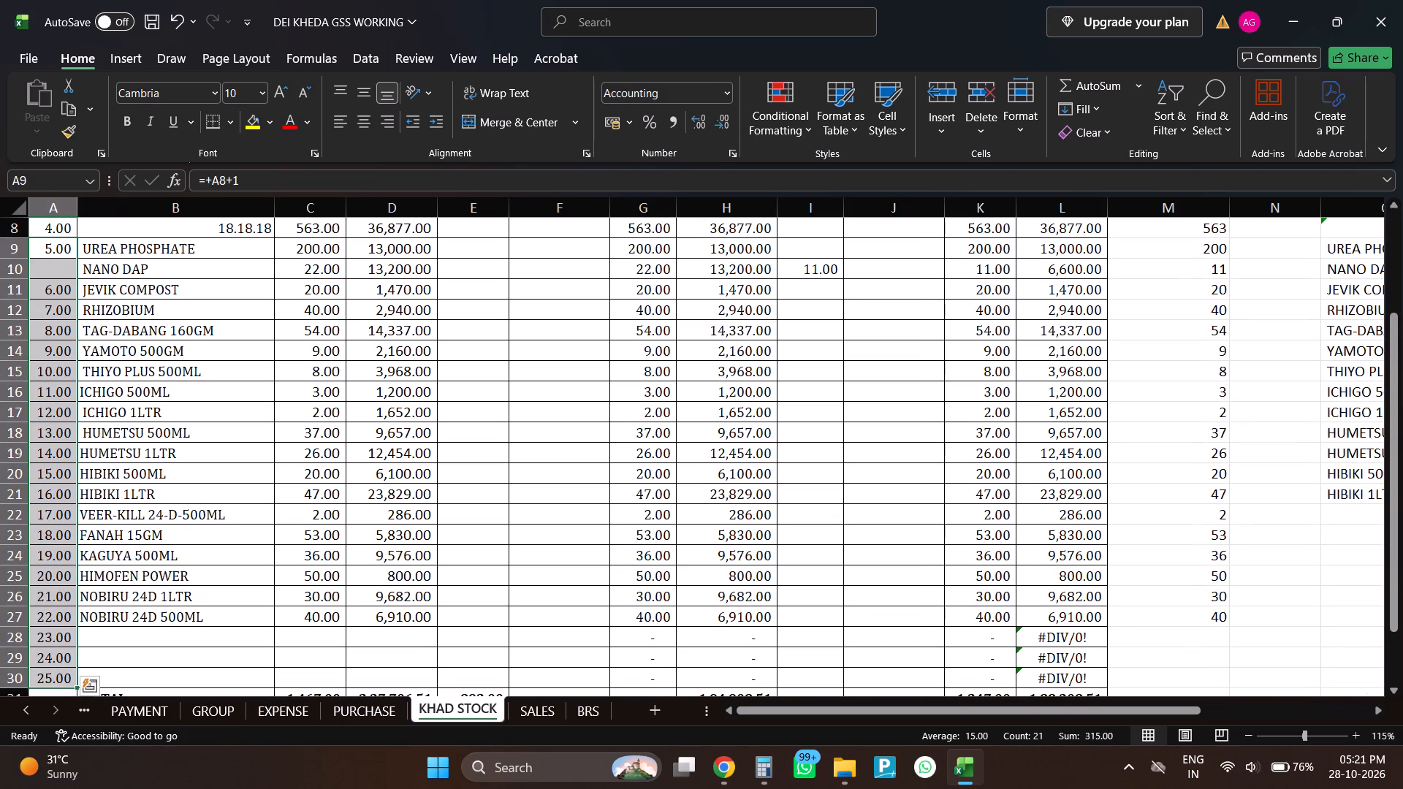
key("ctrl+d")
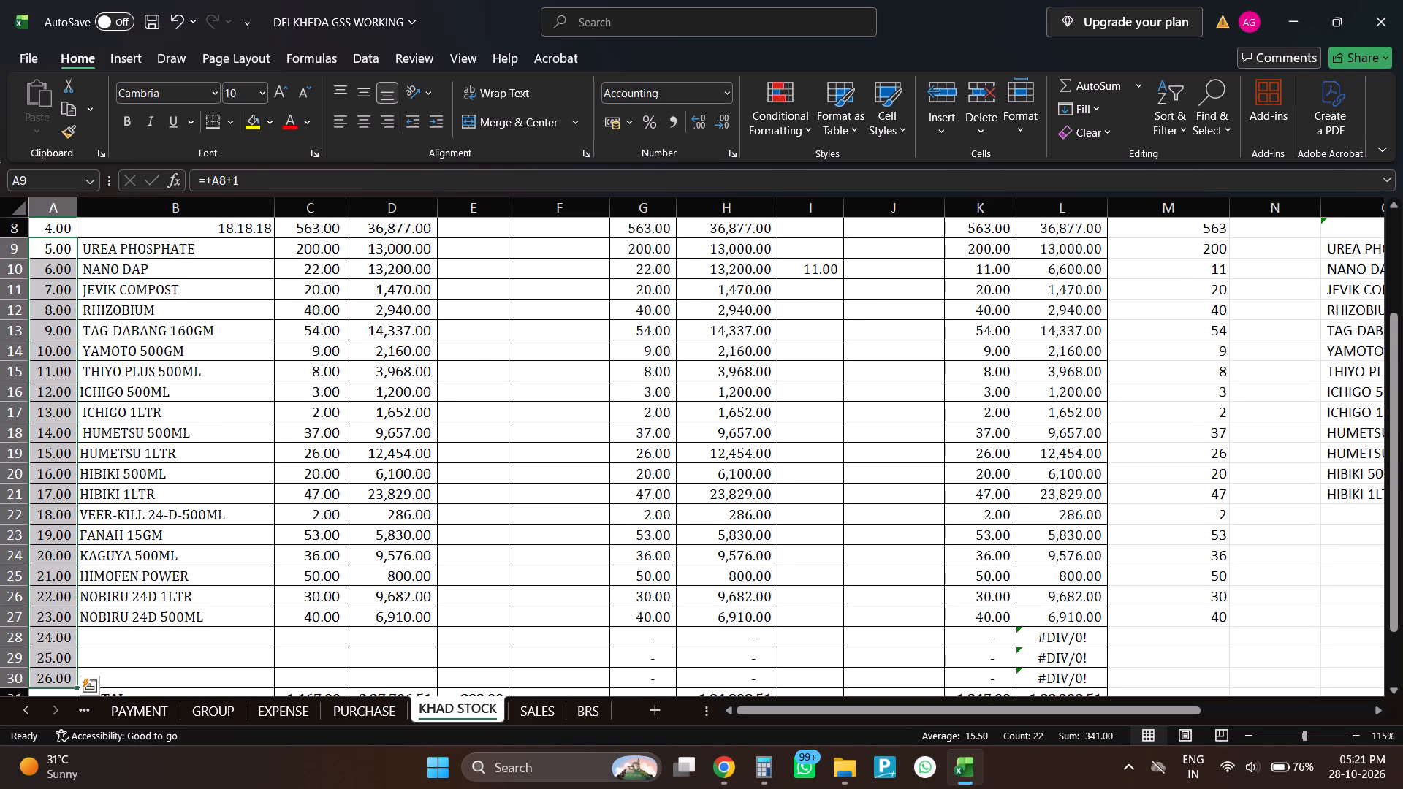
Review the NANO DAP row's entries from the description across to the closing stock.
scroll(1076, 622, "up", 3)
left_click(242, 419)
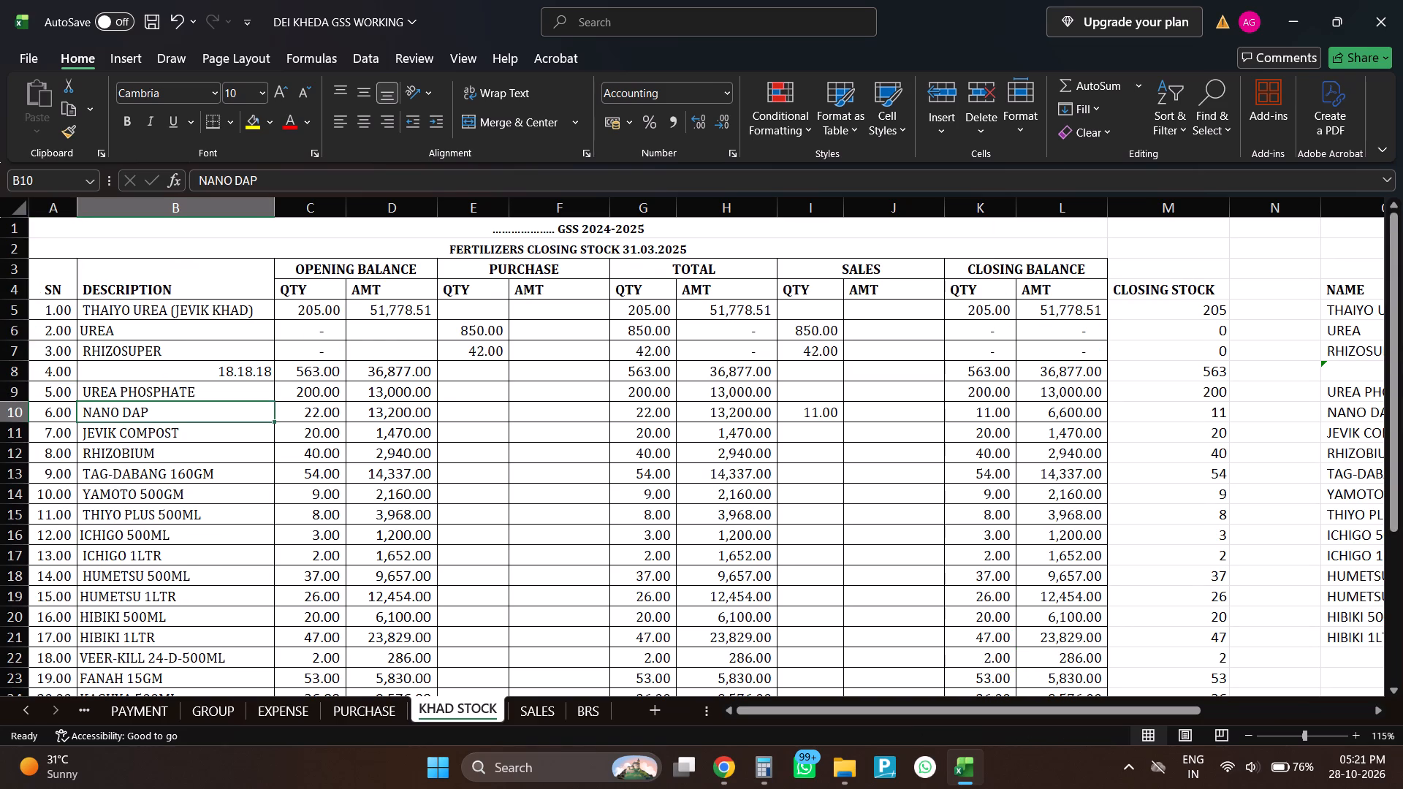
key("Right")
key("Right")
key("Right")
key("Right")
key("Right")
key("Right")
key("Right")
key("Right")
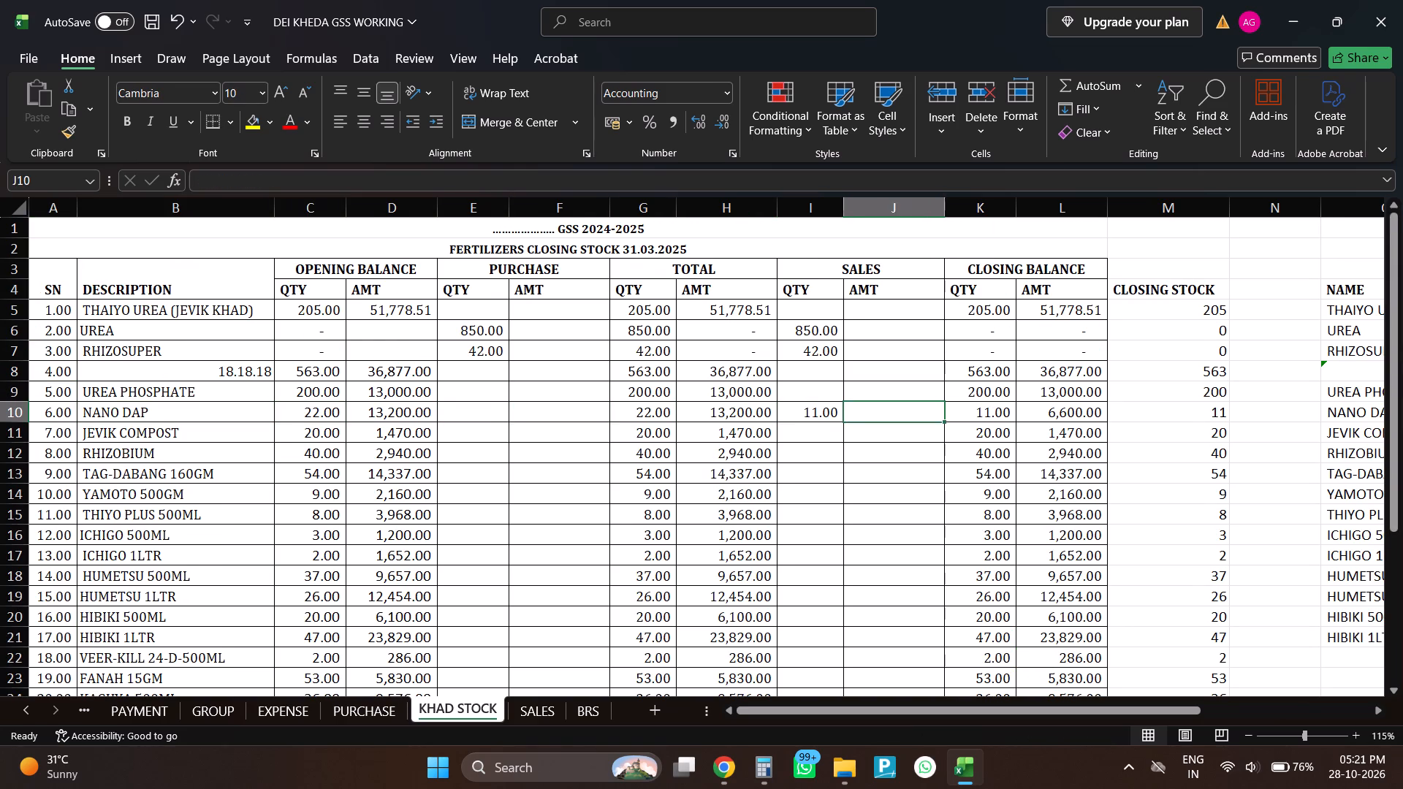
key("Right")
key("Right")
key("Right")
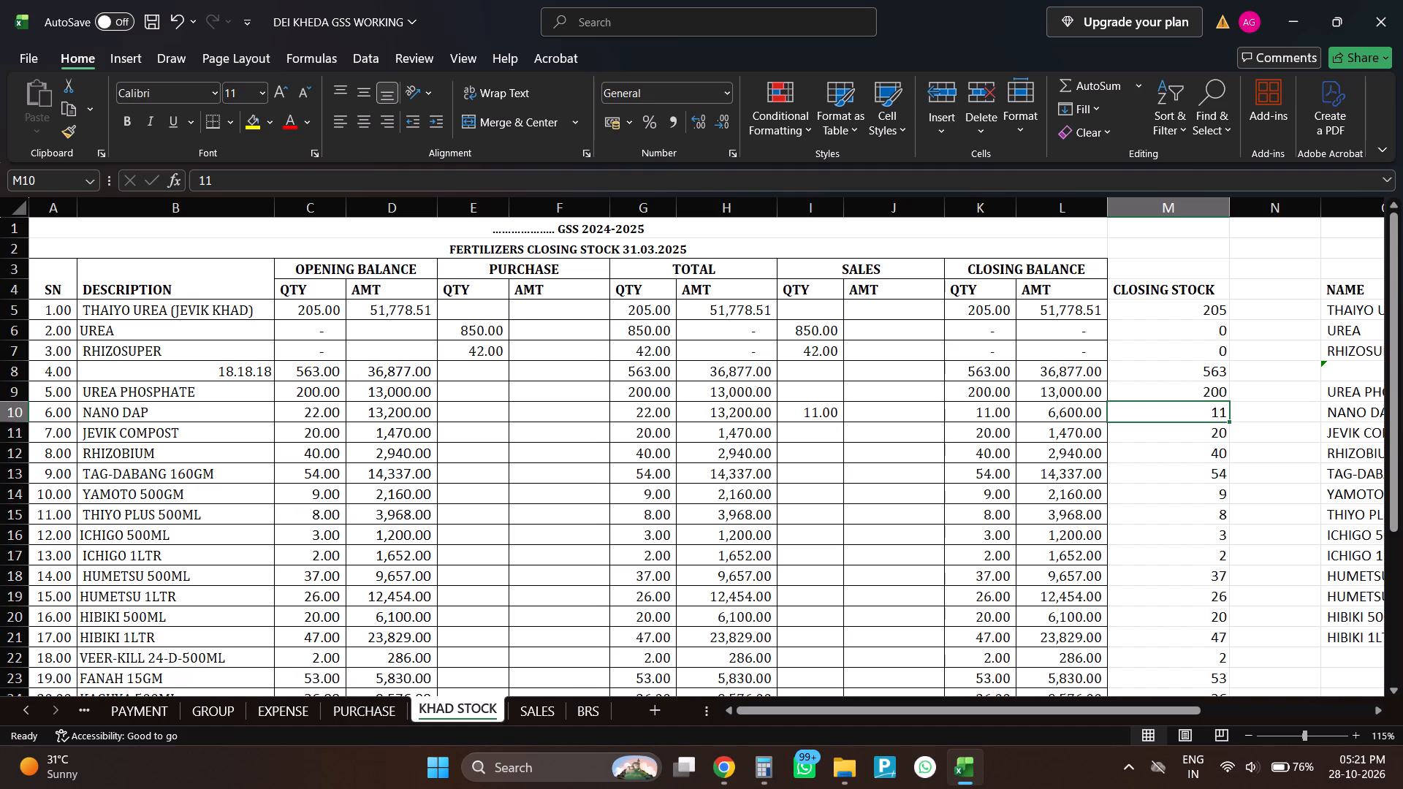
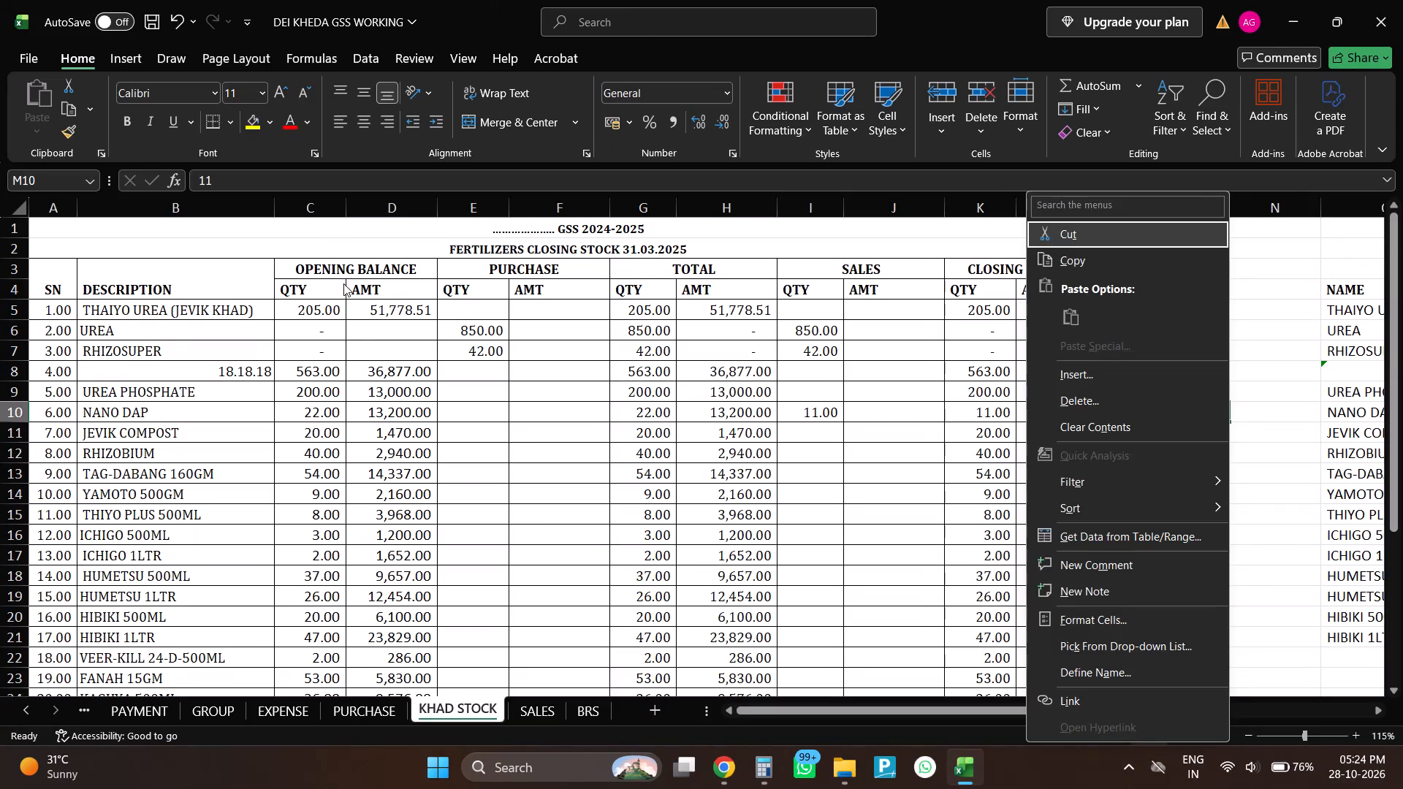
Select the entire NANO DAP row, row 10, of the closing stock sheet.
left_click(411, 297)
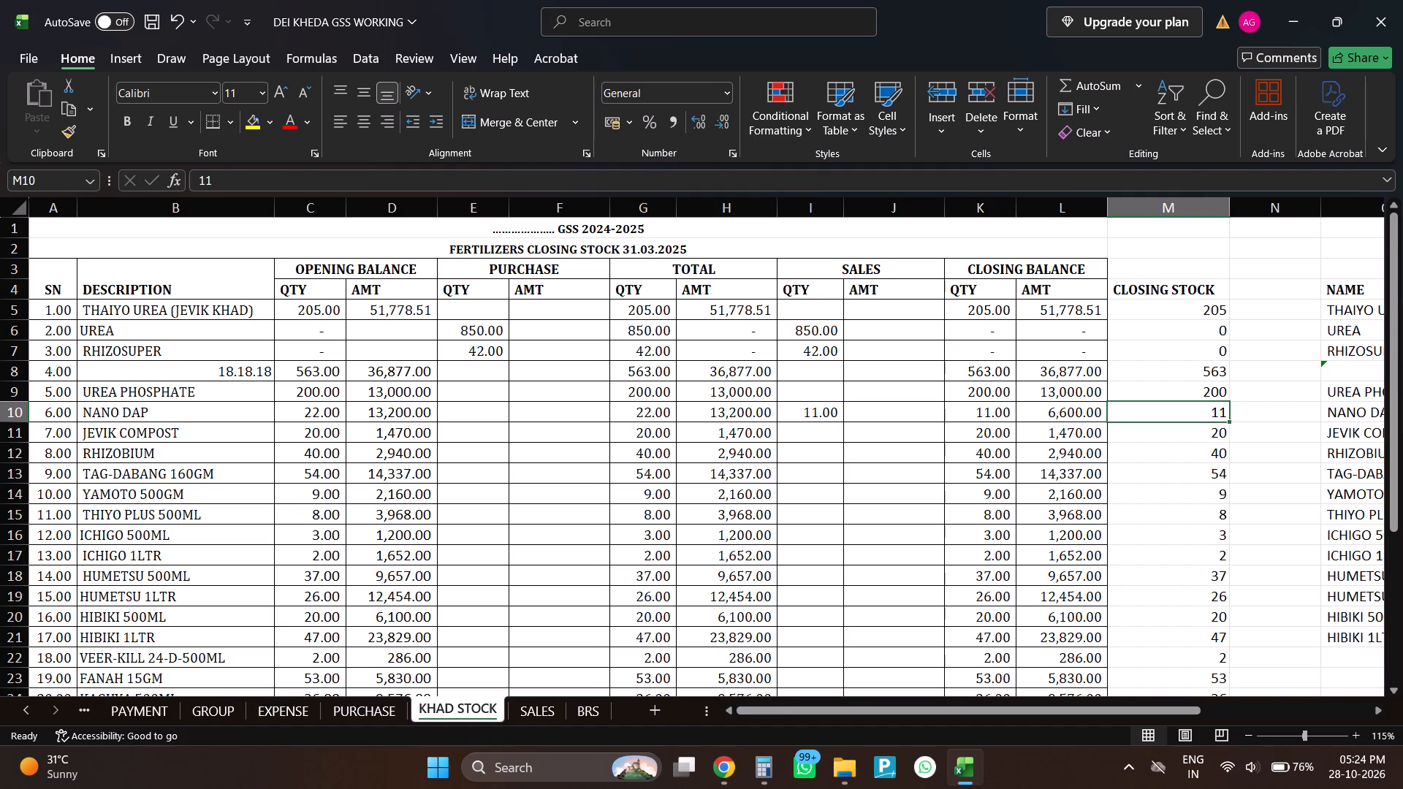
key("shift+space")
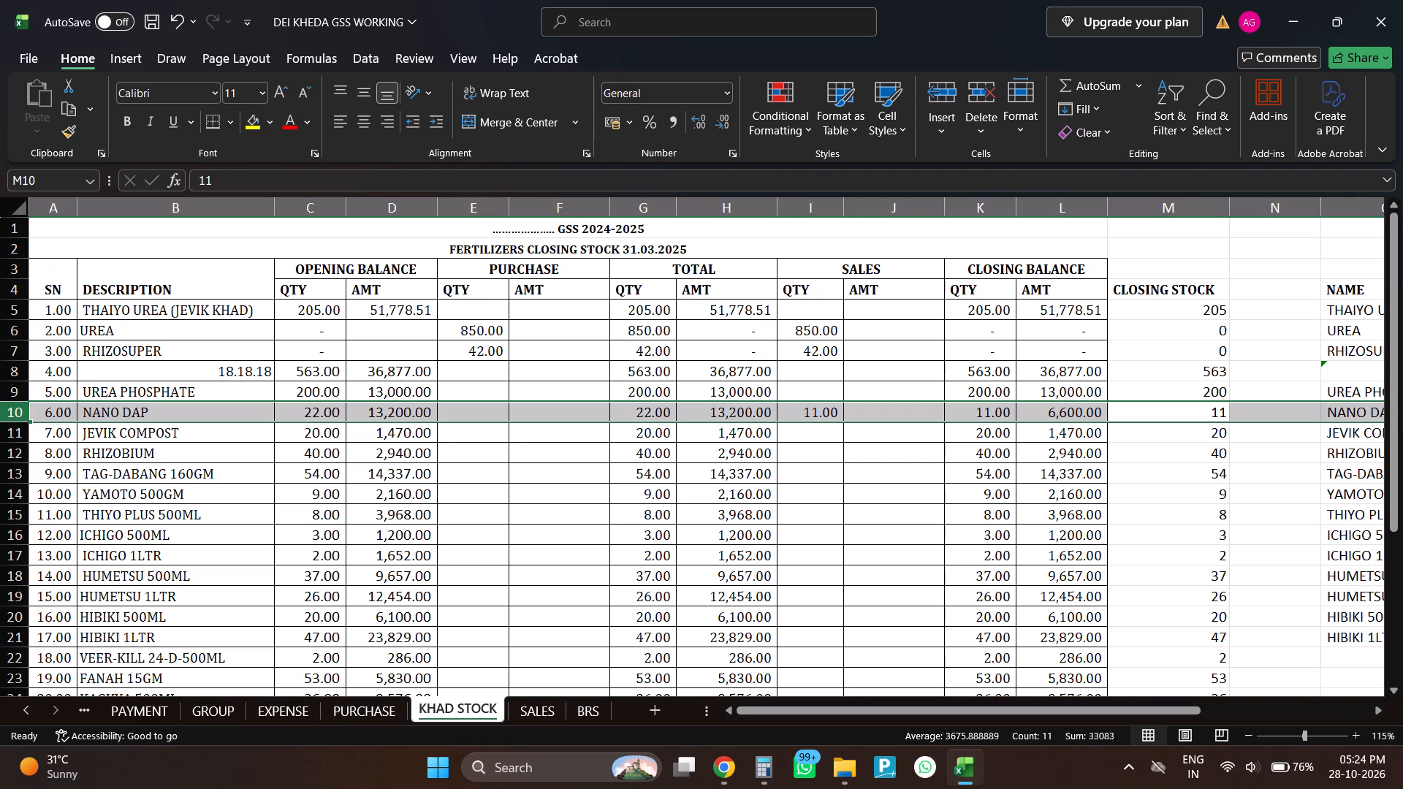
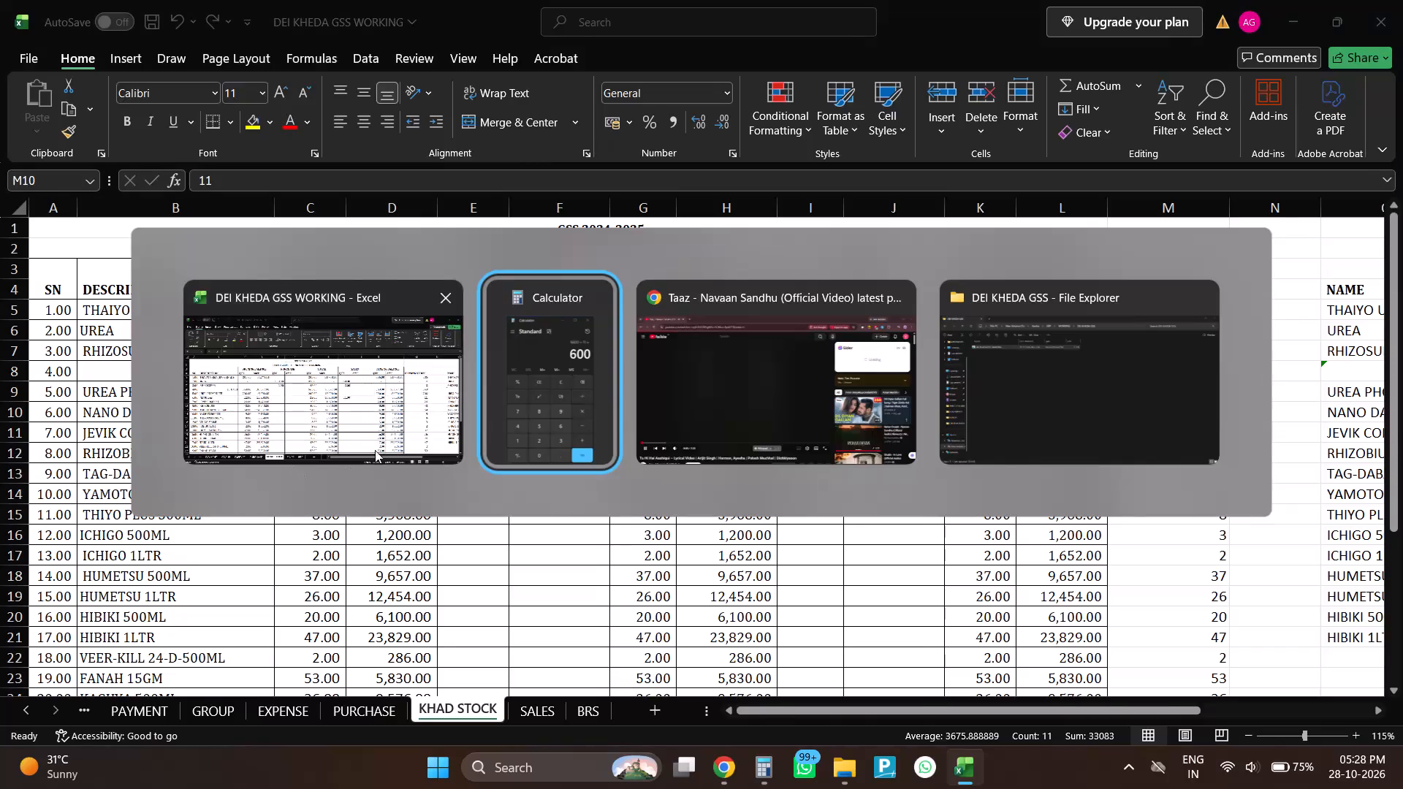
Pause the YouTube music video in the browser and return to the closing stock workbook.
left_click(529, 381)
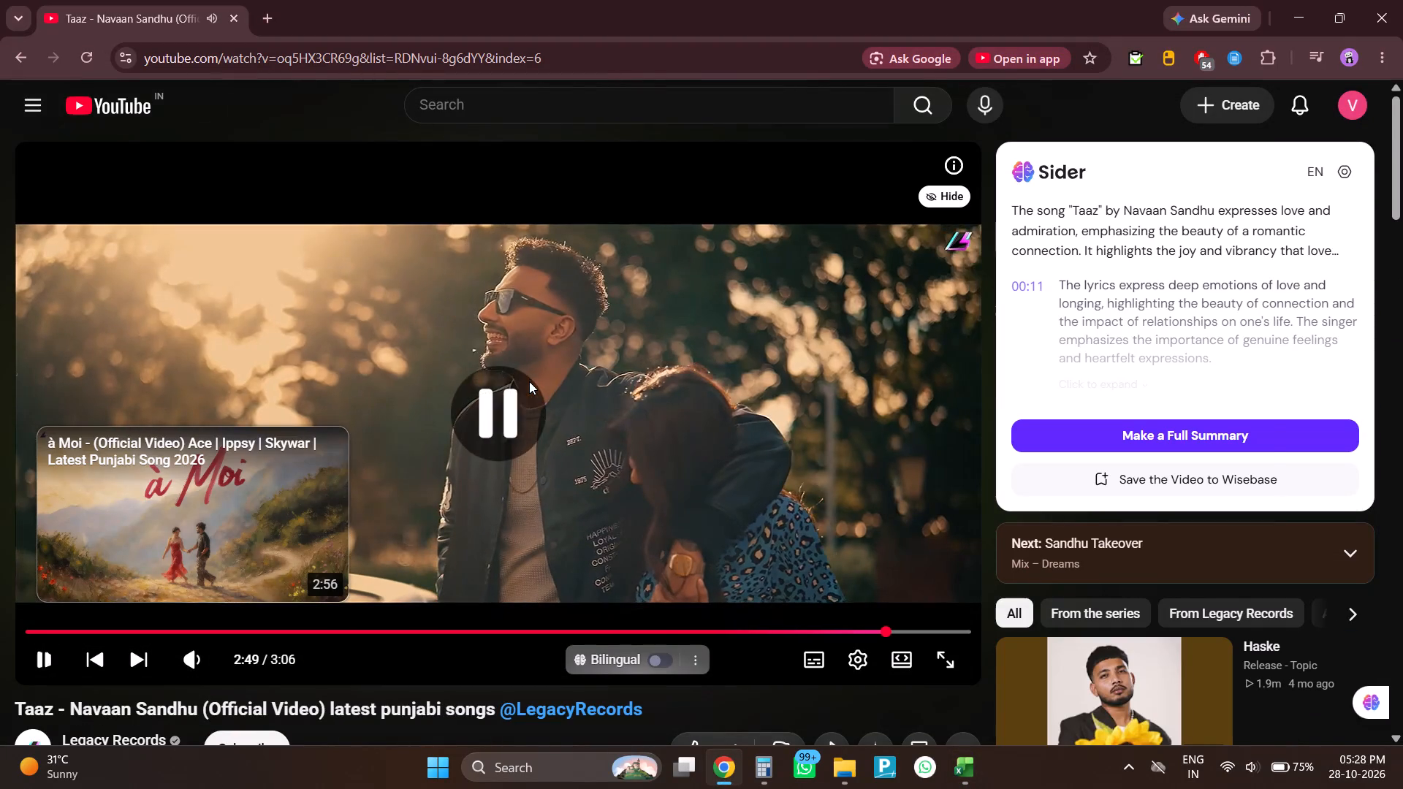
key("alt+Tab")
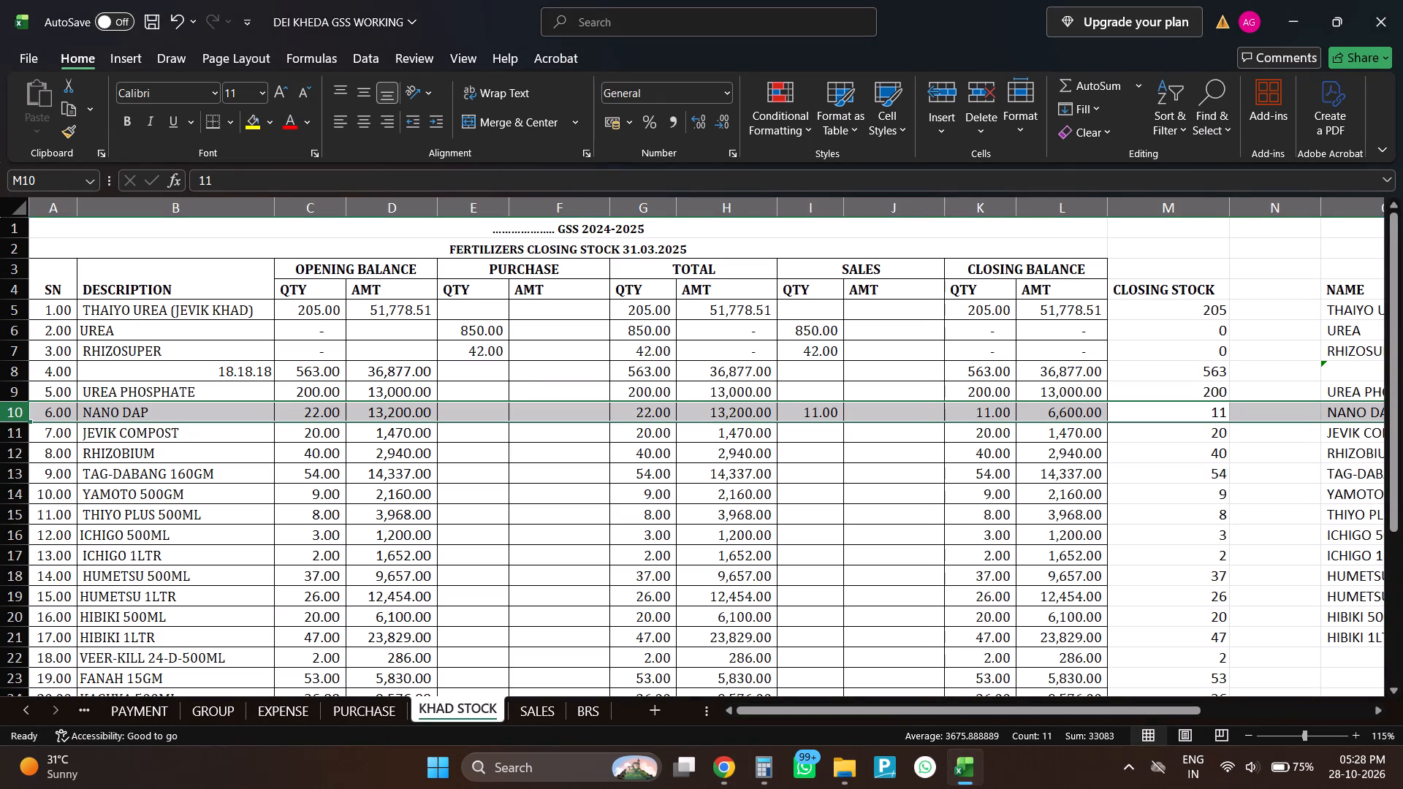
Insert seven blank rows above the NANO DAP row, starting at row 10.
key("ctrl+plus")
key("ctrl+plus")
key("ctrl+plus")
key("ctrl+plus")
key("ctrl+plus")
key("ctrl+plus")
key("ctrl+plus")
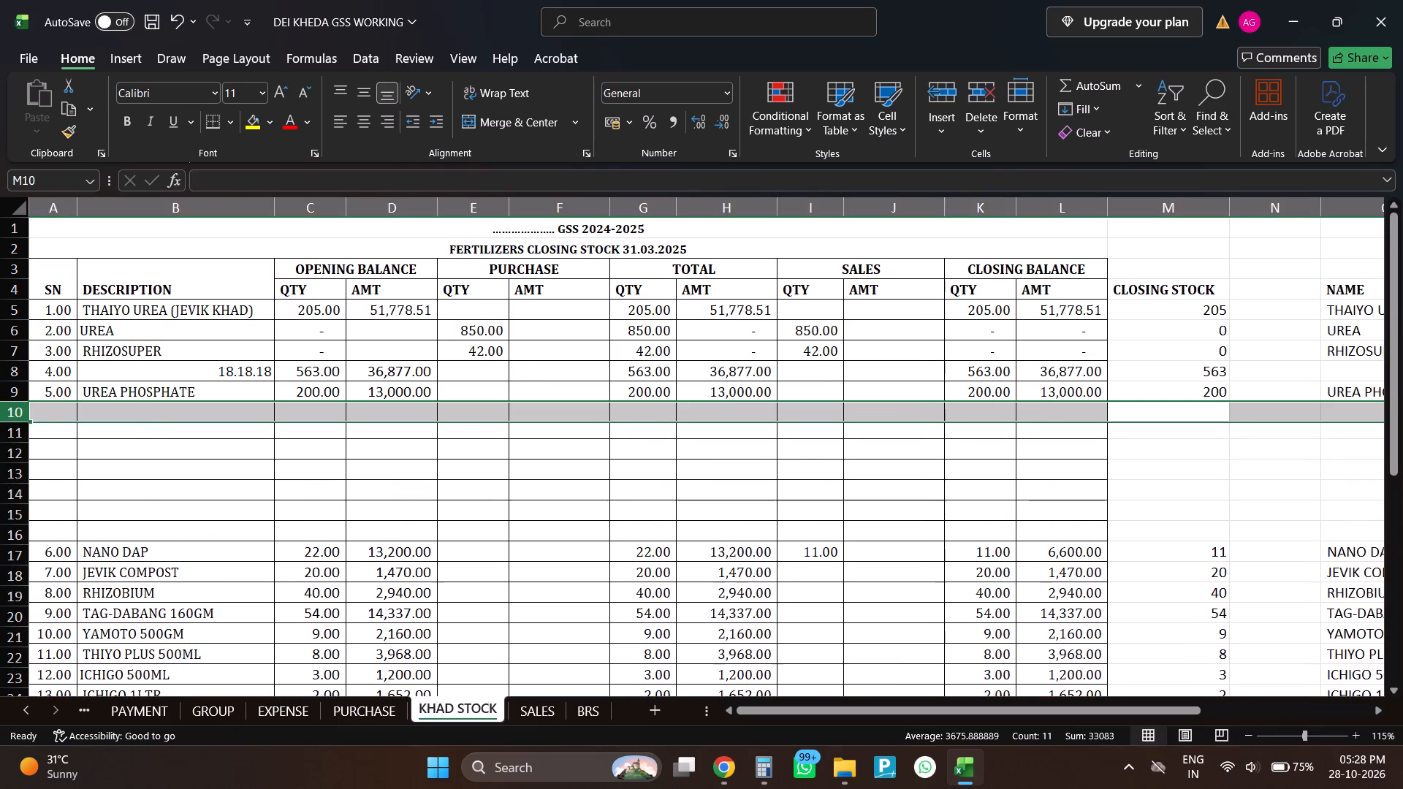
left_click(536, 449)
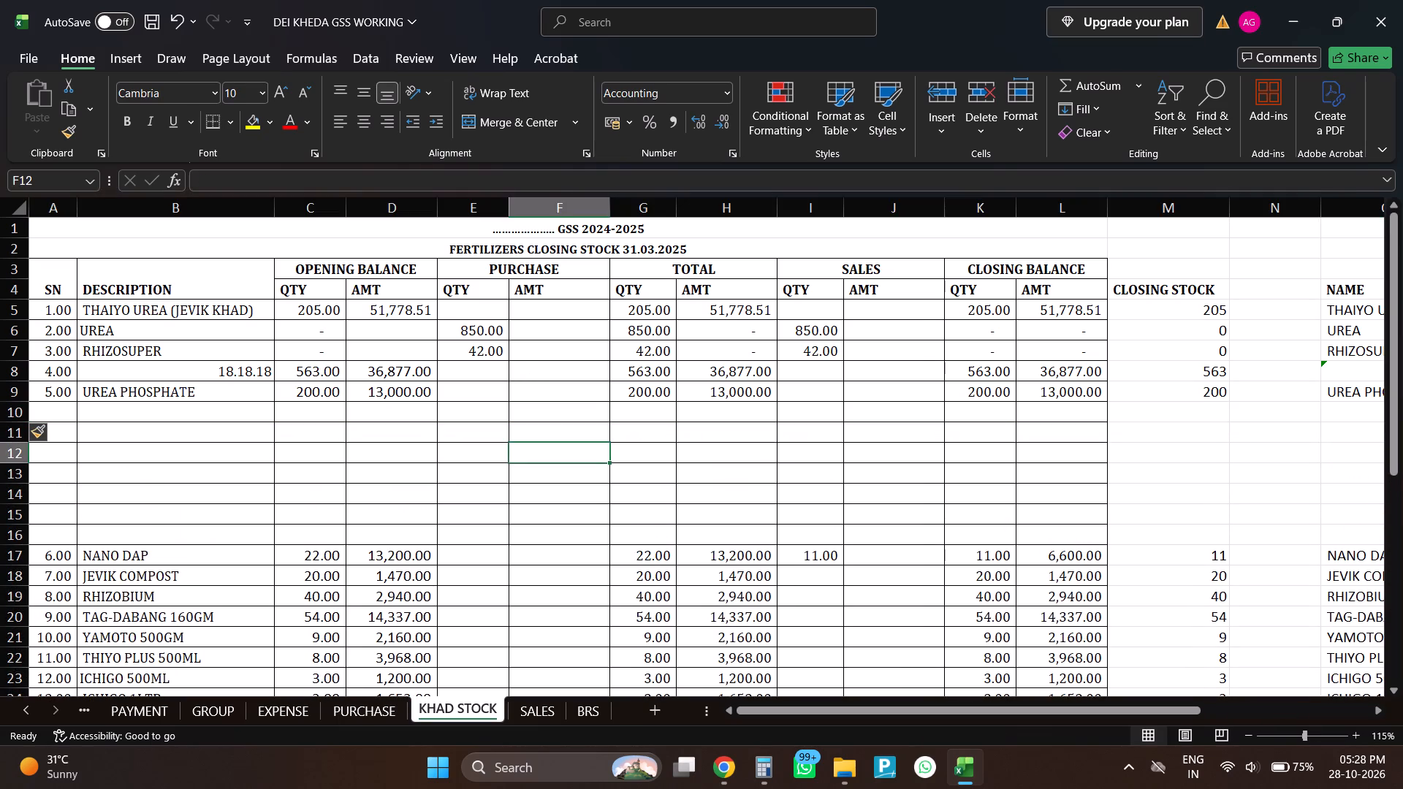
Fill the row 5 formulas down through the inserted rows, TOTAL columns G:H to row 20 and CLOSING BALANCE columns K:L to row 19.
left_click_drag(668, 309, 731, 315)
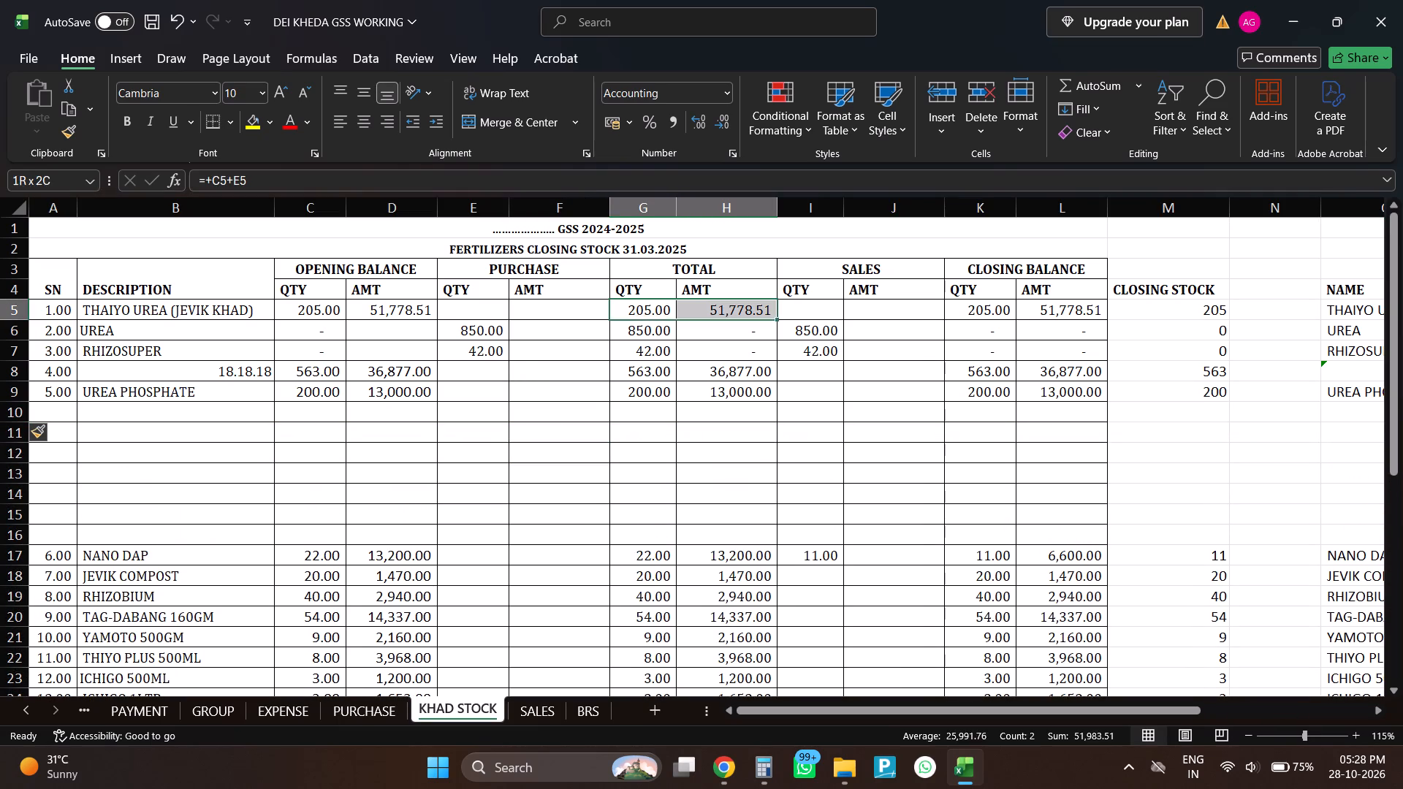
left_click_drag(731, 315, 735, 610)
key("ctrl+d")
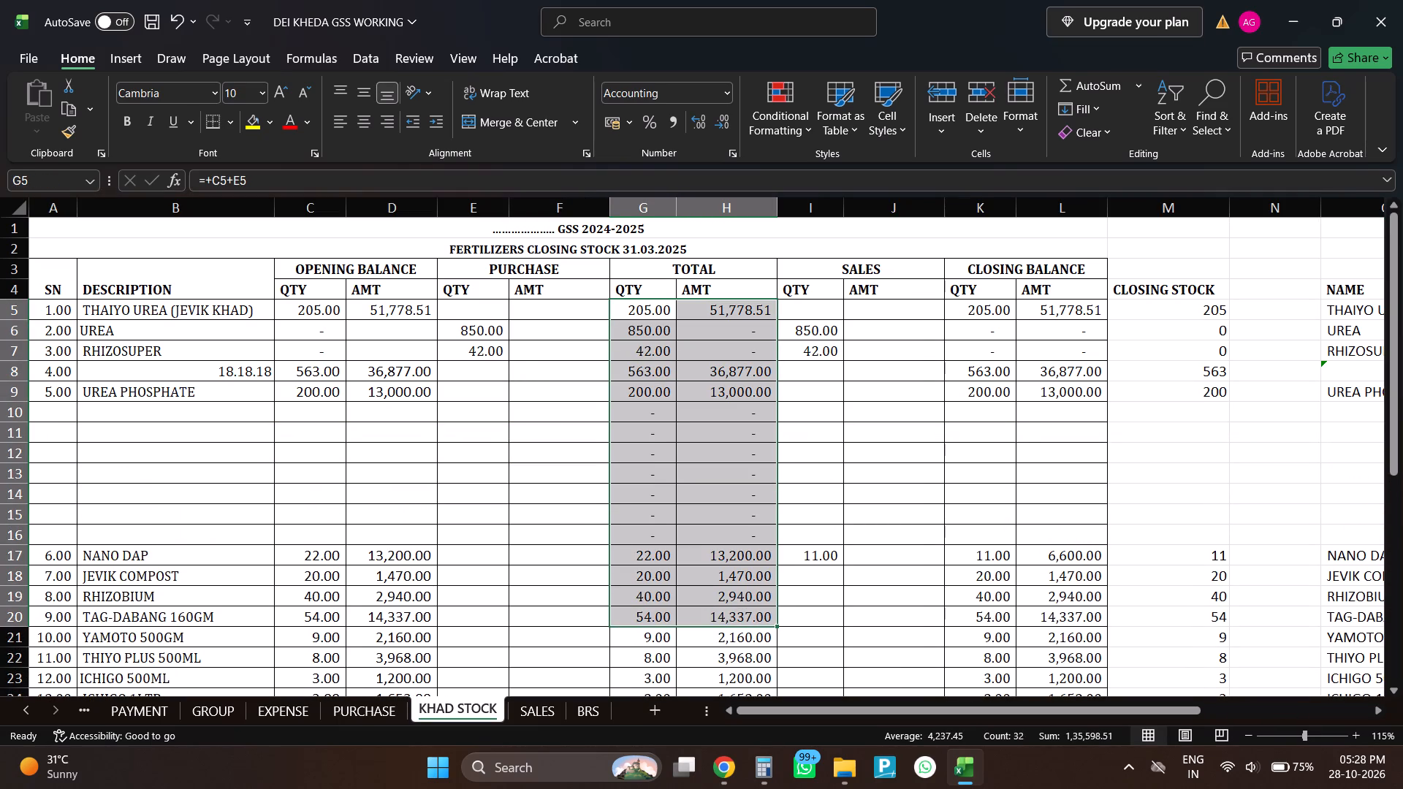
left_click_drag(997, 309, 1053, 586)
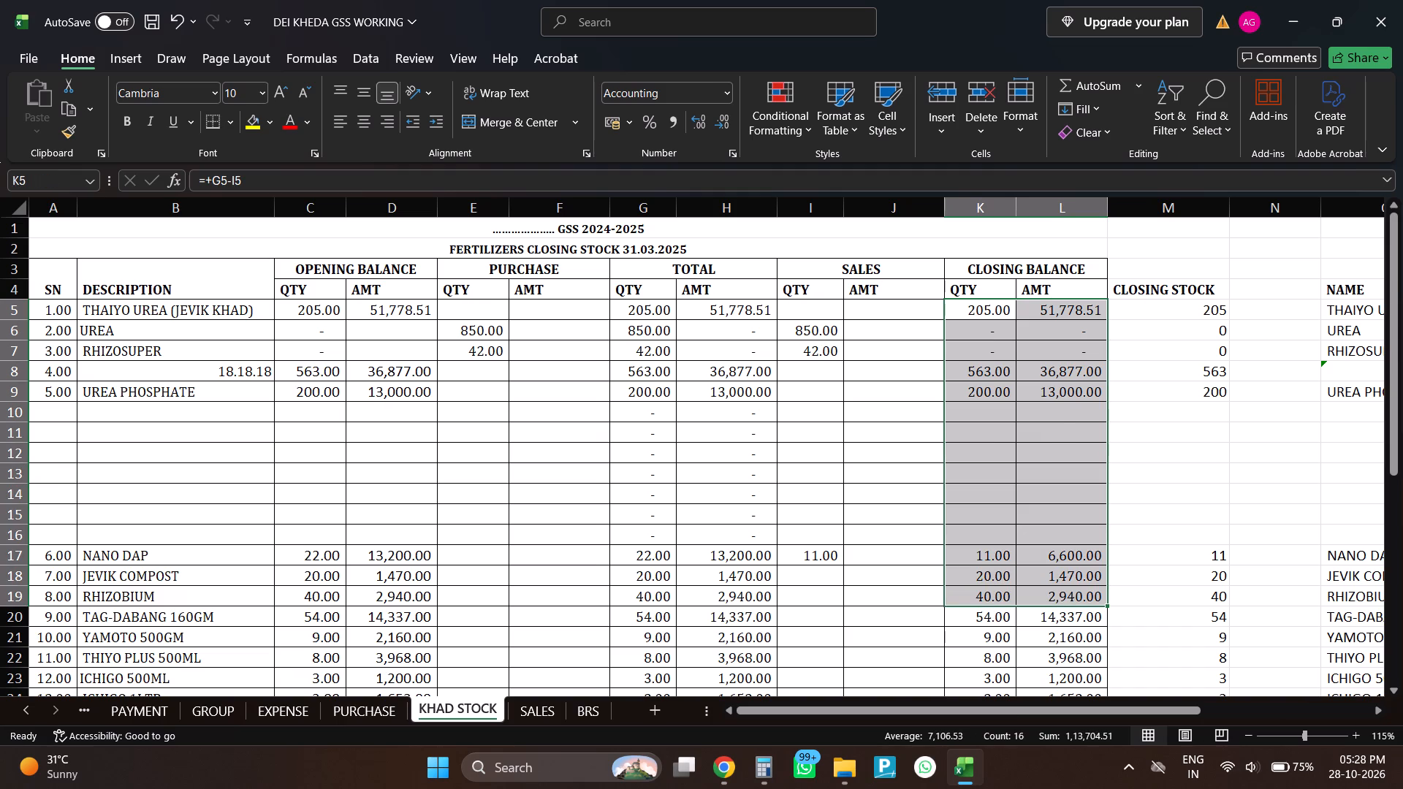
key("ctrl+d")
Enter LIQUID CONSORTIA as the description in row 10, below UREA PHOSPHATE.
left_click(101, 410)
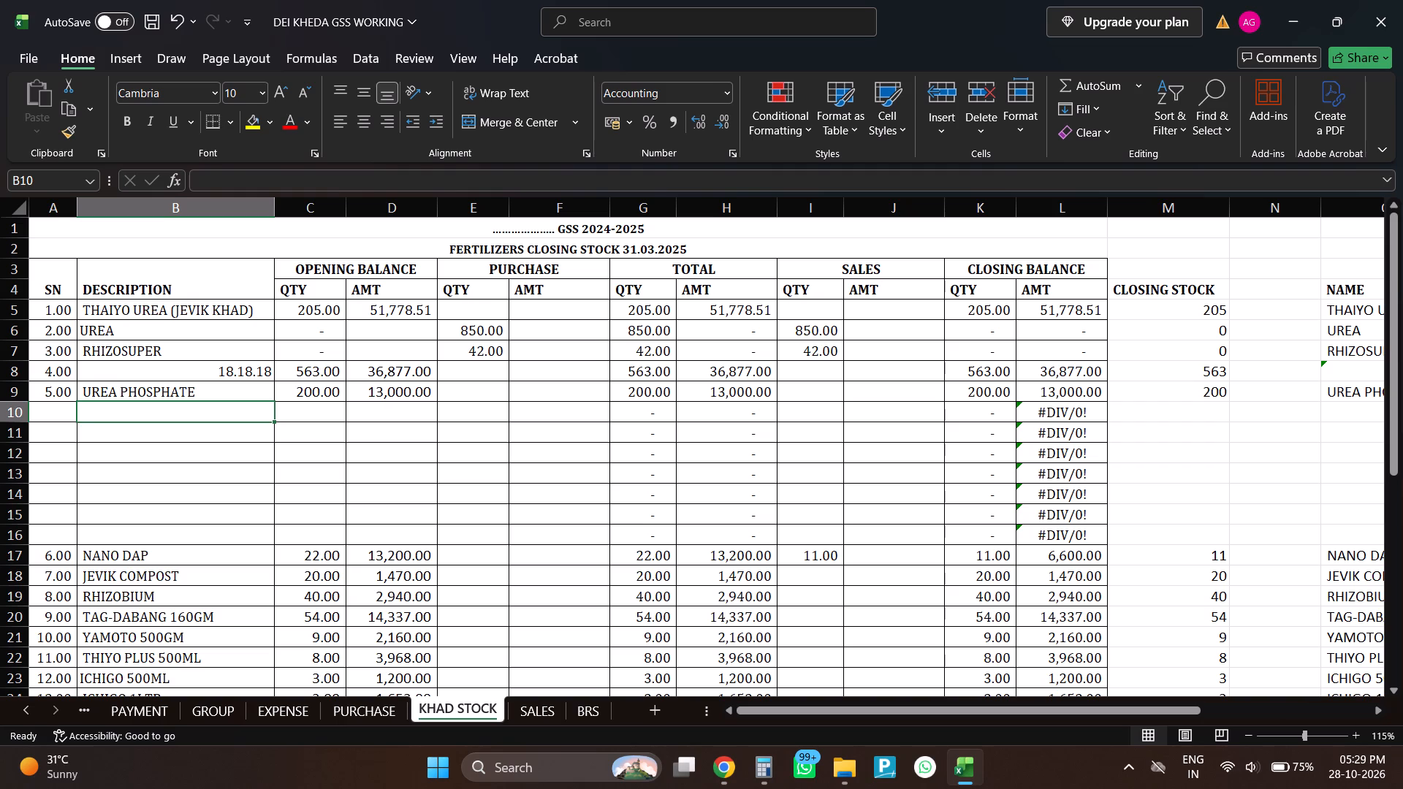
type("LIQUDI")
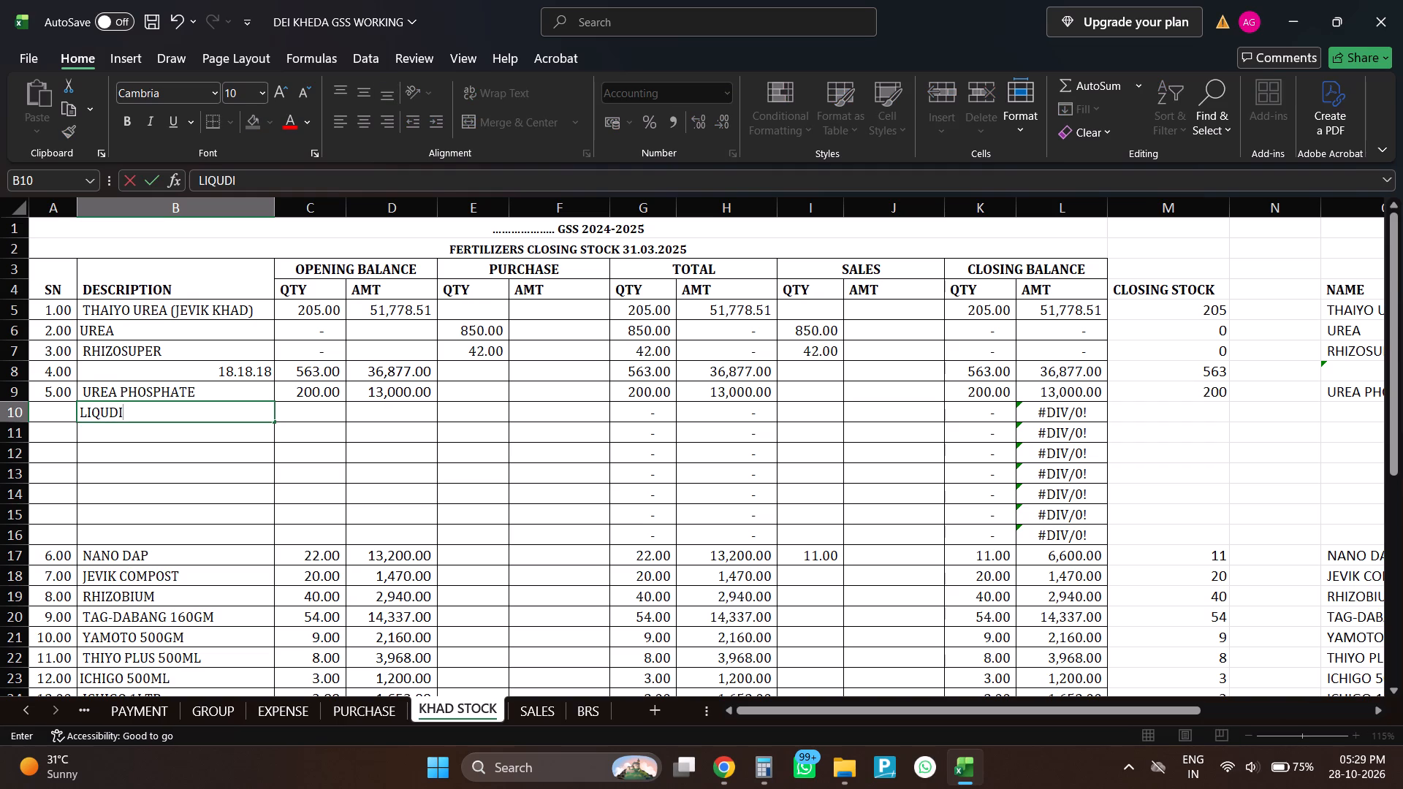
key("BackSpace")
key("BackSpace")
type("ID")
key("space")
type("CONSORTIA")
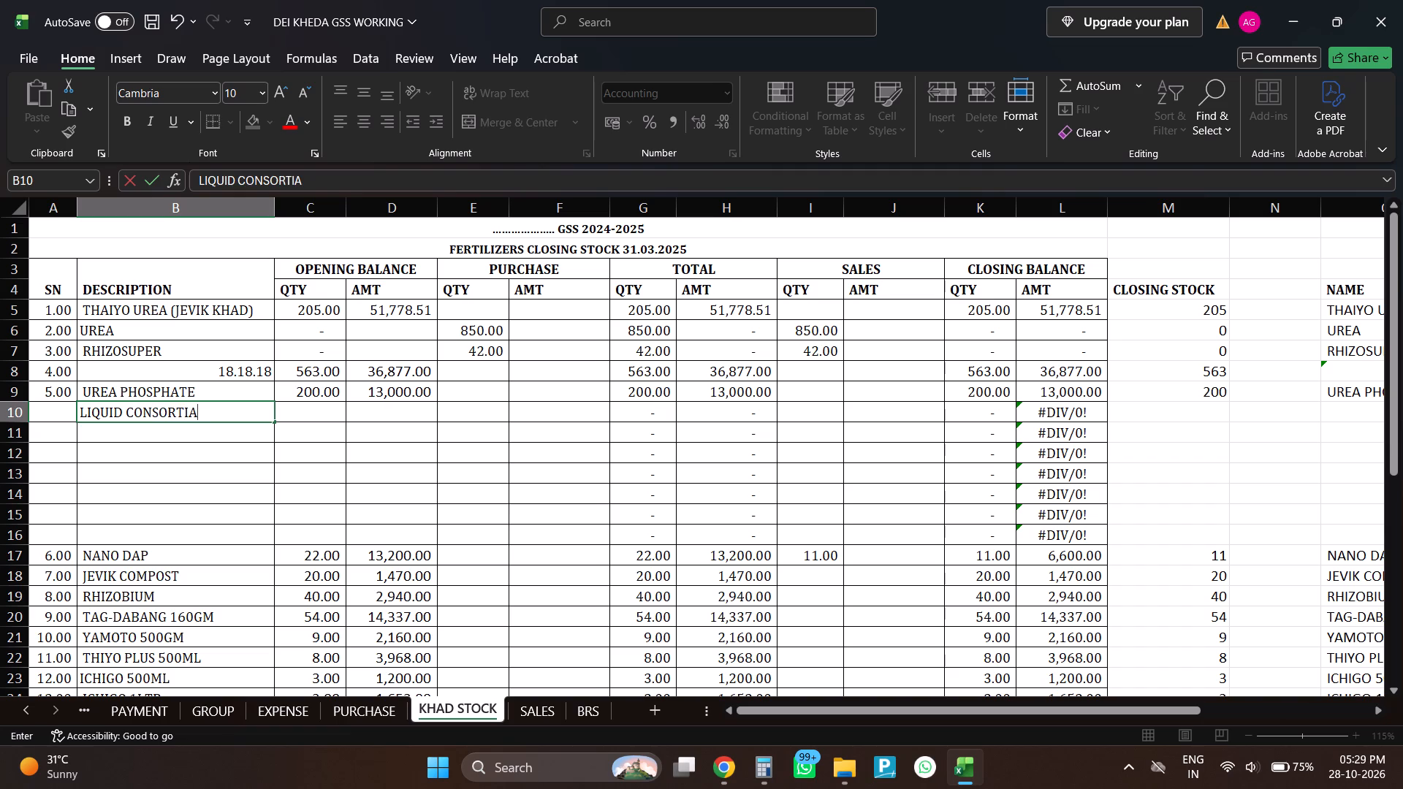
key("Return")
key("Up")
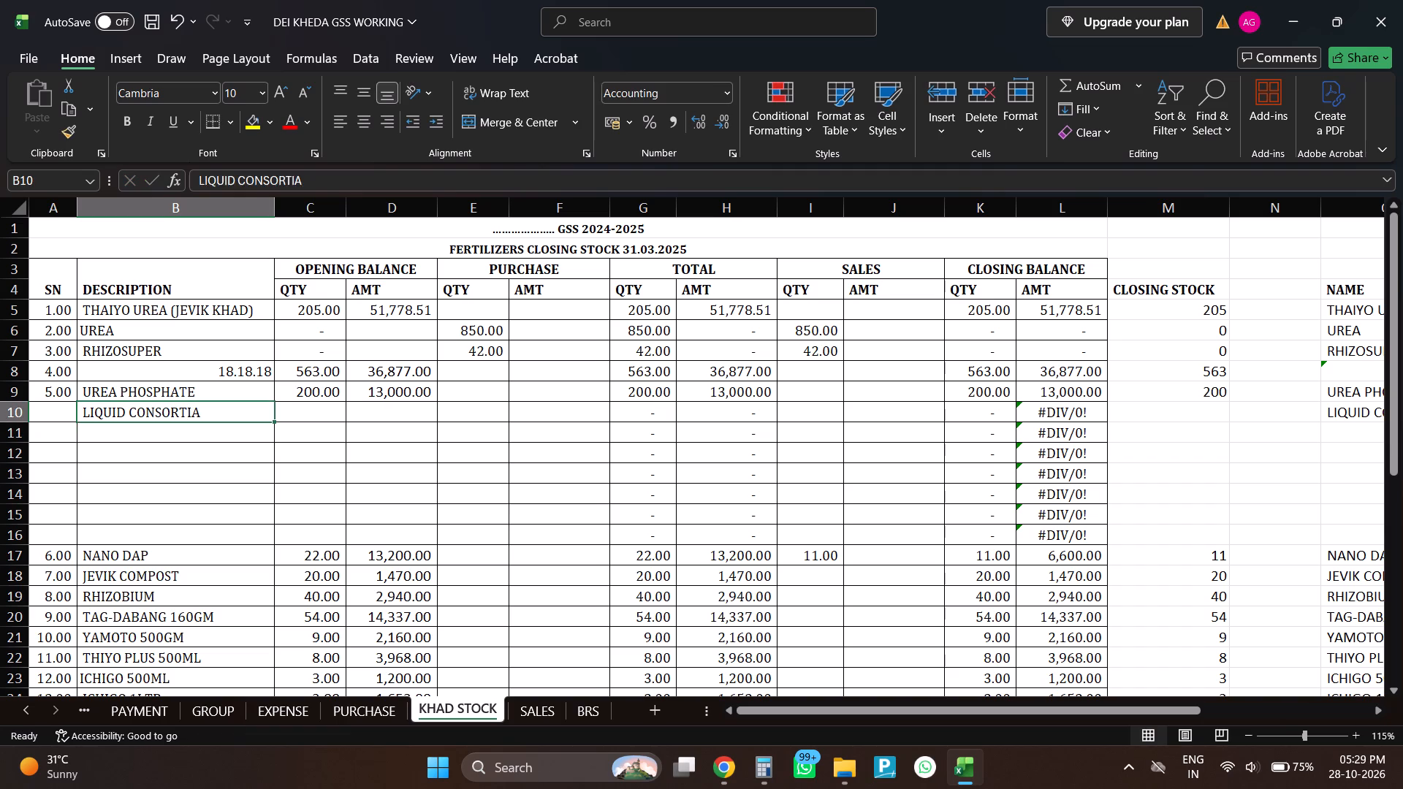
key("Right")
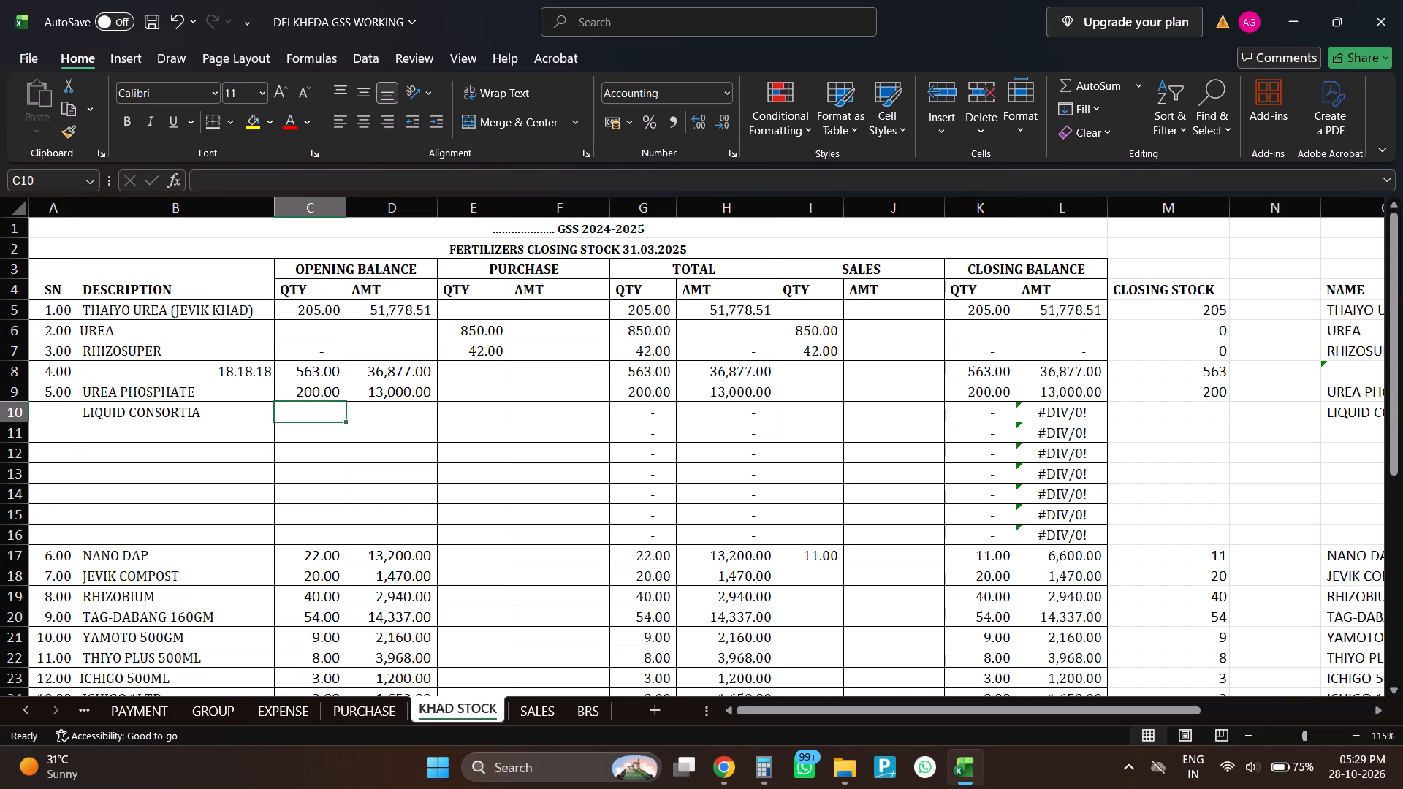
Undo the last change on the closing stock sheet.
key("ctrl+z")
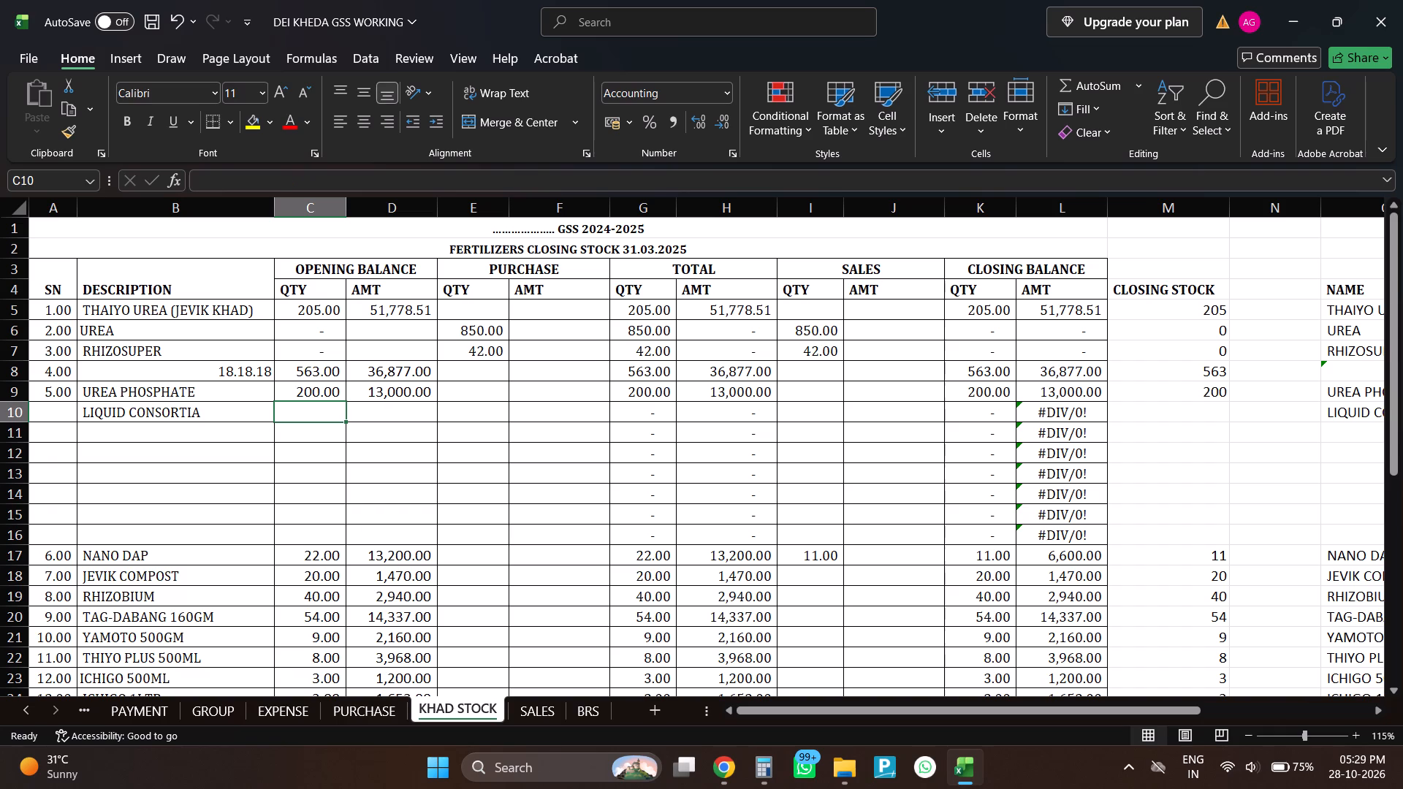
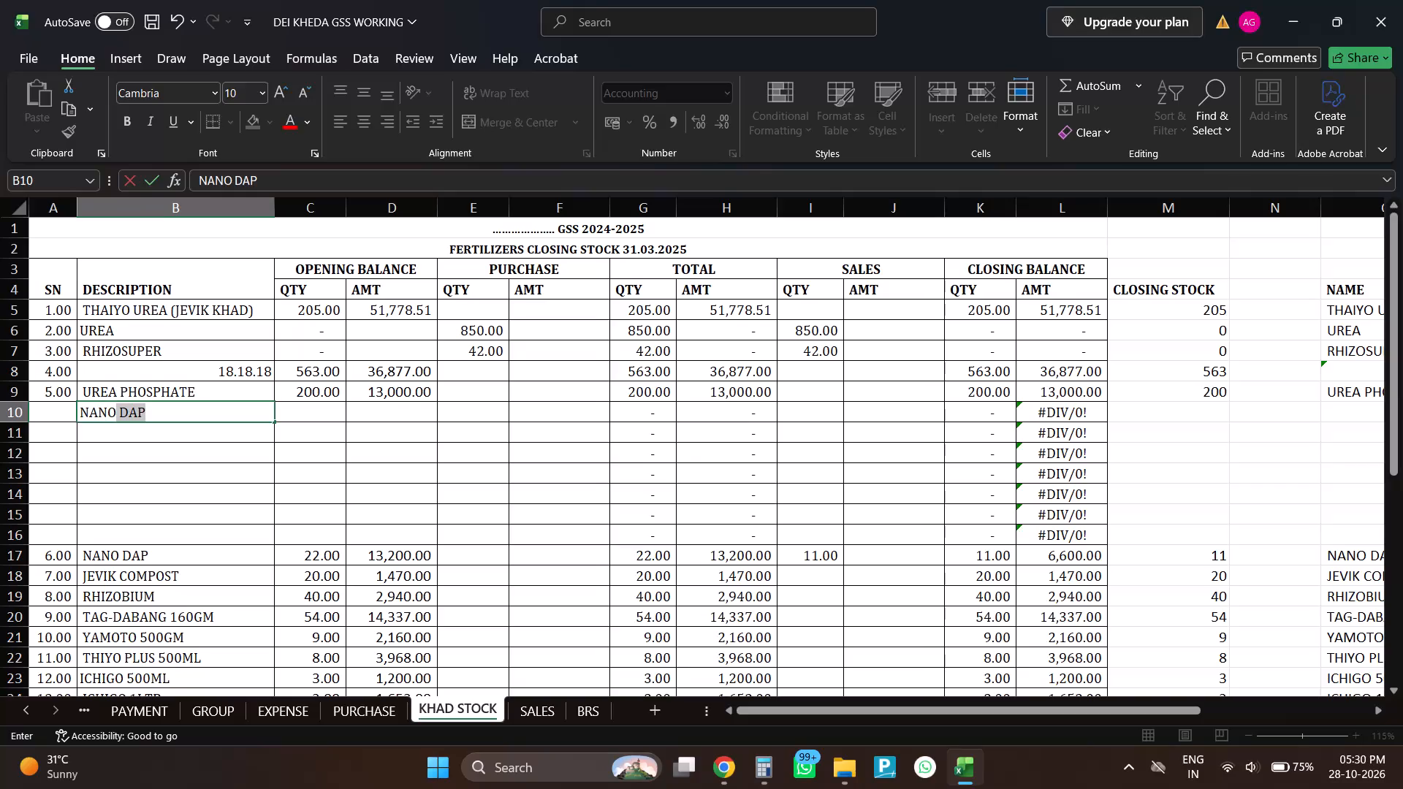
Enter NANO UREA as the description in row 10, with an opening balance quantity of 122.
key("Return")
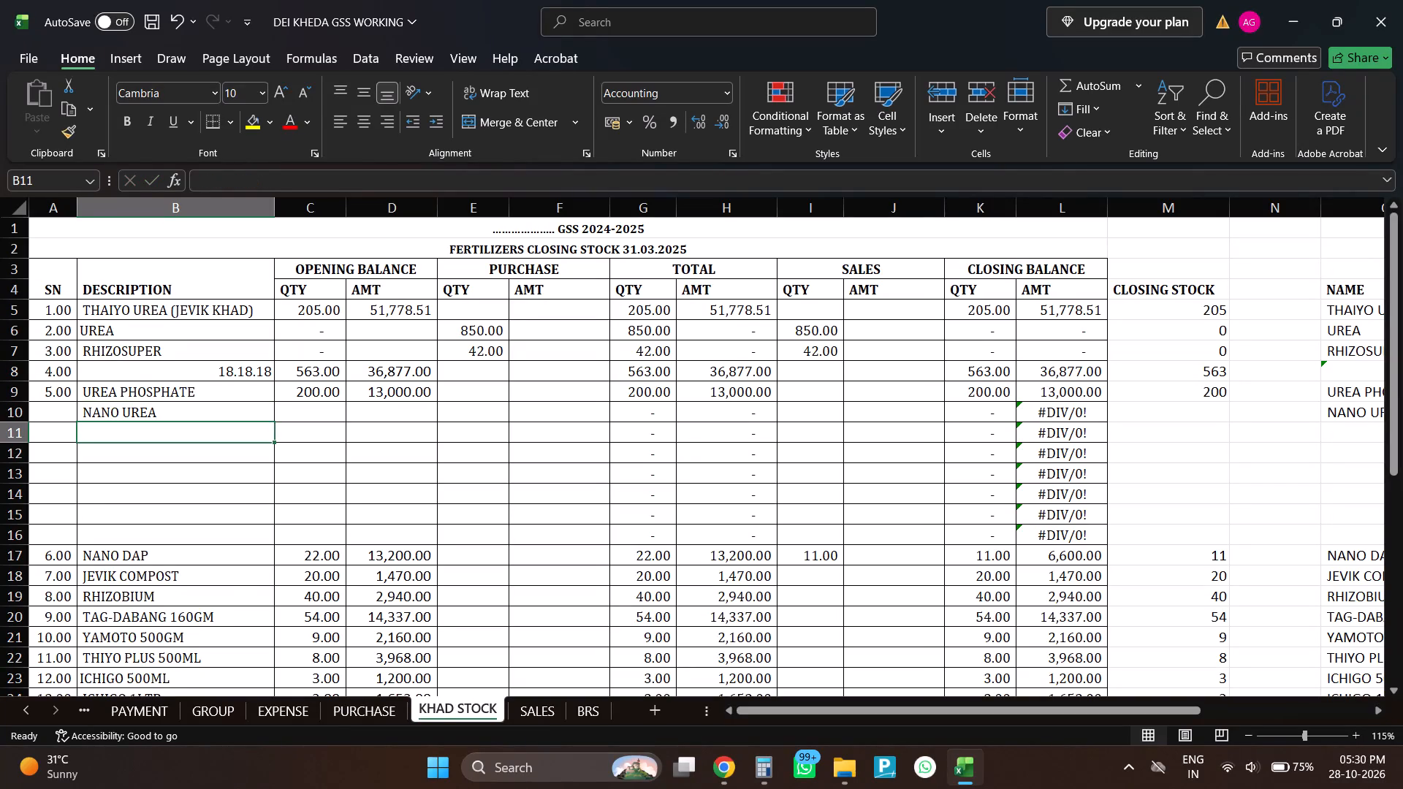
key("Up")
key("Right")
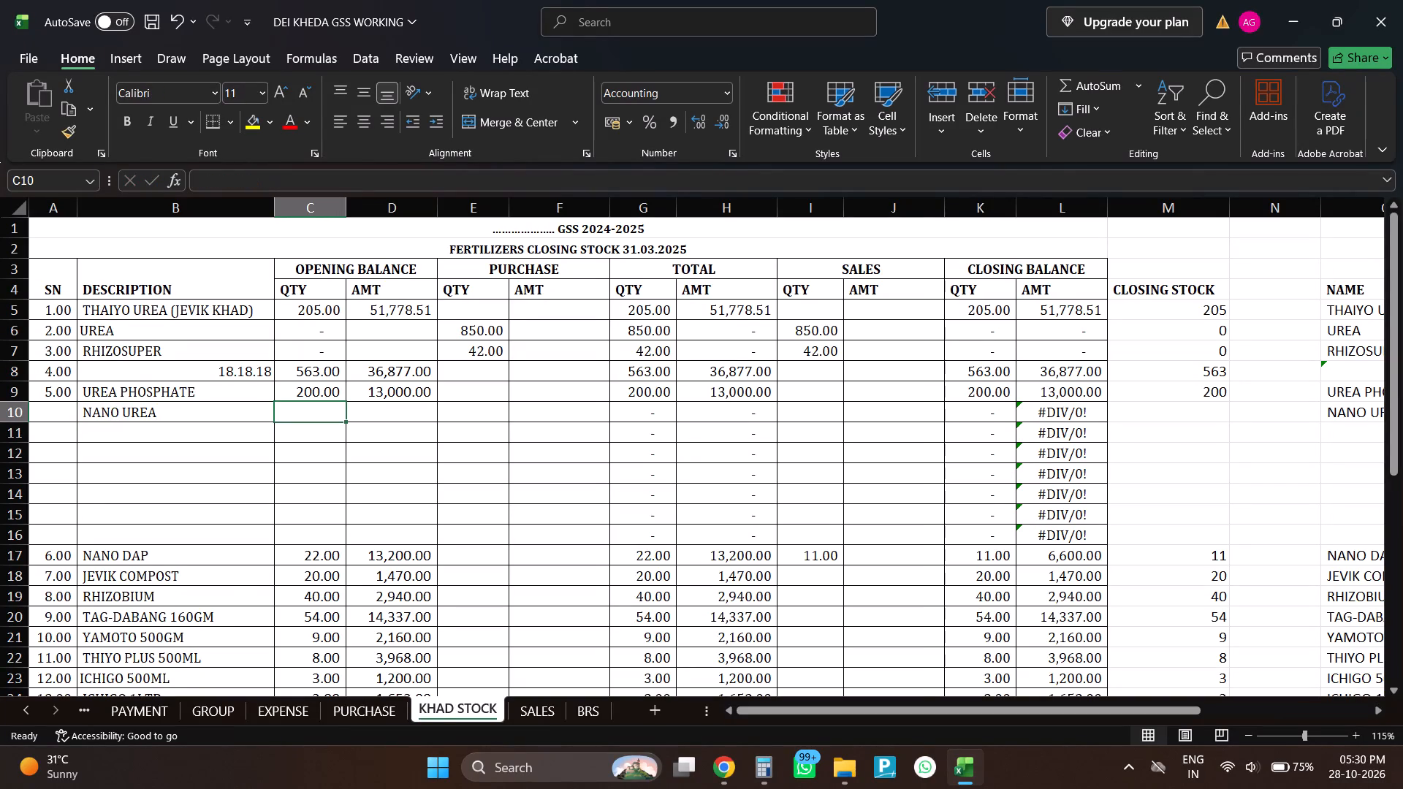
type("122")
key("Return")
Enter 122 in the CLOSING STOCK column for NANO UREA in row 10.
key("Up")
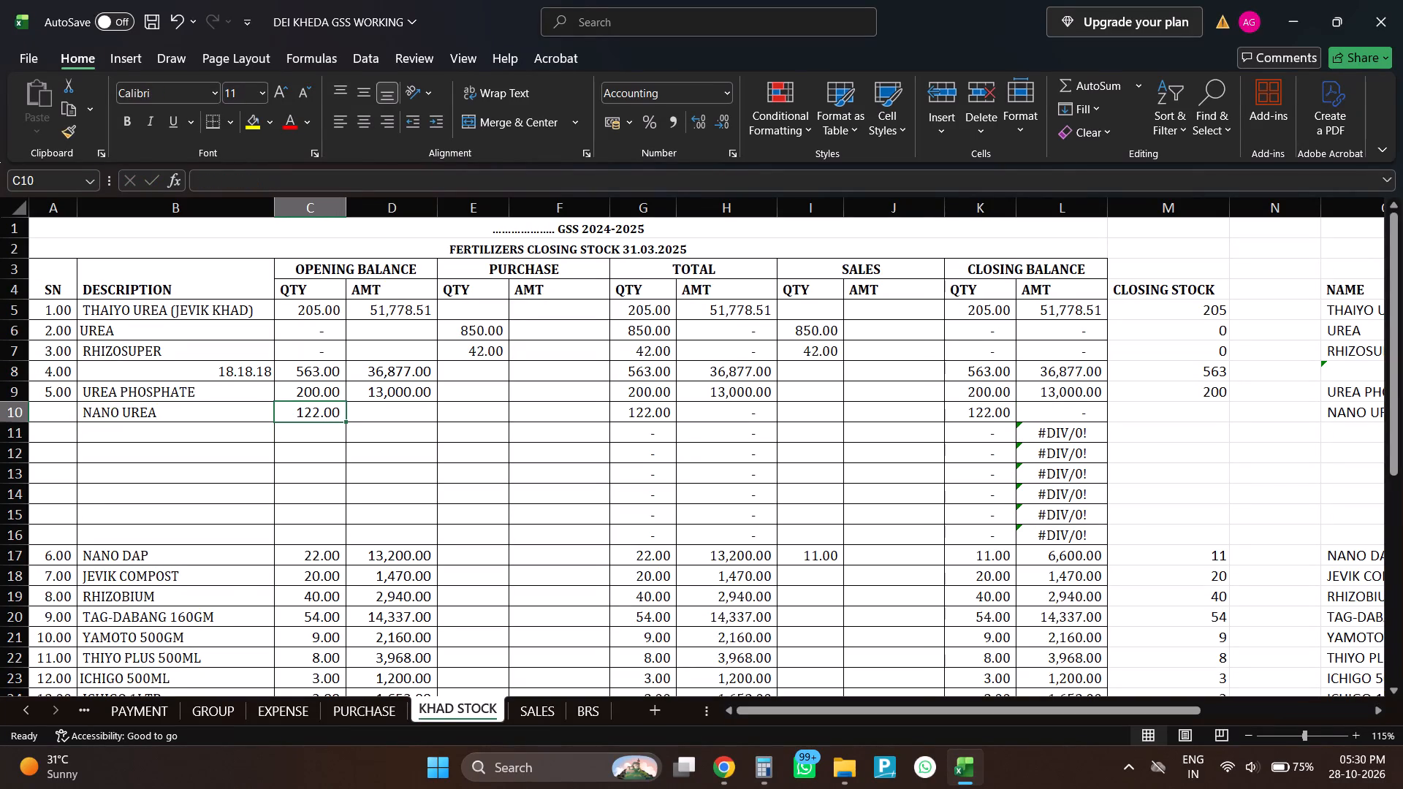
key("Right")
key("Right")
key("Right")
key("Right")
key("Right")
key("Right")
key("Right")
key("Right")
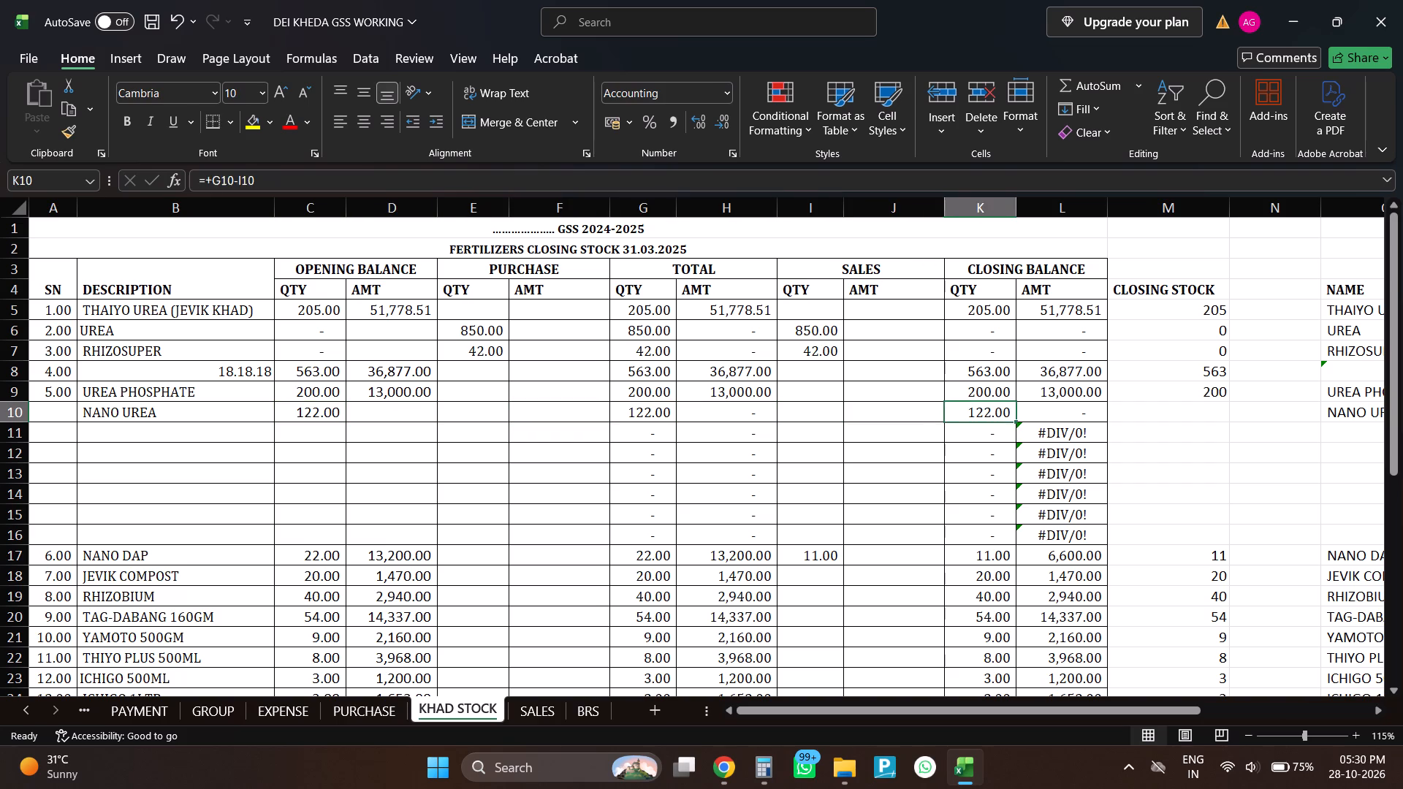
key("Right")
key("Right")
key("Right")
key("Left")
type("122")
key("Return")
Enter MONO ZINC as the description in row 11, below NANO UREA.
key("Up")
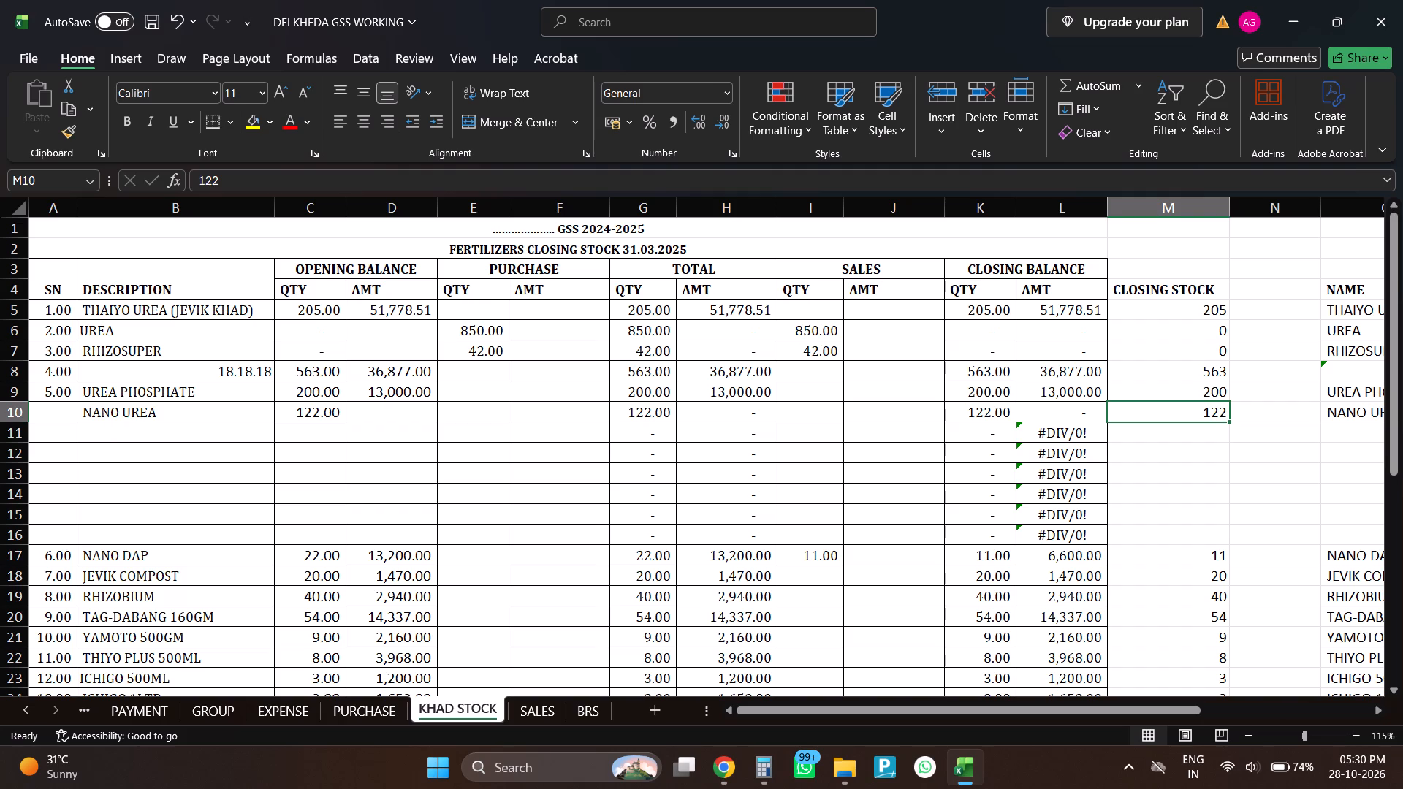
key("Left")
key("Left")
key("Left")
key("Left")
key("Left")
key("Left")
key("Left")
key("Left")
key("Left")
key("Down")
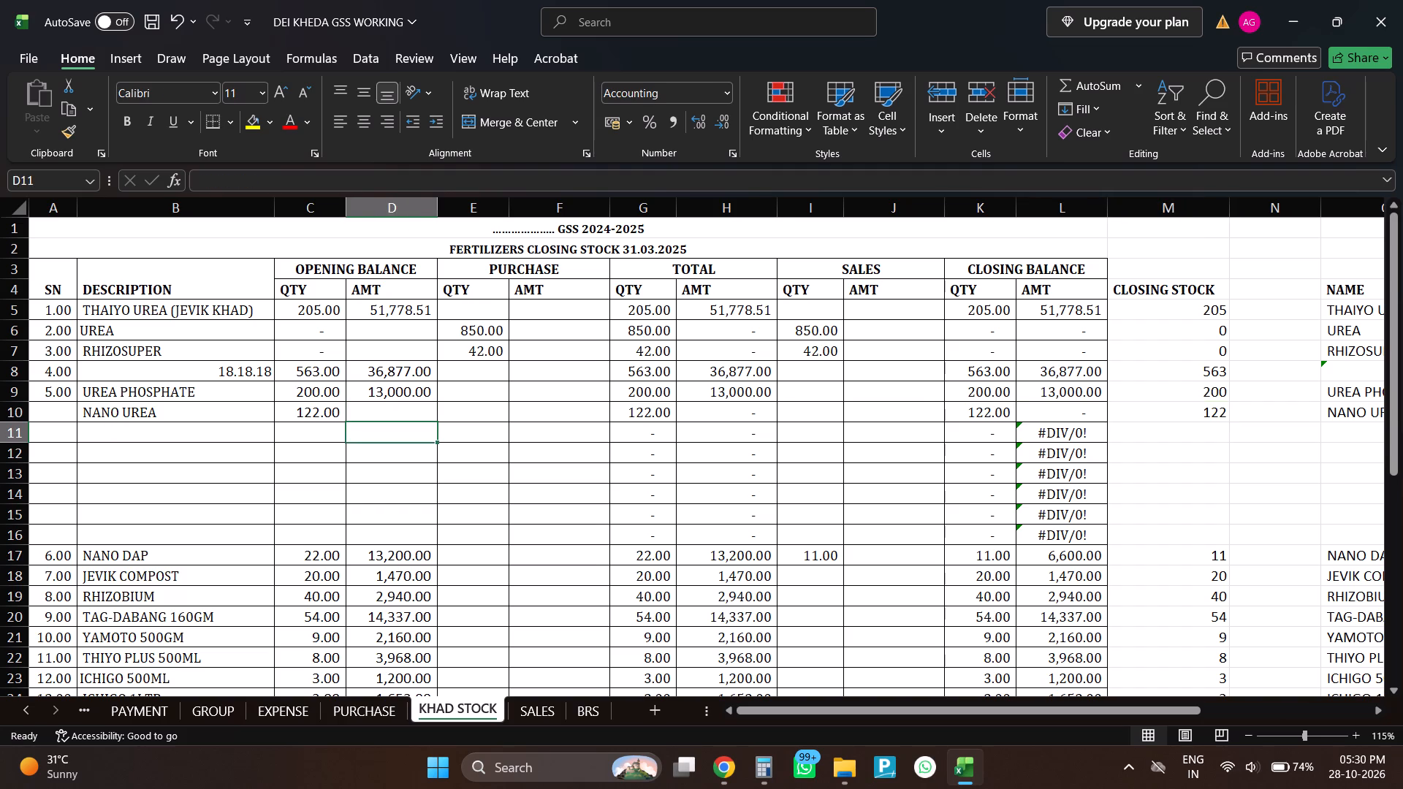
key("Left")
key("Left")
type("MONO ZINC")
key("Return")
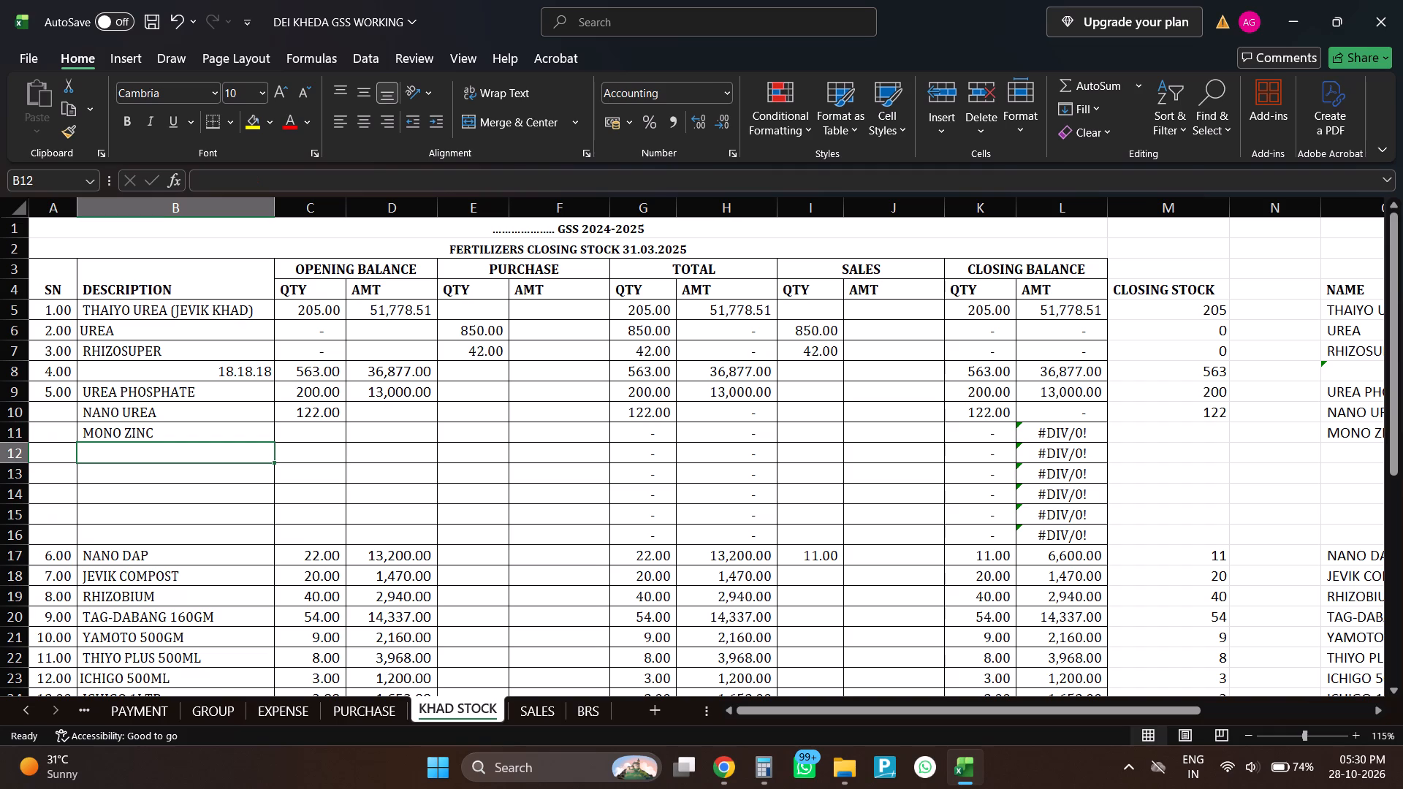
Enter an opening balance quantity of 6 and a sales quantity of 5 for MONO ZINC in row 11.
key("Up")
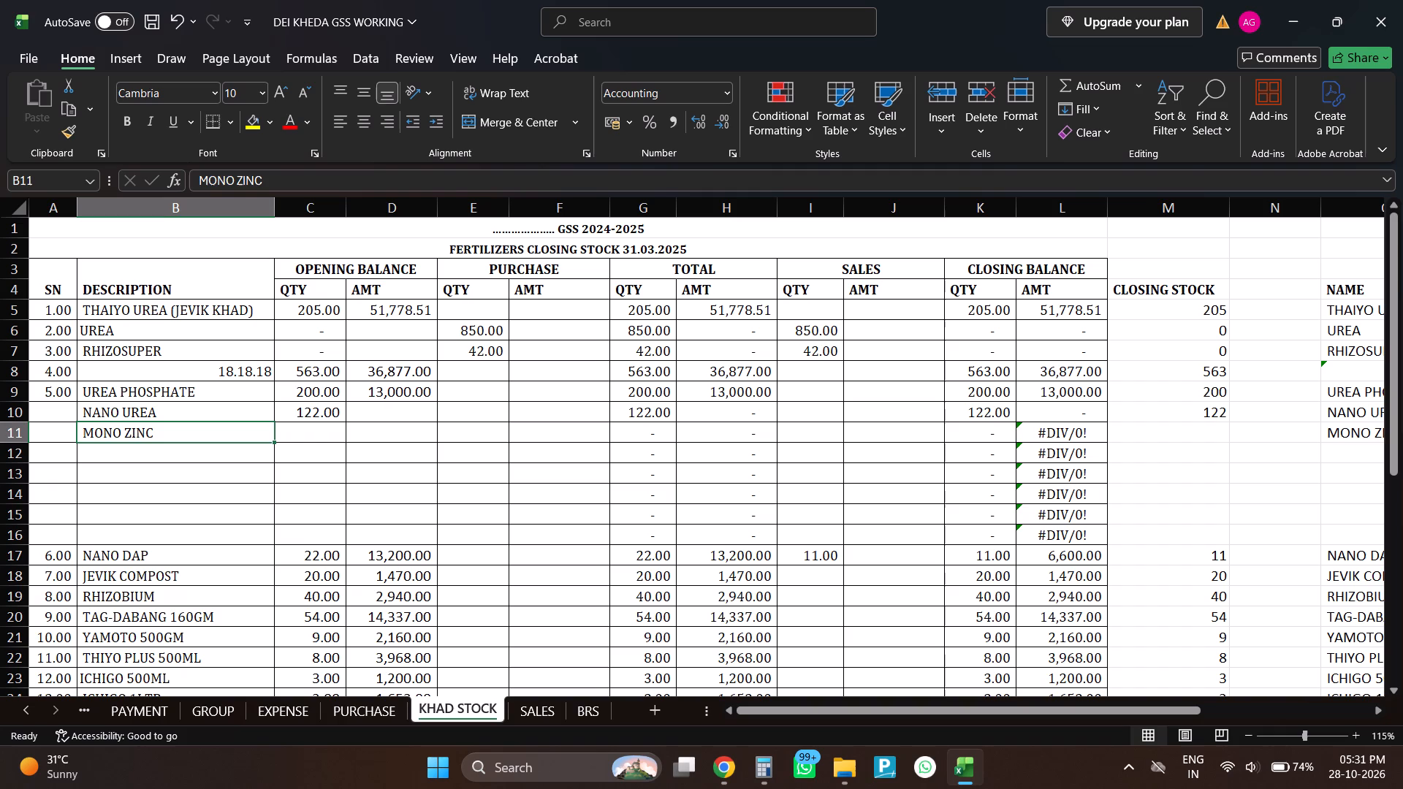
key("Right")
key("6")
key("Return")
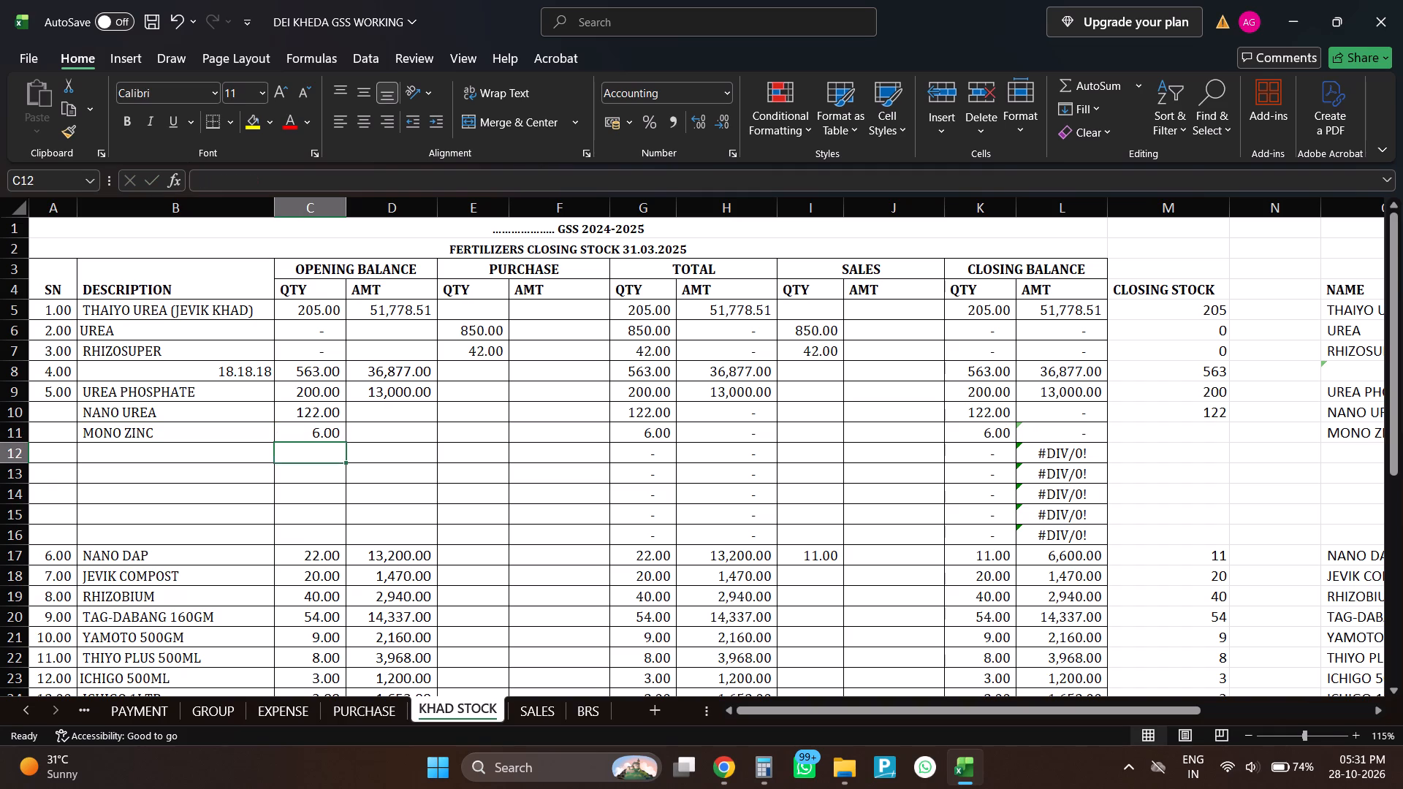
key("Up")
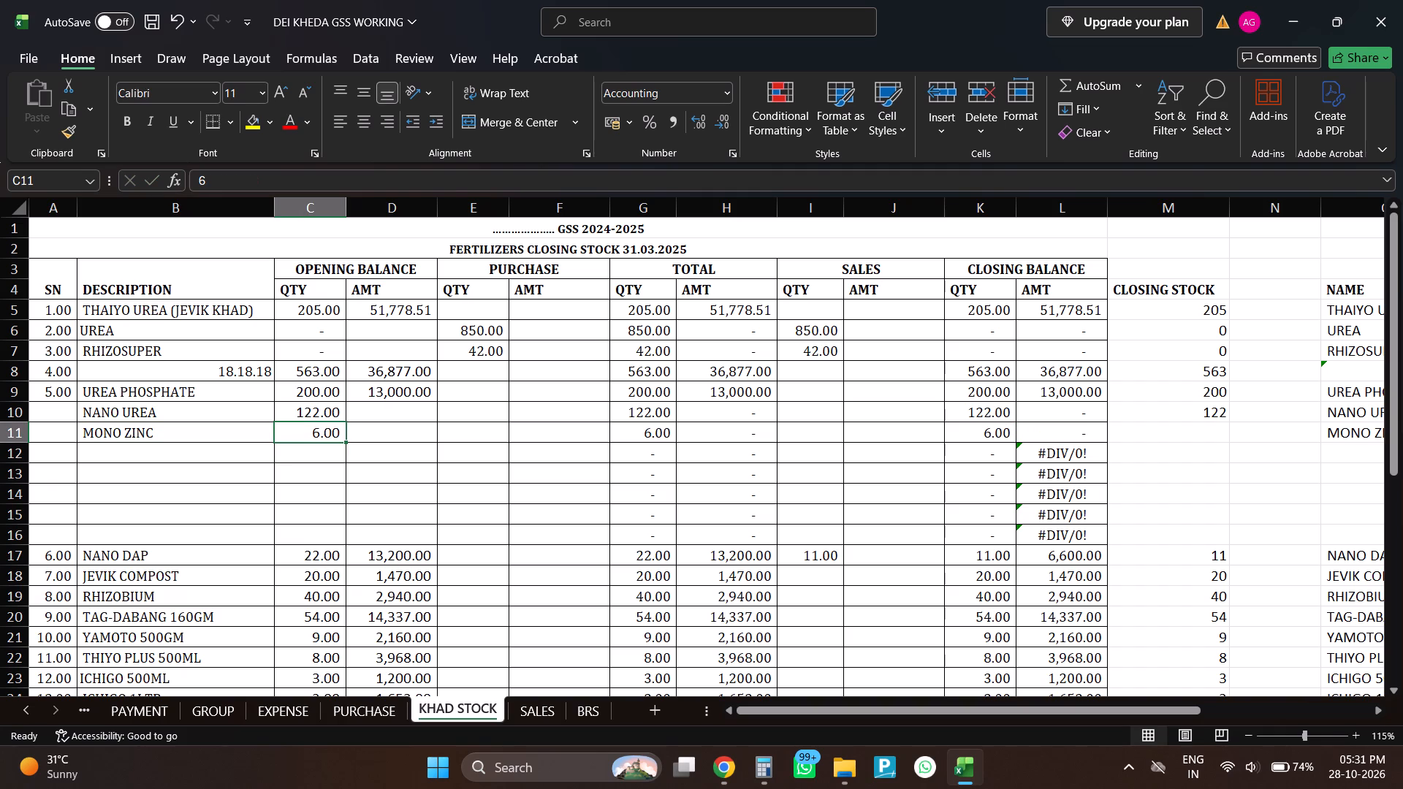
key("Right")
key("Right")
key("Right")
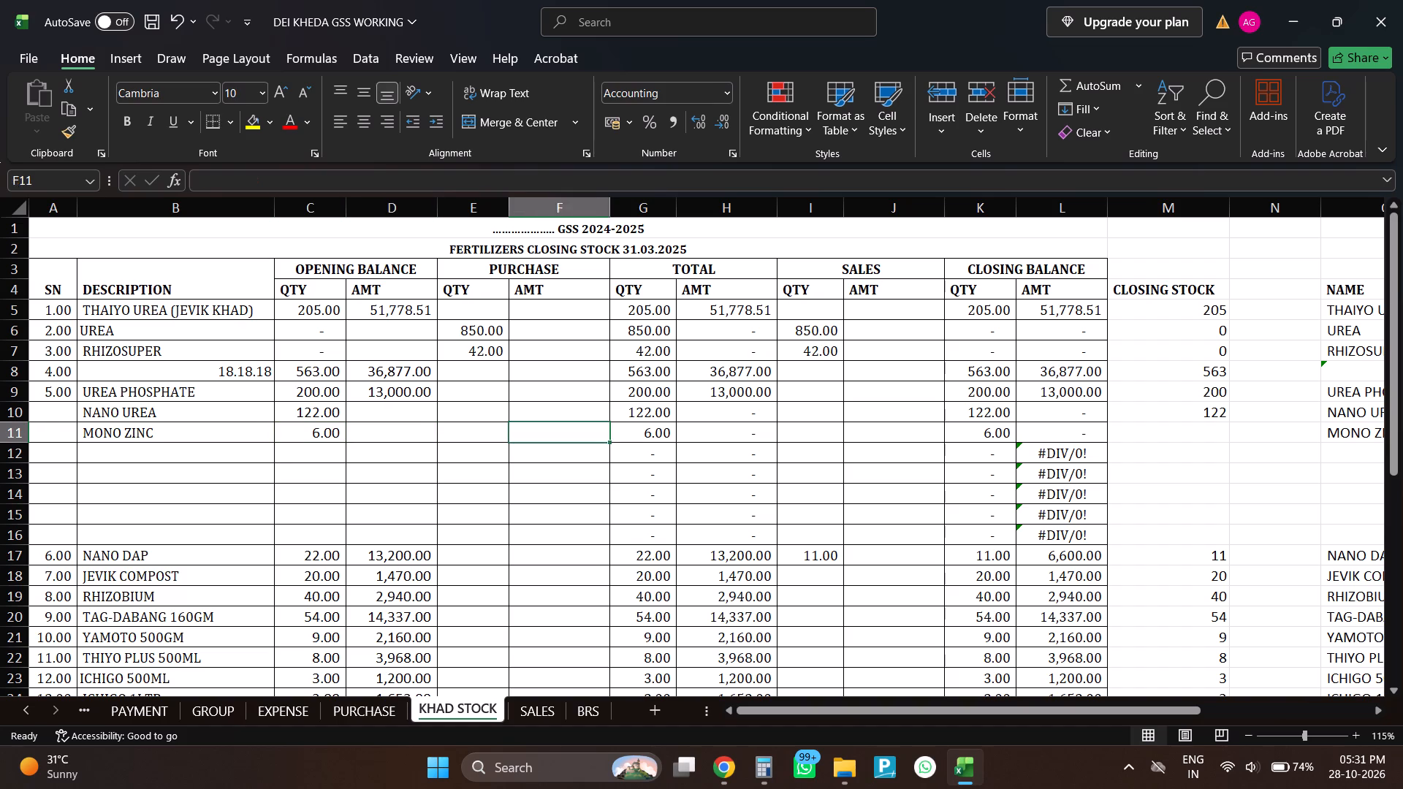
key("Right")
key("Right")
key("Right")
key("5")
key("Return")
Enter 1 in the CLOSING STOCK column for MONO ZINC in row 11.
key("Up")
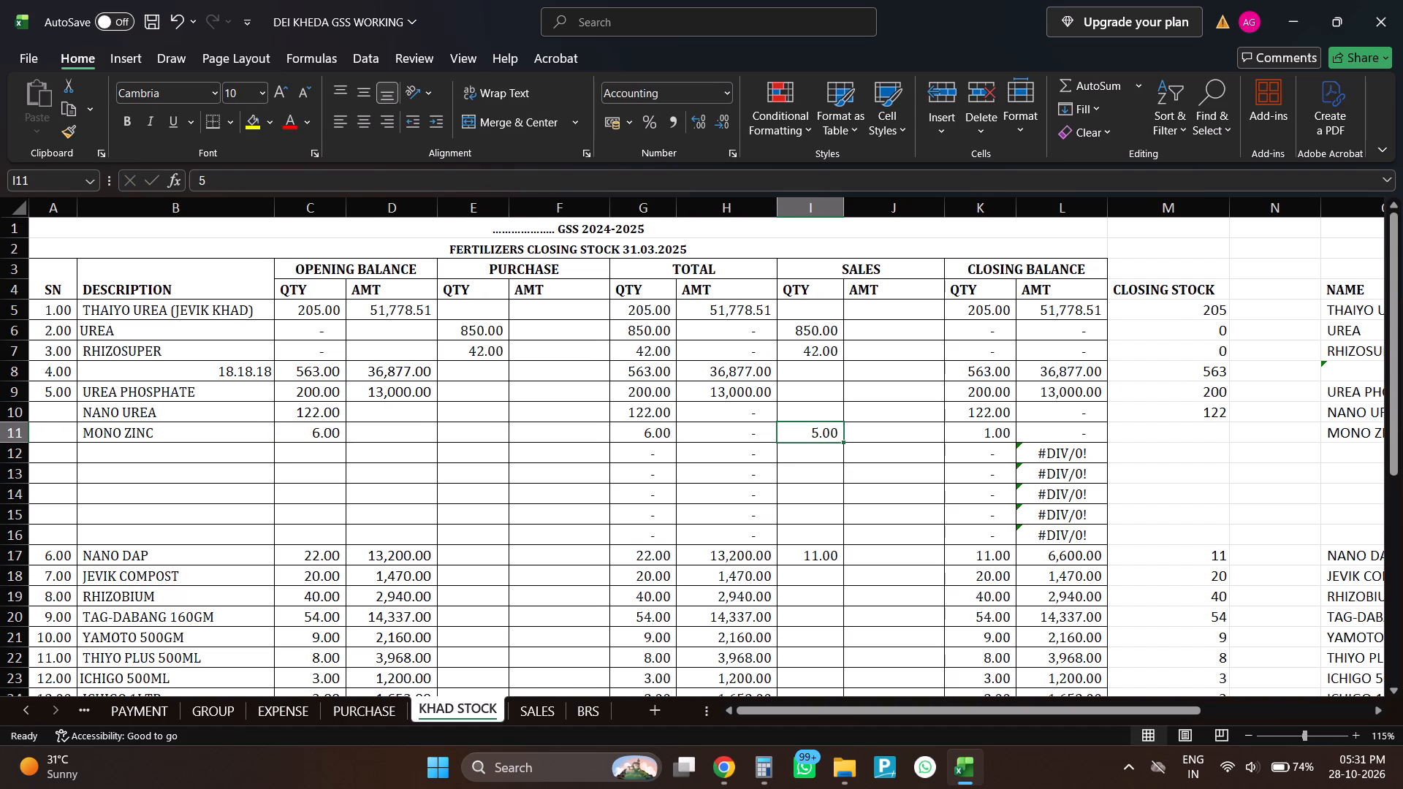
key("Right")
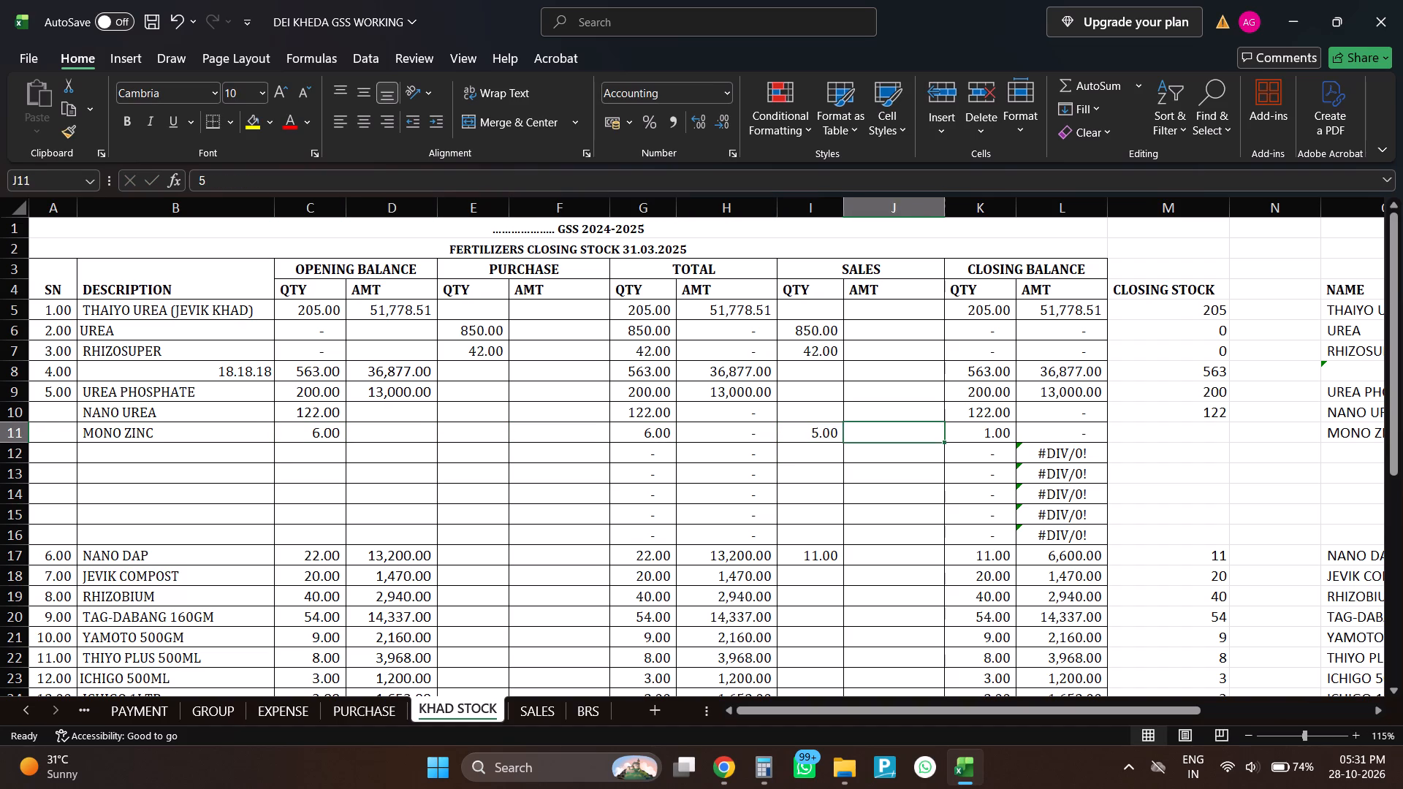
key("Right")
key("Right")
key("Right")
key("1")
key("Return")
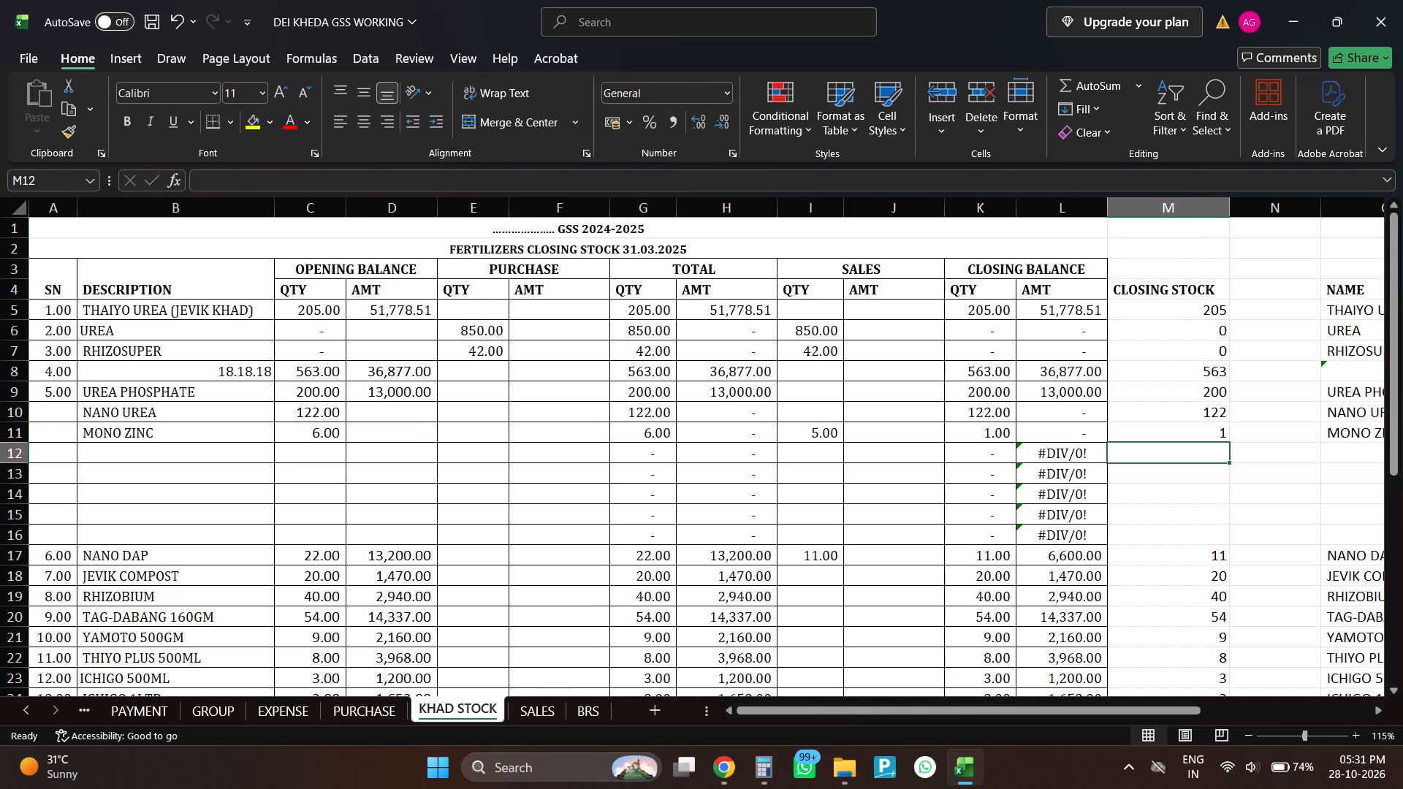
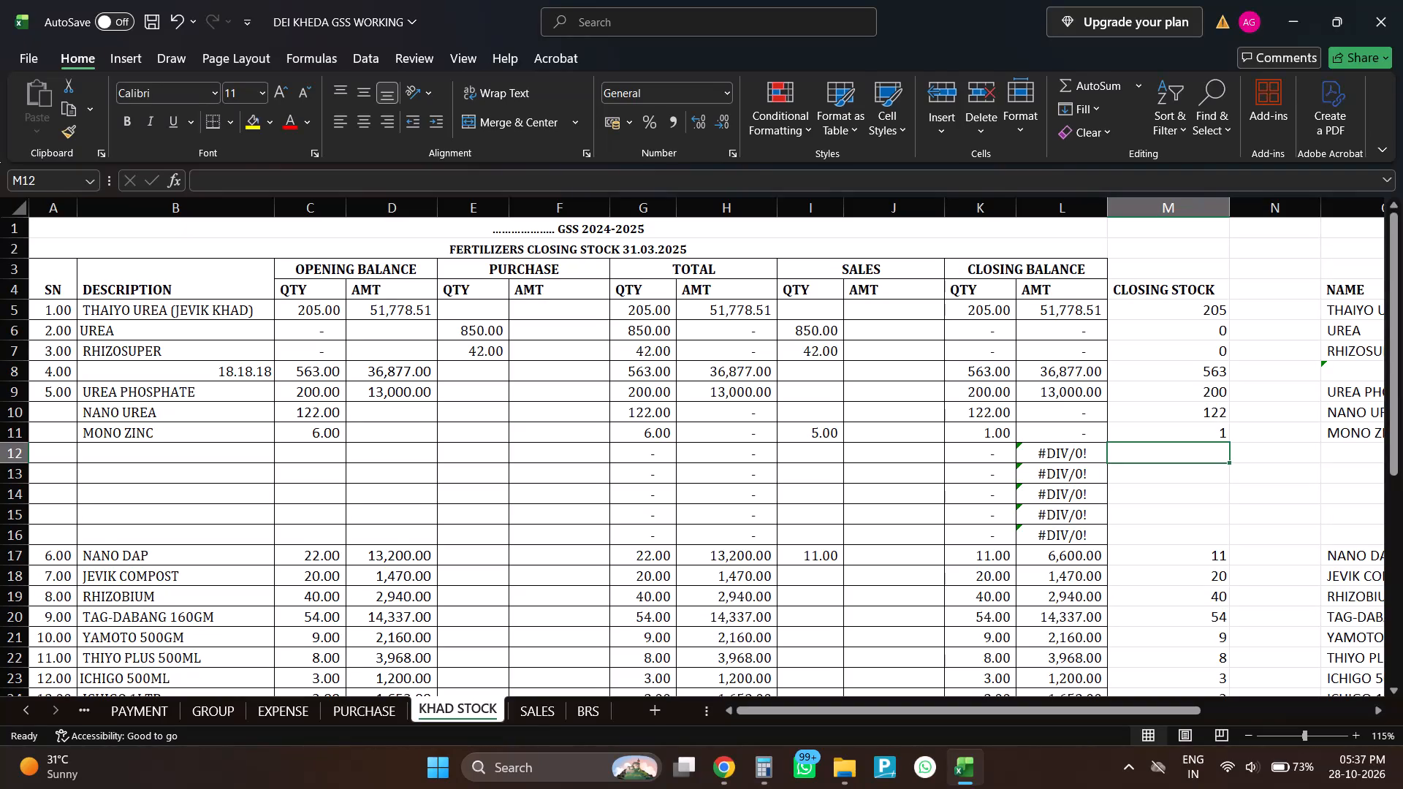
Delete the five empty rows 12 to 16 between MONO ZINC and NANO DAP.
right_click(559, 335)
left_click(275, 400)
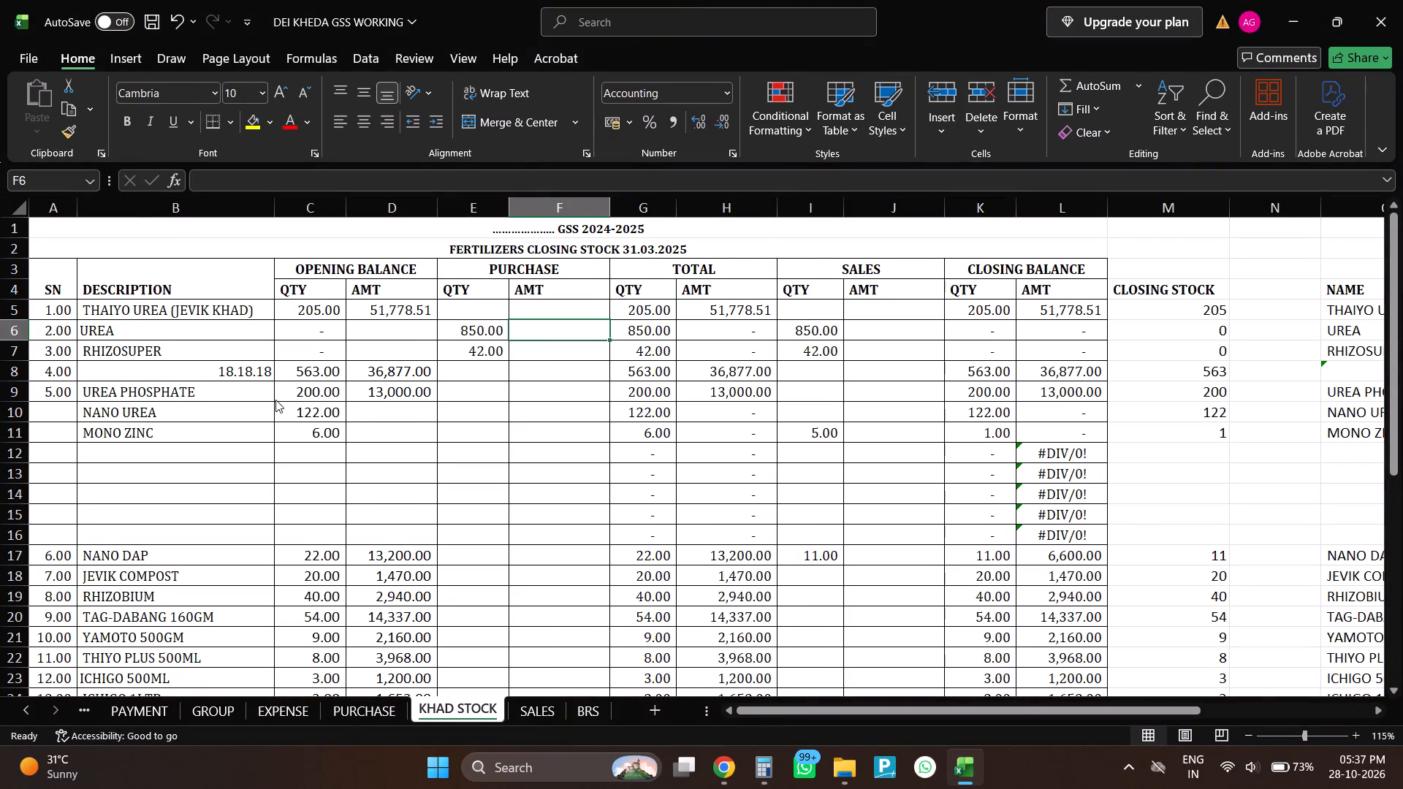
left_click(3, 454)
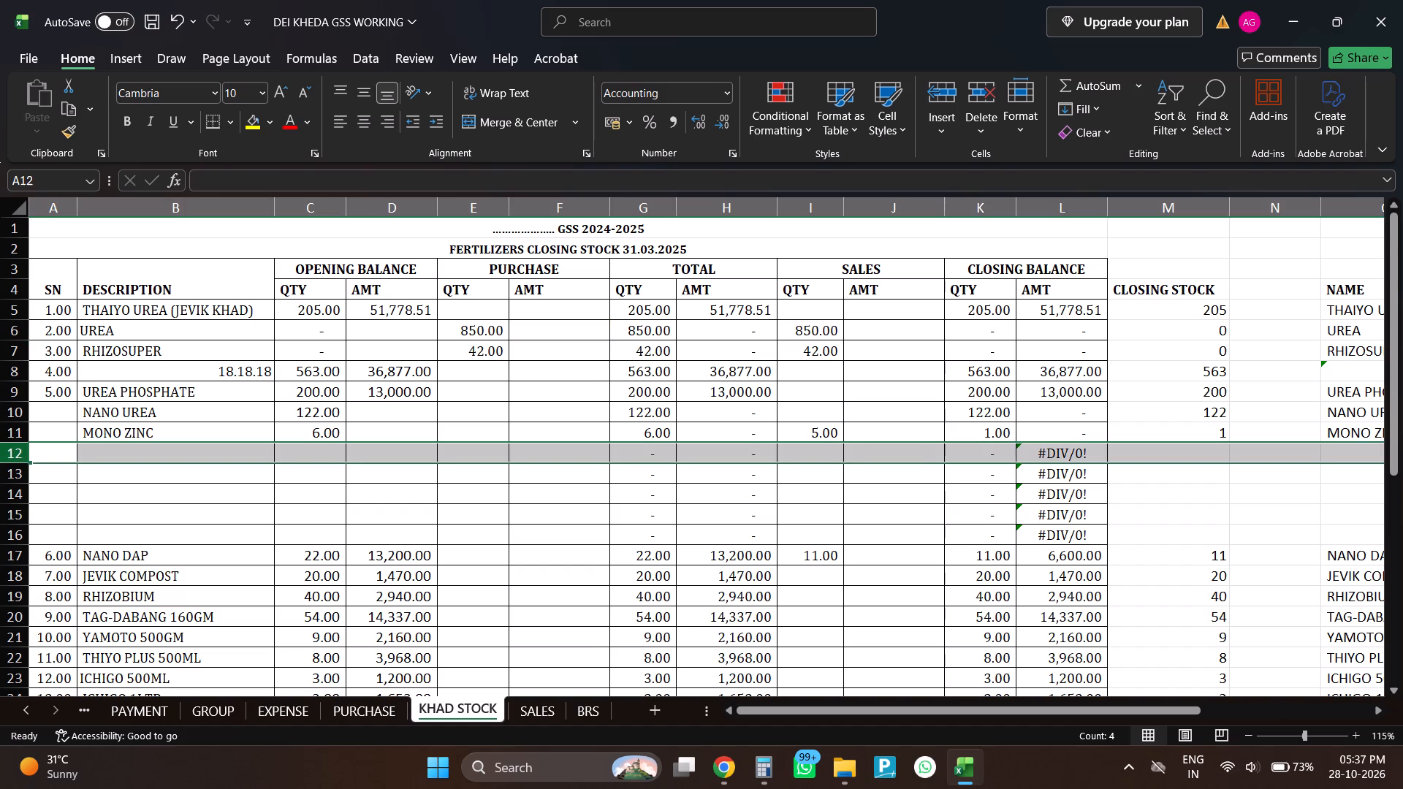
key("ctrl+minus")
key("ctrl+minus")
key("ctrl+minus")
key("ctrl+minus")
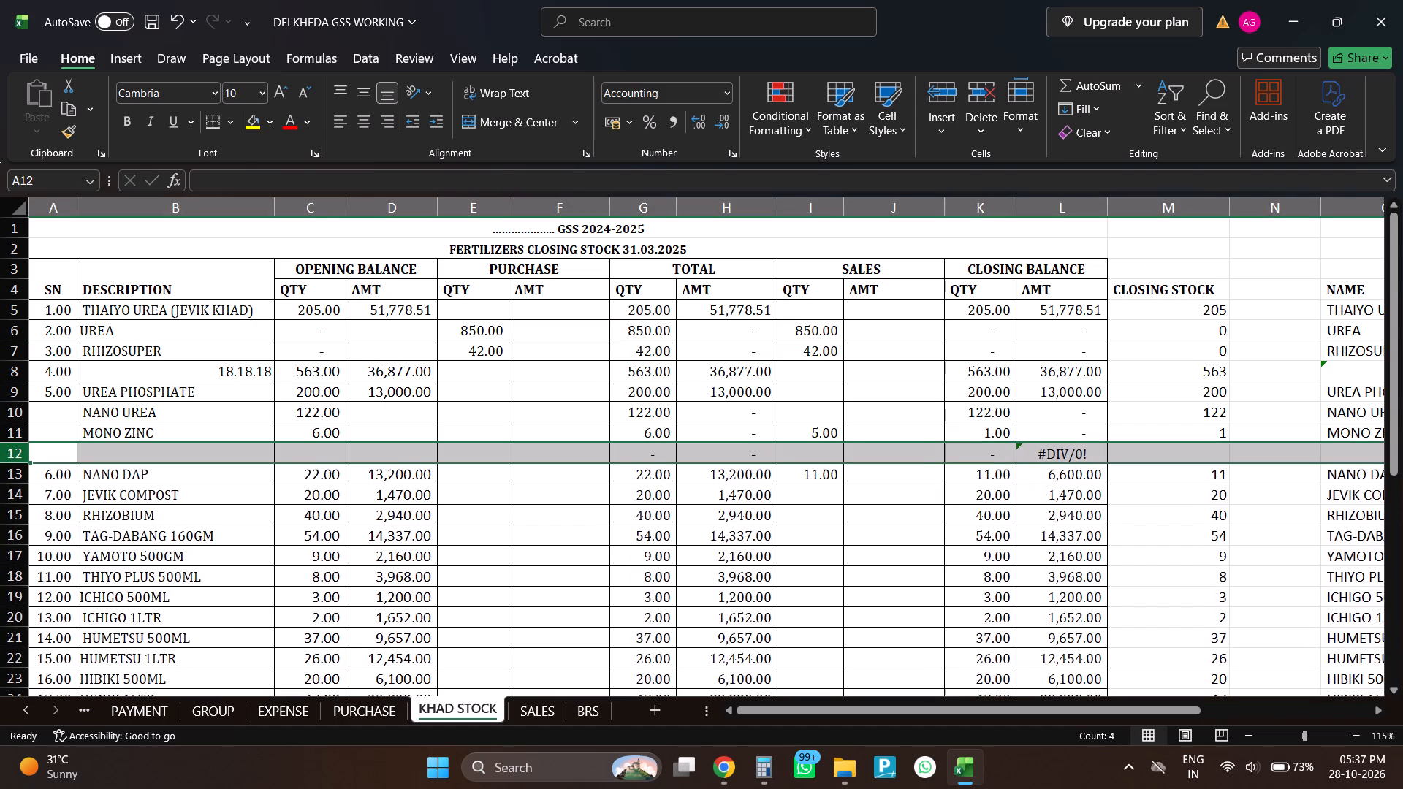
key("ctrl+minus")
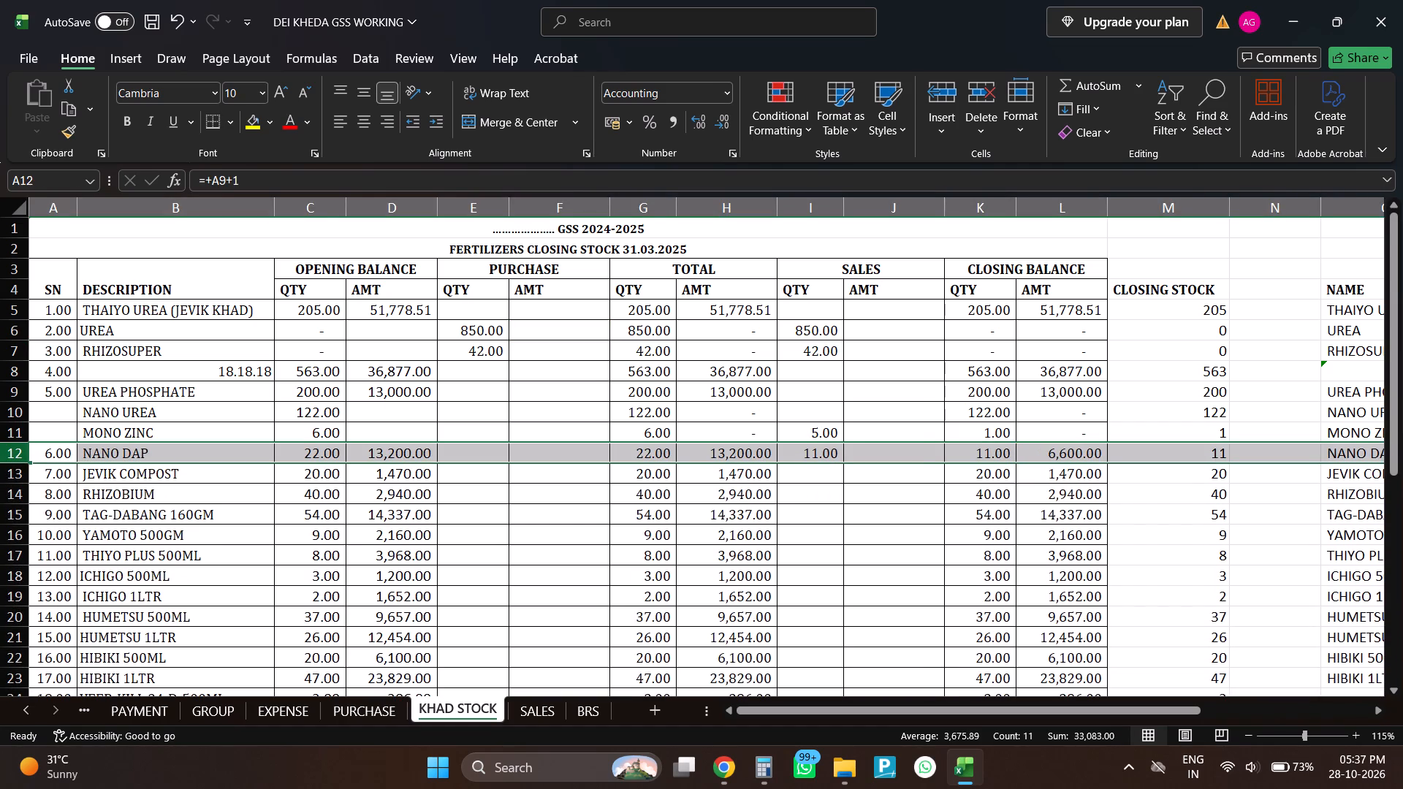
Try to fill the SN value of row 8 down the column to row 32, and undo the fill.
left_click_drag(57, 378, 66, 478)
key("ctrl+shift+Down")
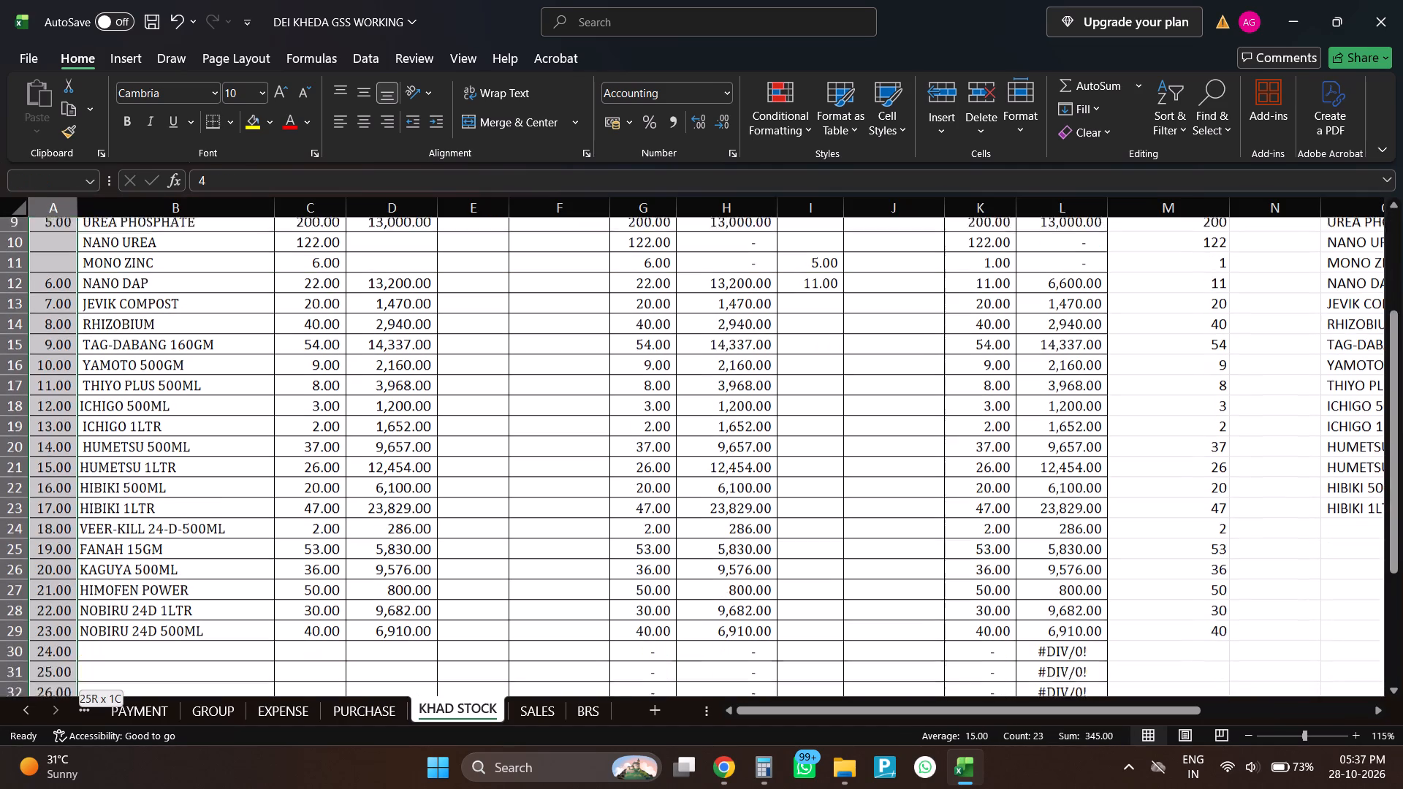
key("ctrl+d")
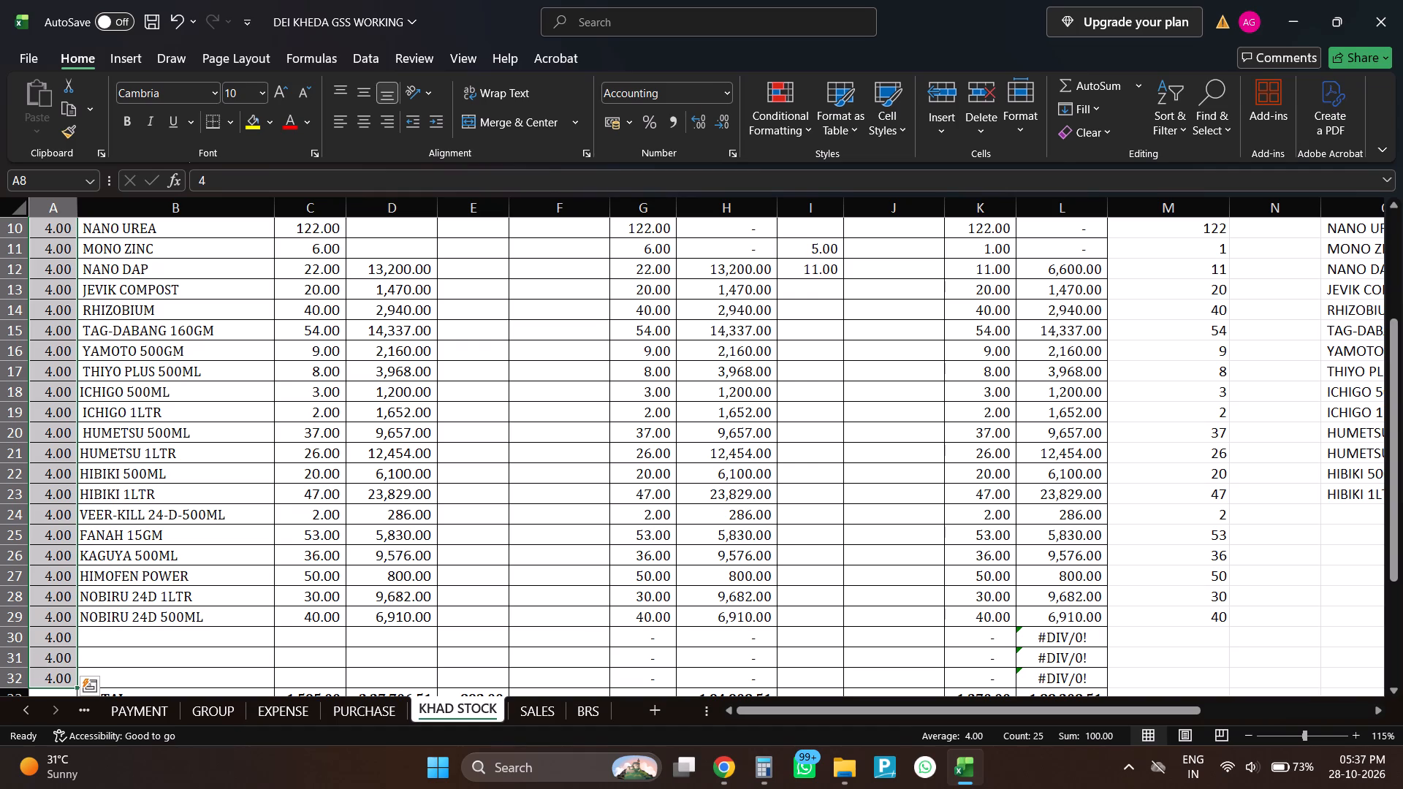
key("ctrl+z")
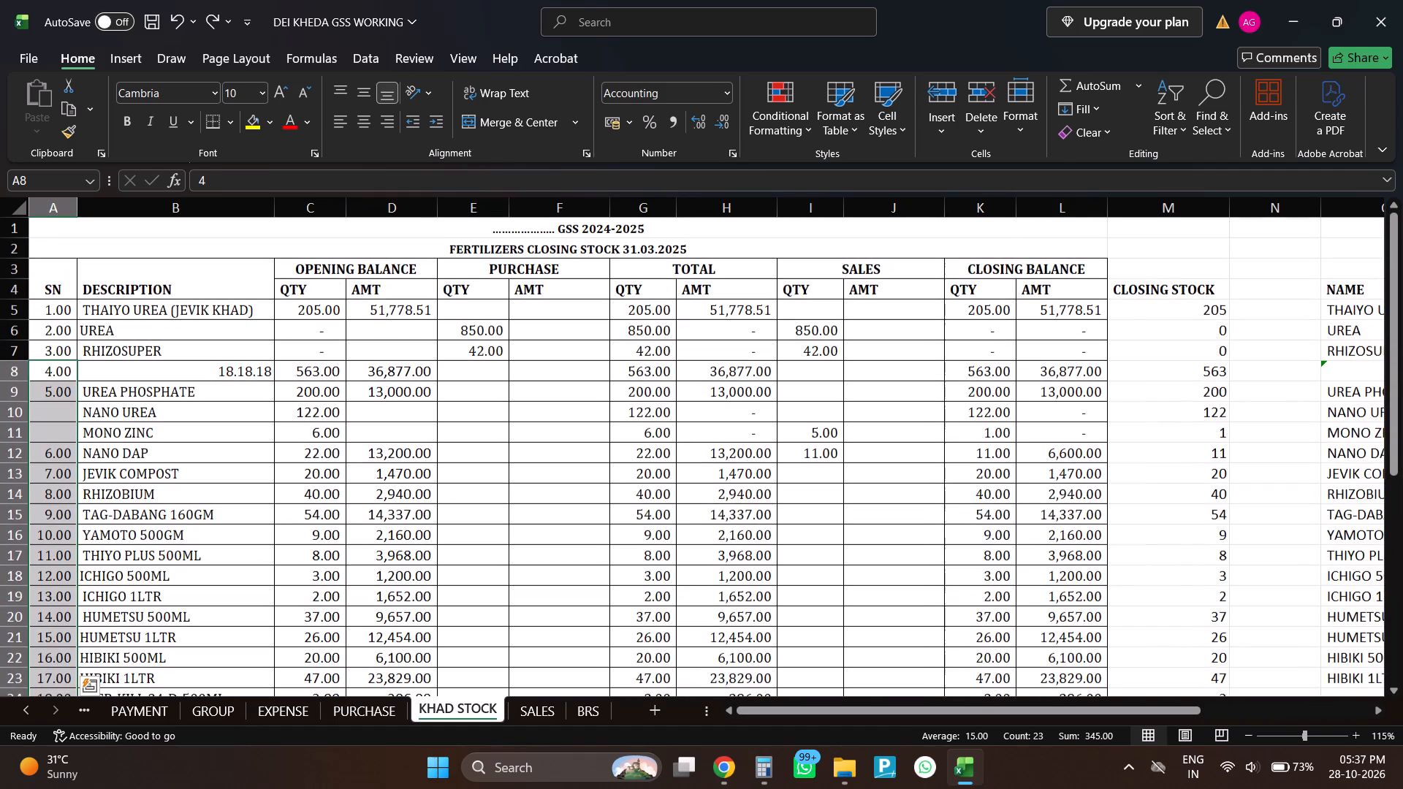
Fill the serial number formula in A9 down the SN column to row 32.
left_click(55, 394)
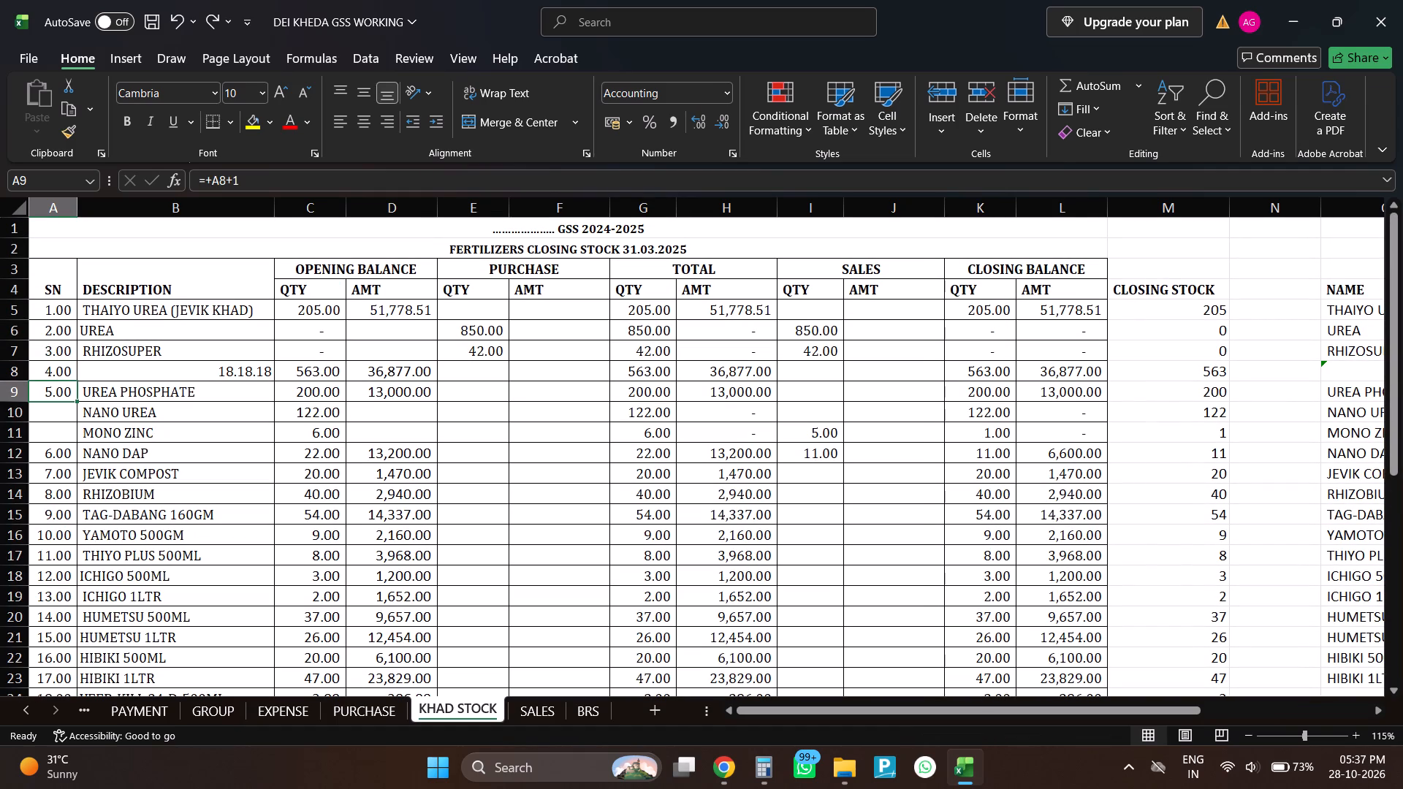
key("ctrl+shift+Down")
key("ctrl+shift+Down")
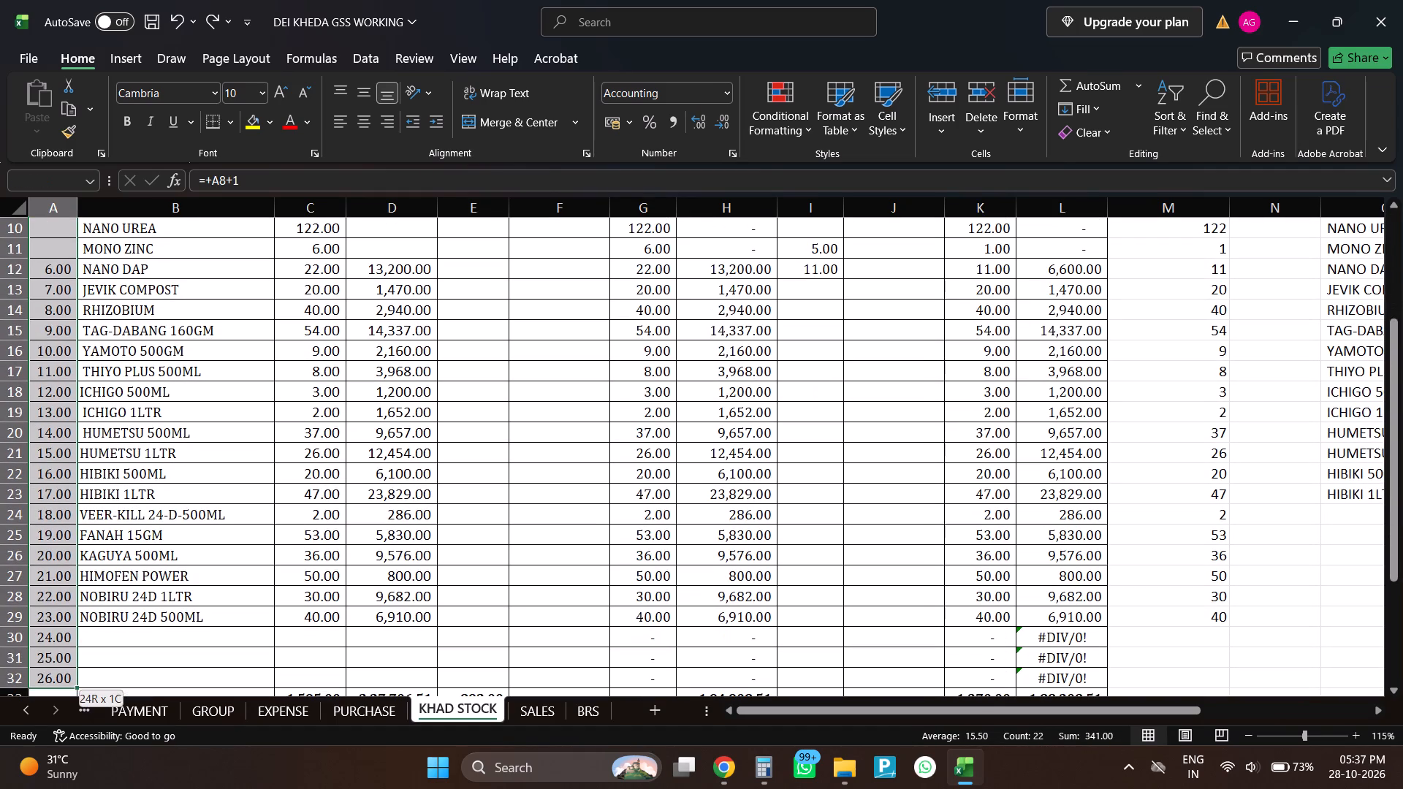
key("ctrl+d")
Delete the three item rows without descriptions, 30 to 32, directly above the TOTAL row.
scroll(267, 541, "down", 2)
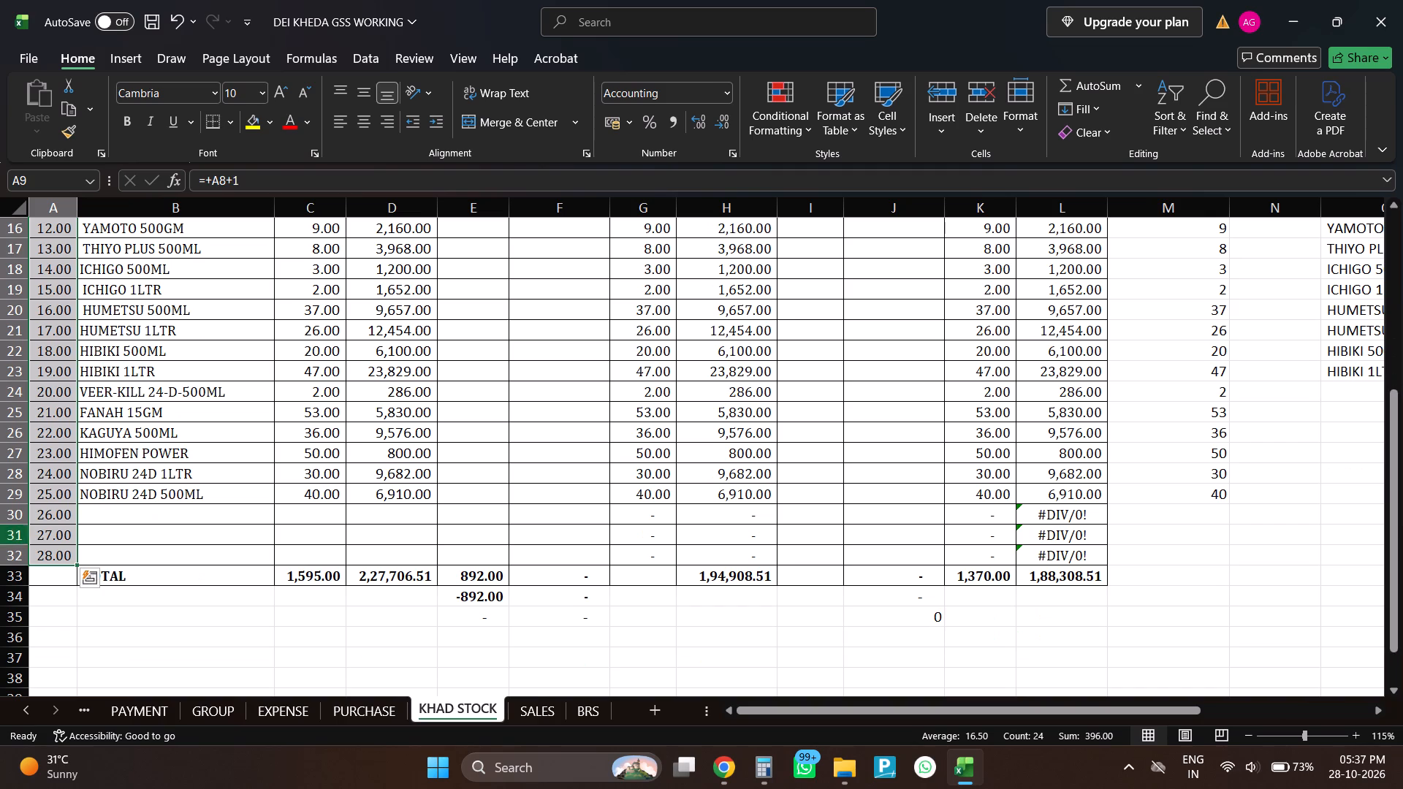
left_click(5, 516)
key("ctrl+minus")
key("ctrl+minus")
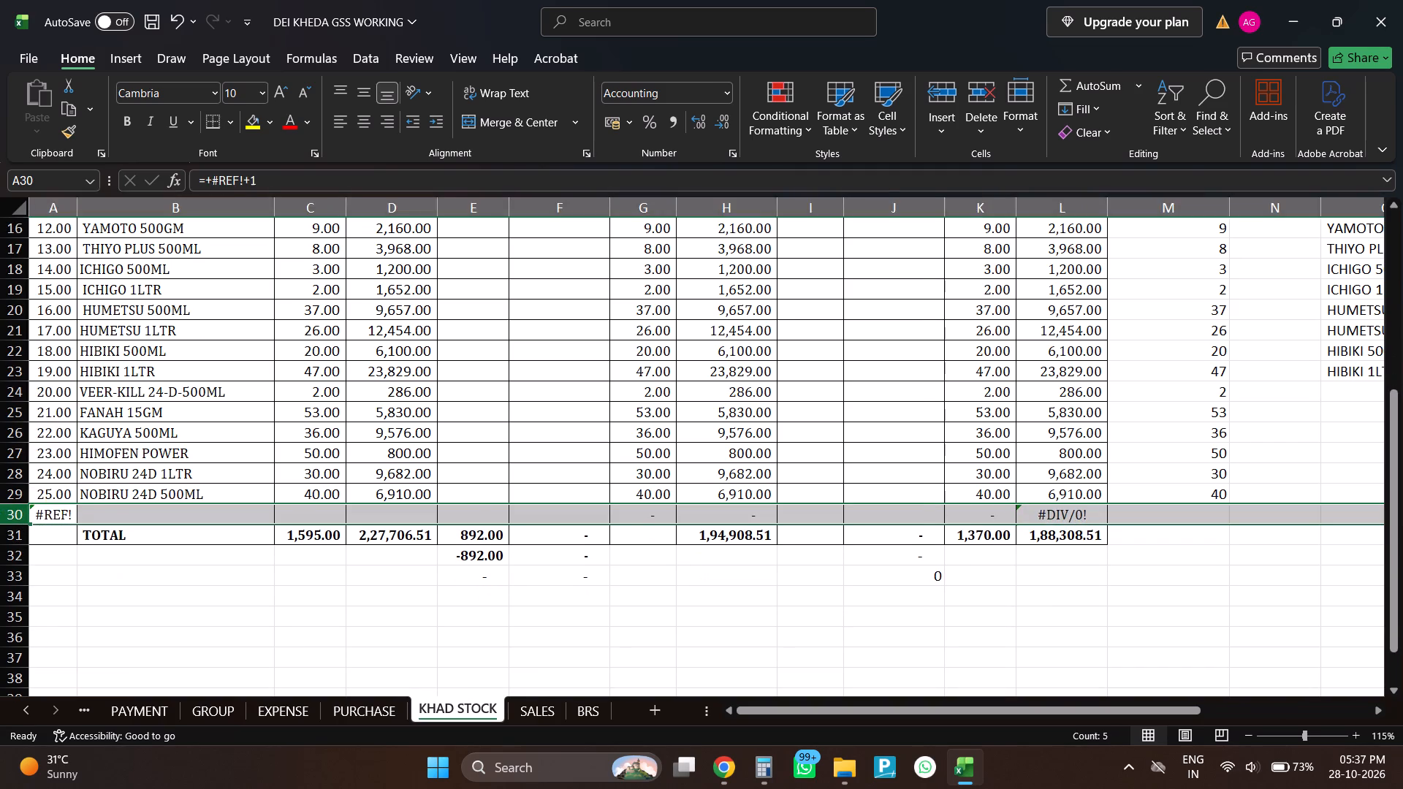
key("ctrl+minus")
Fill the TOTAL QTY and AMT formulas in G5:H5 down to row 29.
scroll(528, 694, "up", 10)
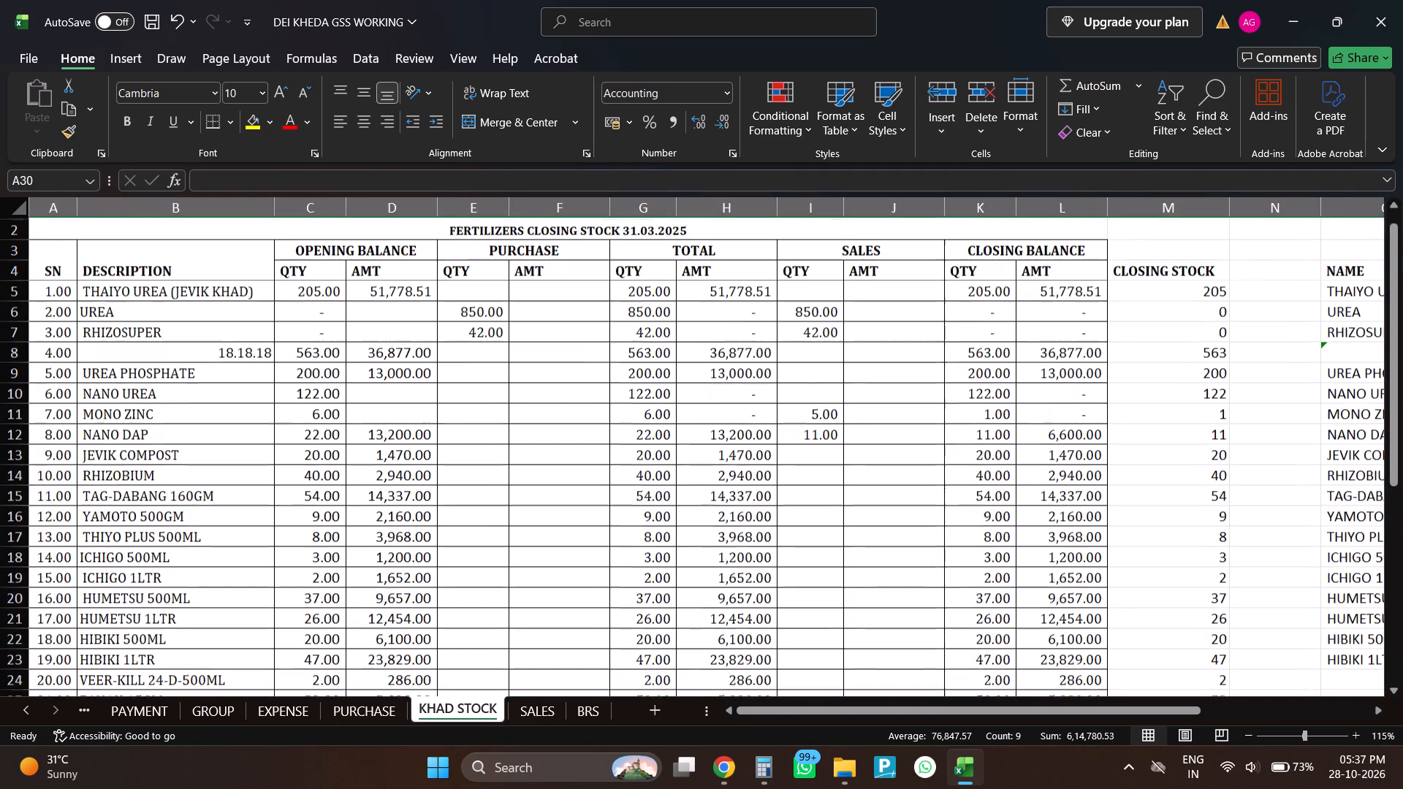
scroll(558, 666, "up", 8)
left_click(389, 411)
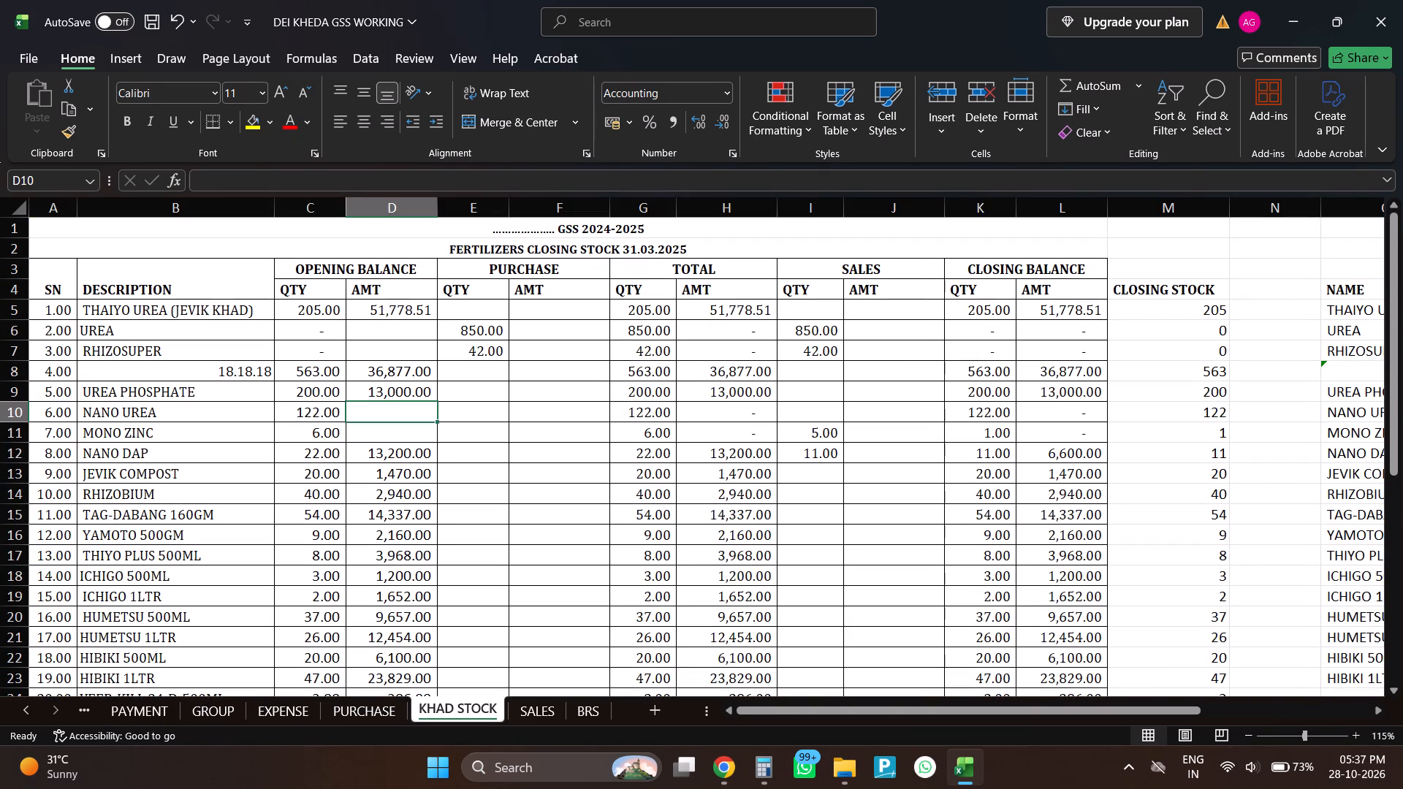
left_click_drag(649, 308, 731, 446)
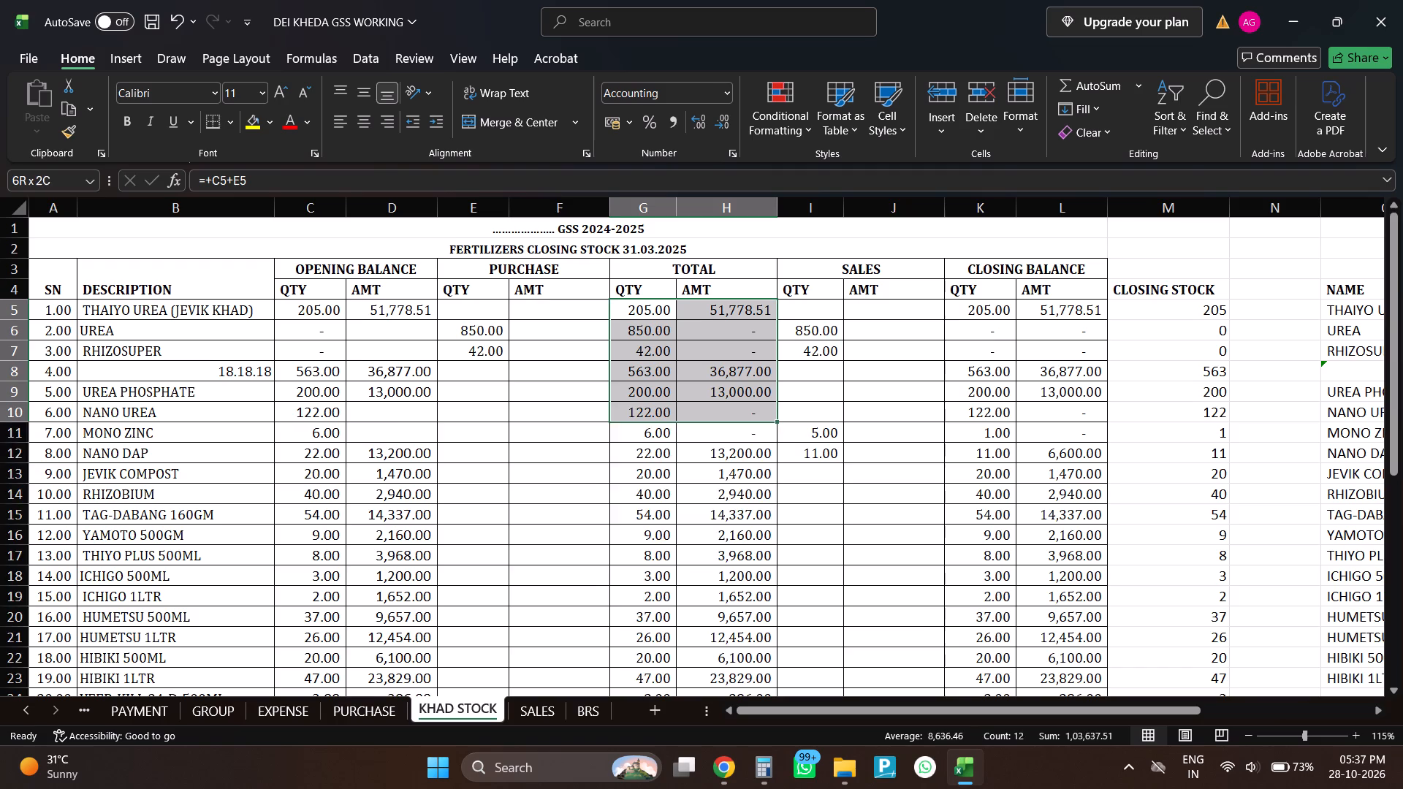
left_click_drag(731, 446, 693, 647)
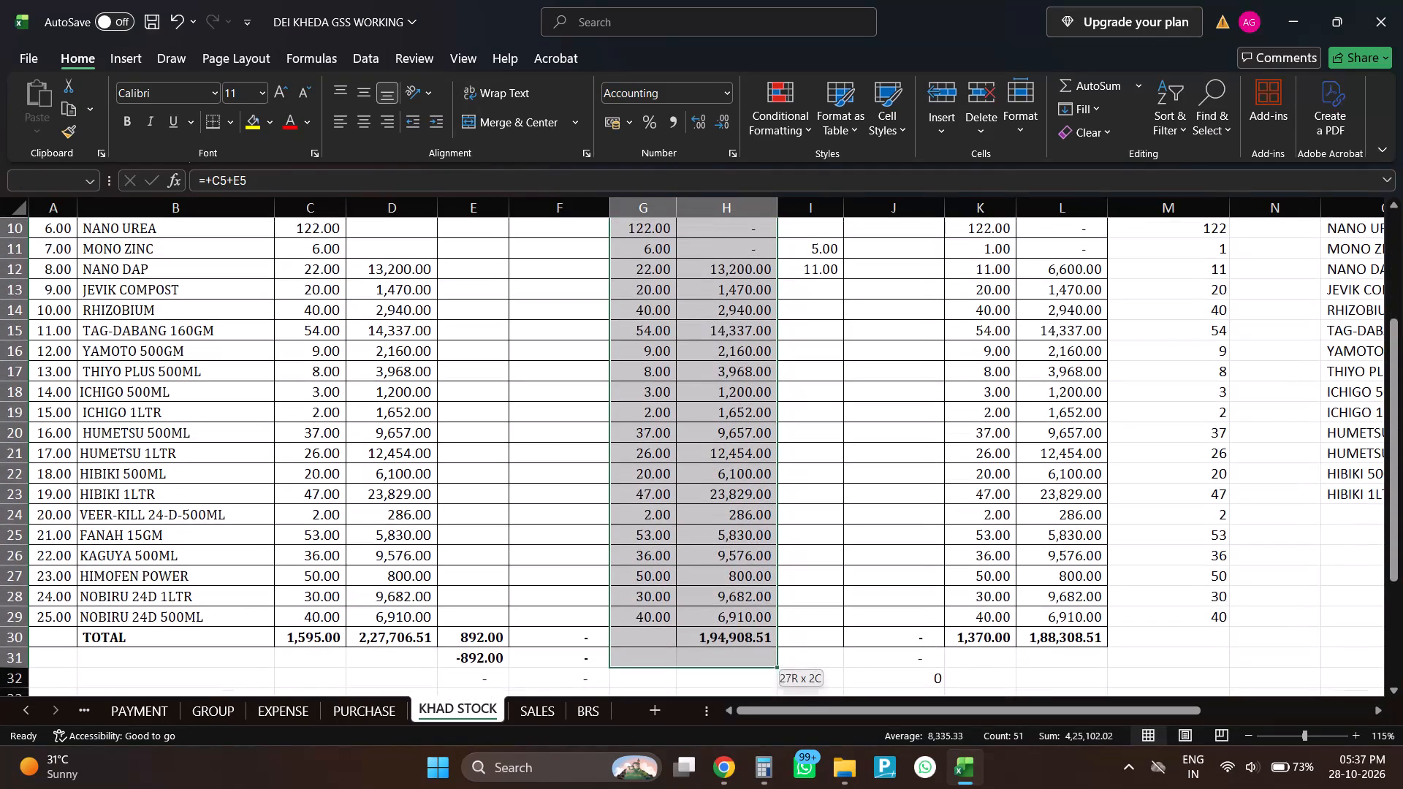
left_click_drag(693, 647, 693, 620)
key("ctrl+d")
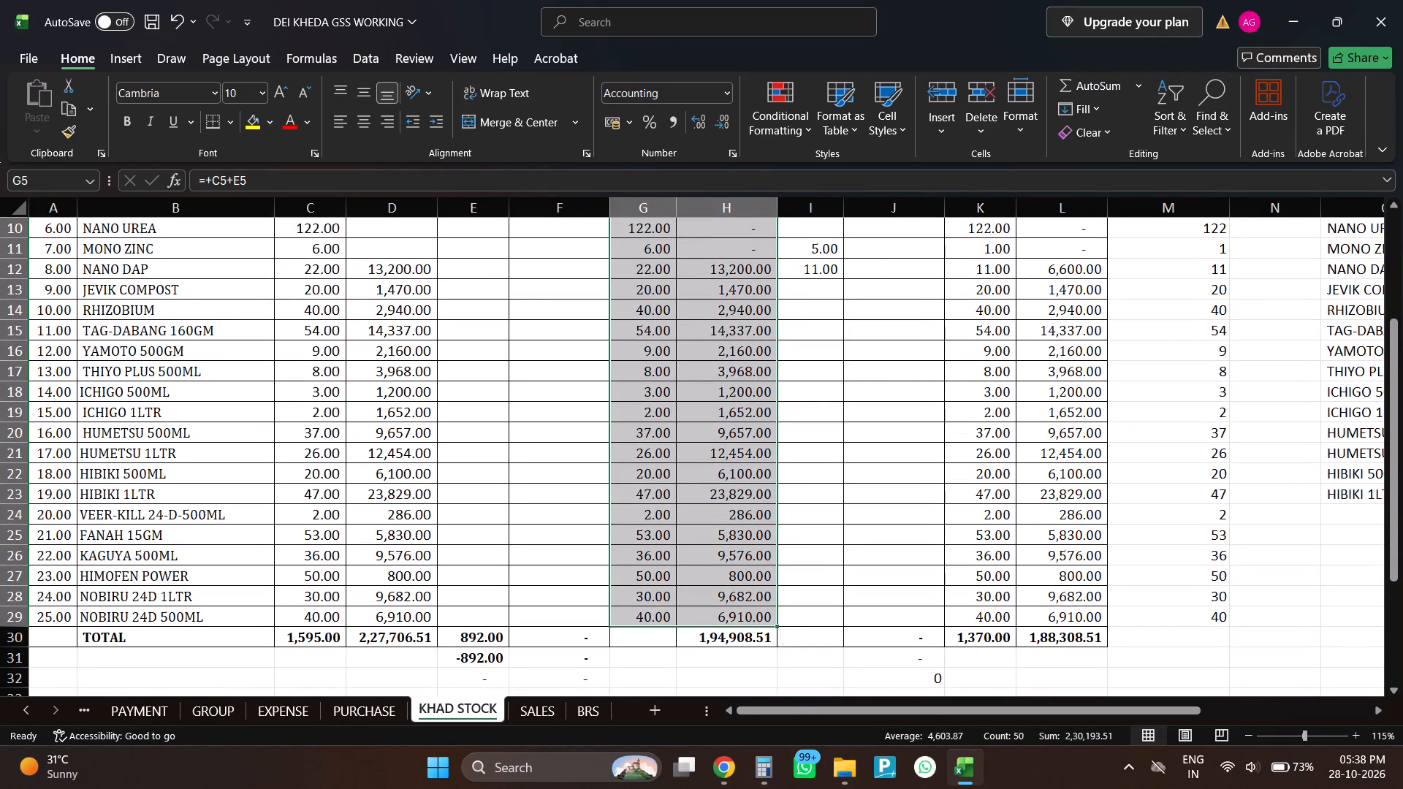
Fill the CLOSING BALANCE QTY and AMT formulas in K5:L5 down to row 29.
scroll(1060, 600, "up", 7)
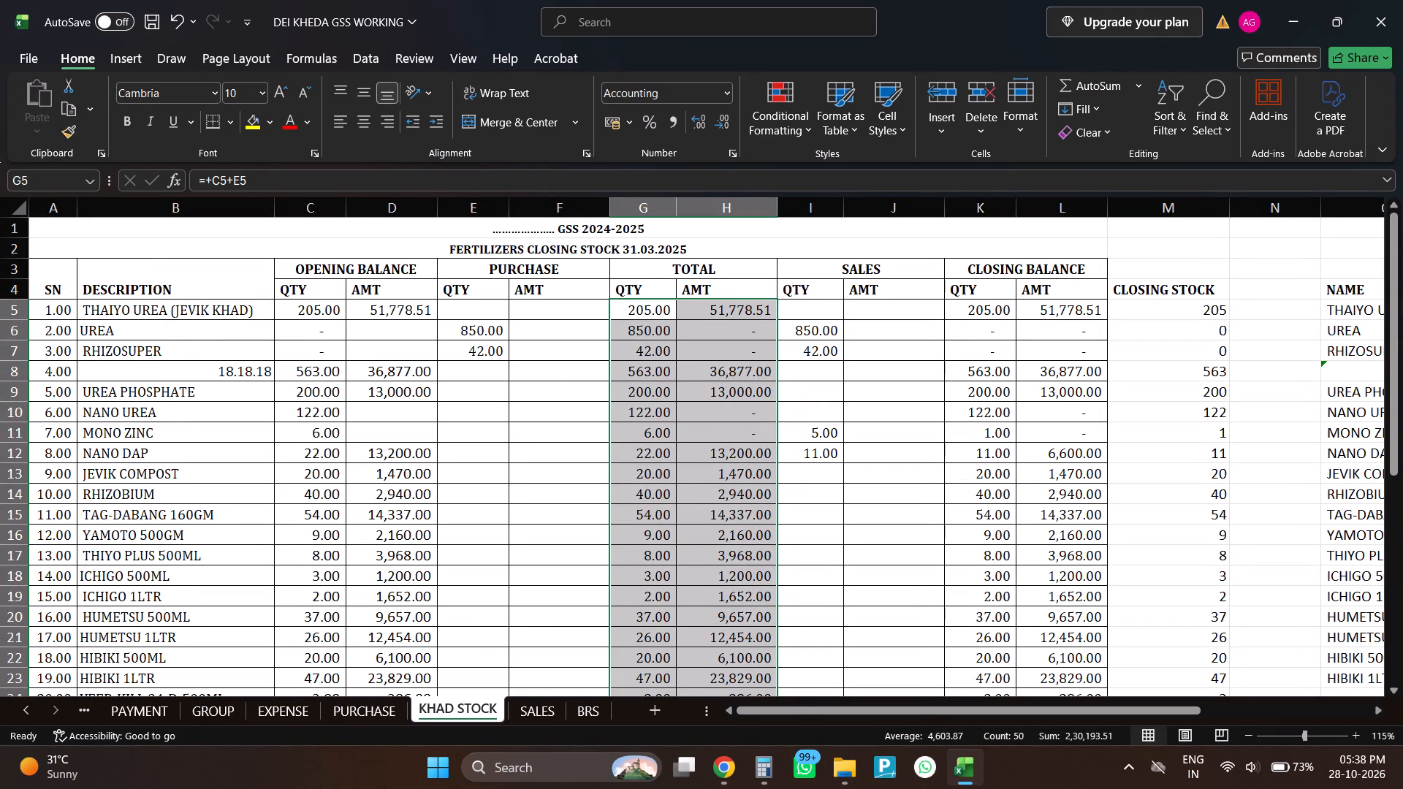
left_click_drag(998, 310, 1042, 671)
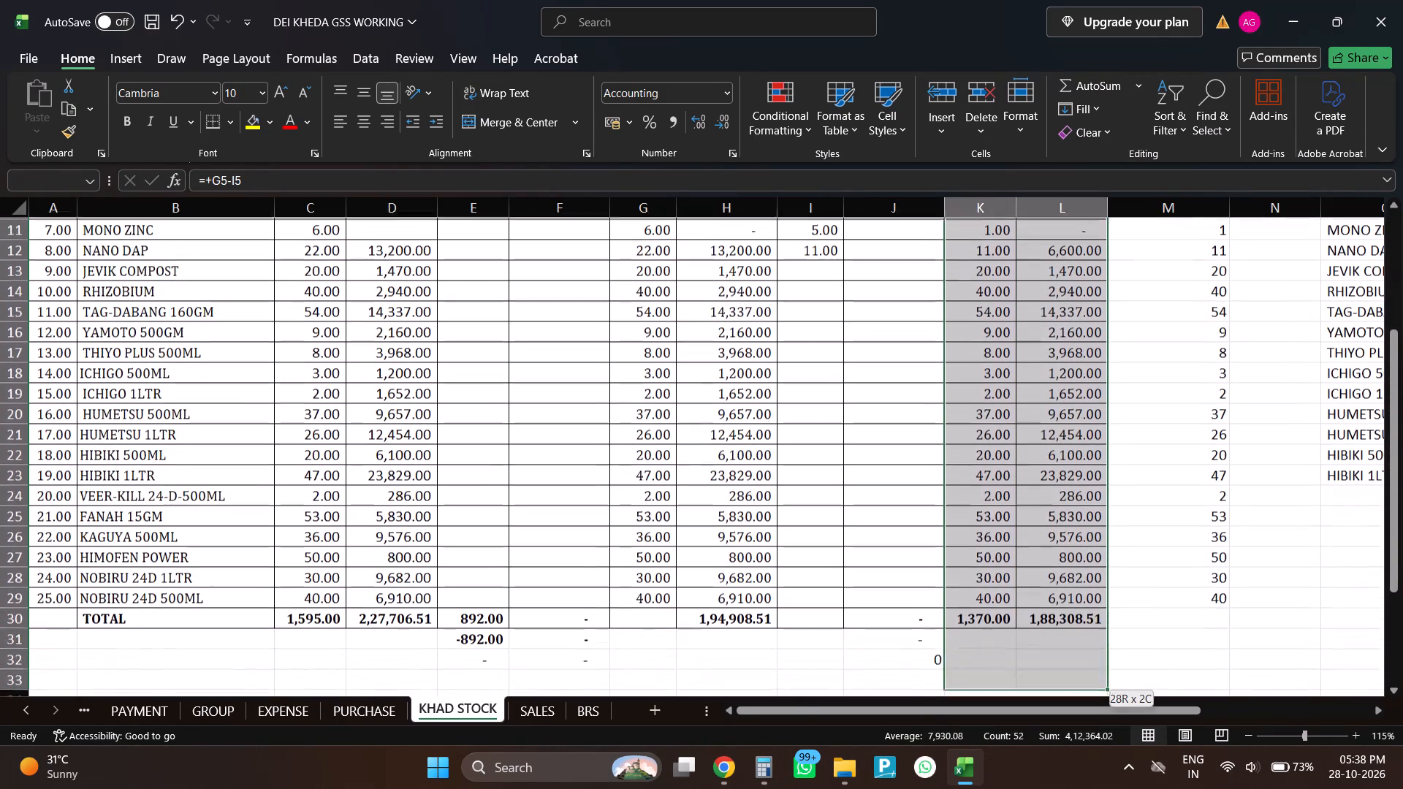
left_click_drag(1042, 671, 1041, 592)
key("ctrl+d")
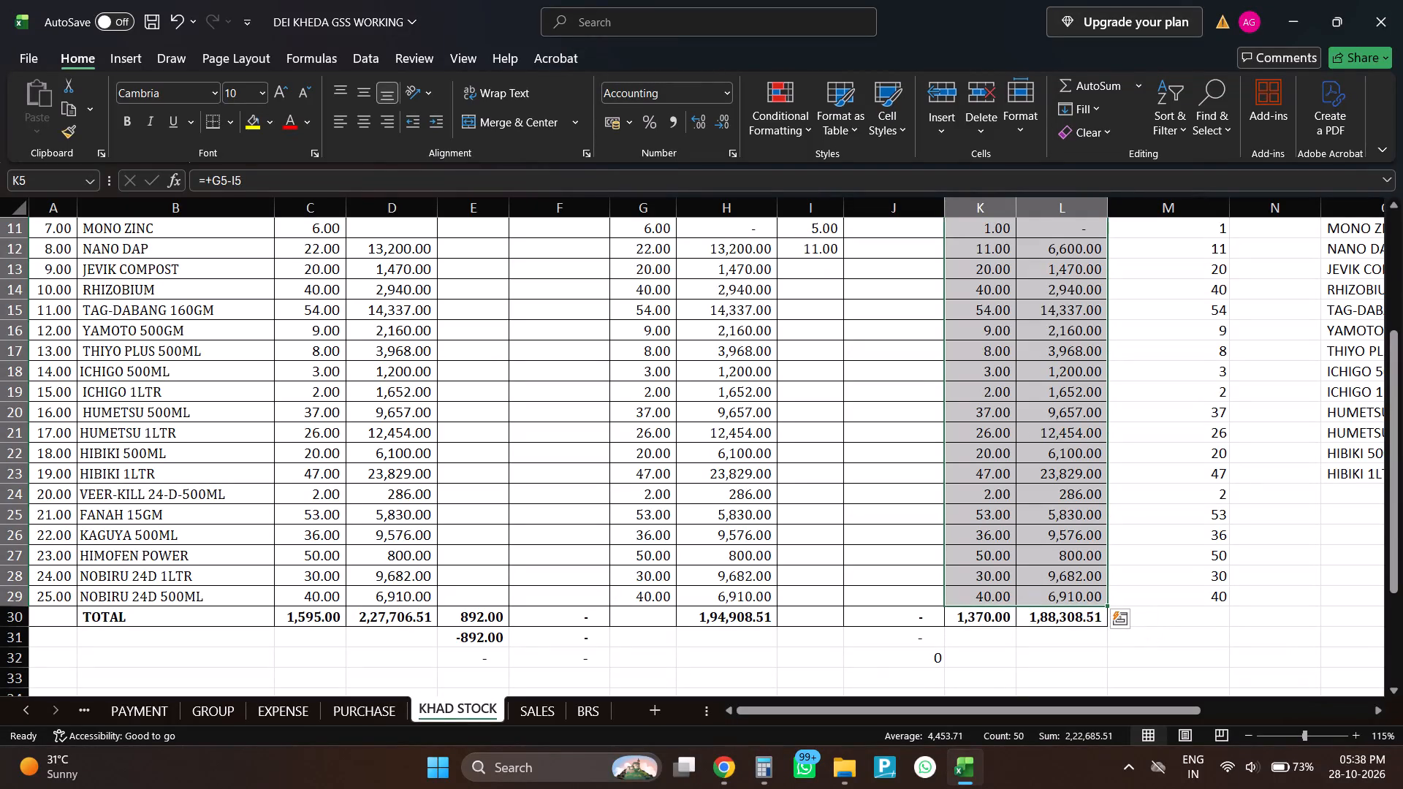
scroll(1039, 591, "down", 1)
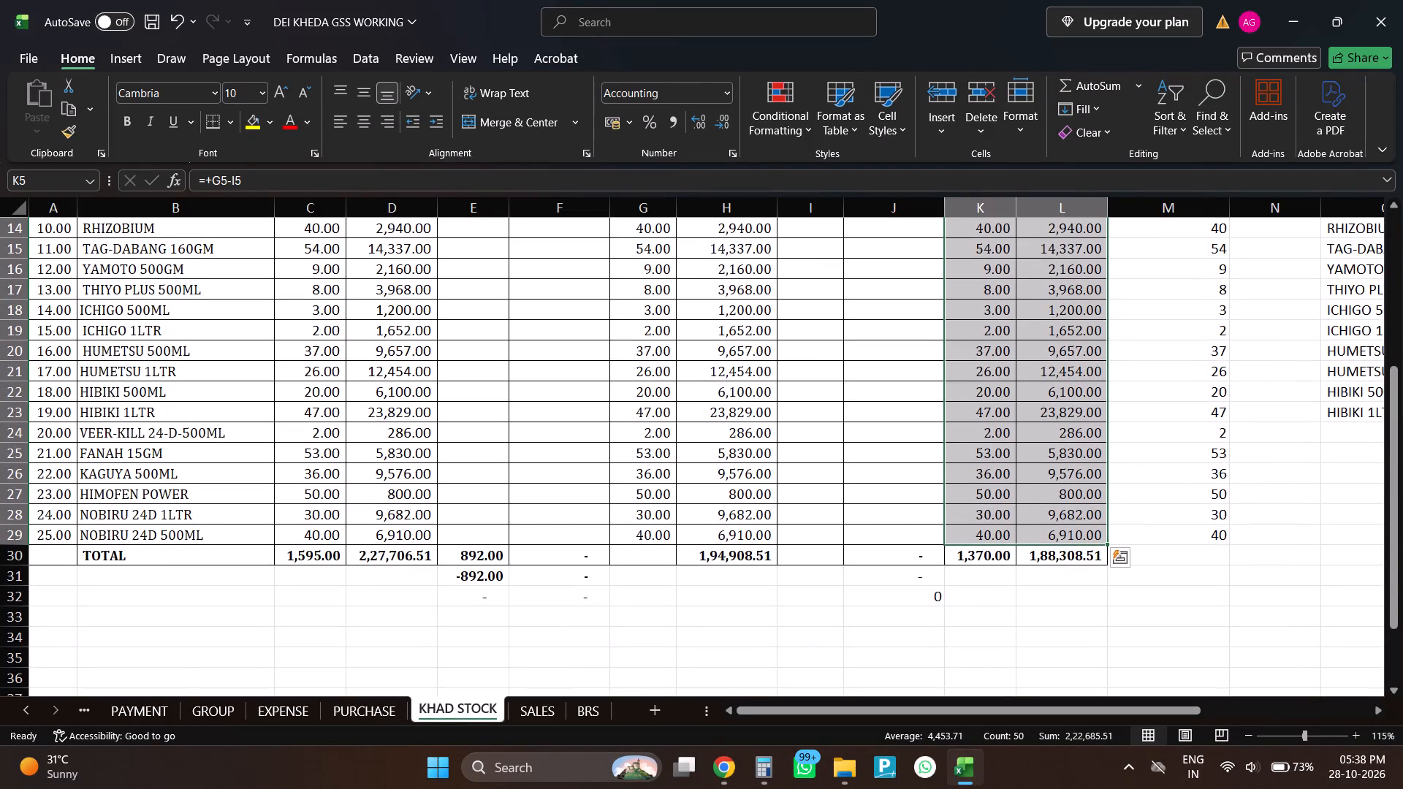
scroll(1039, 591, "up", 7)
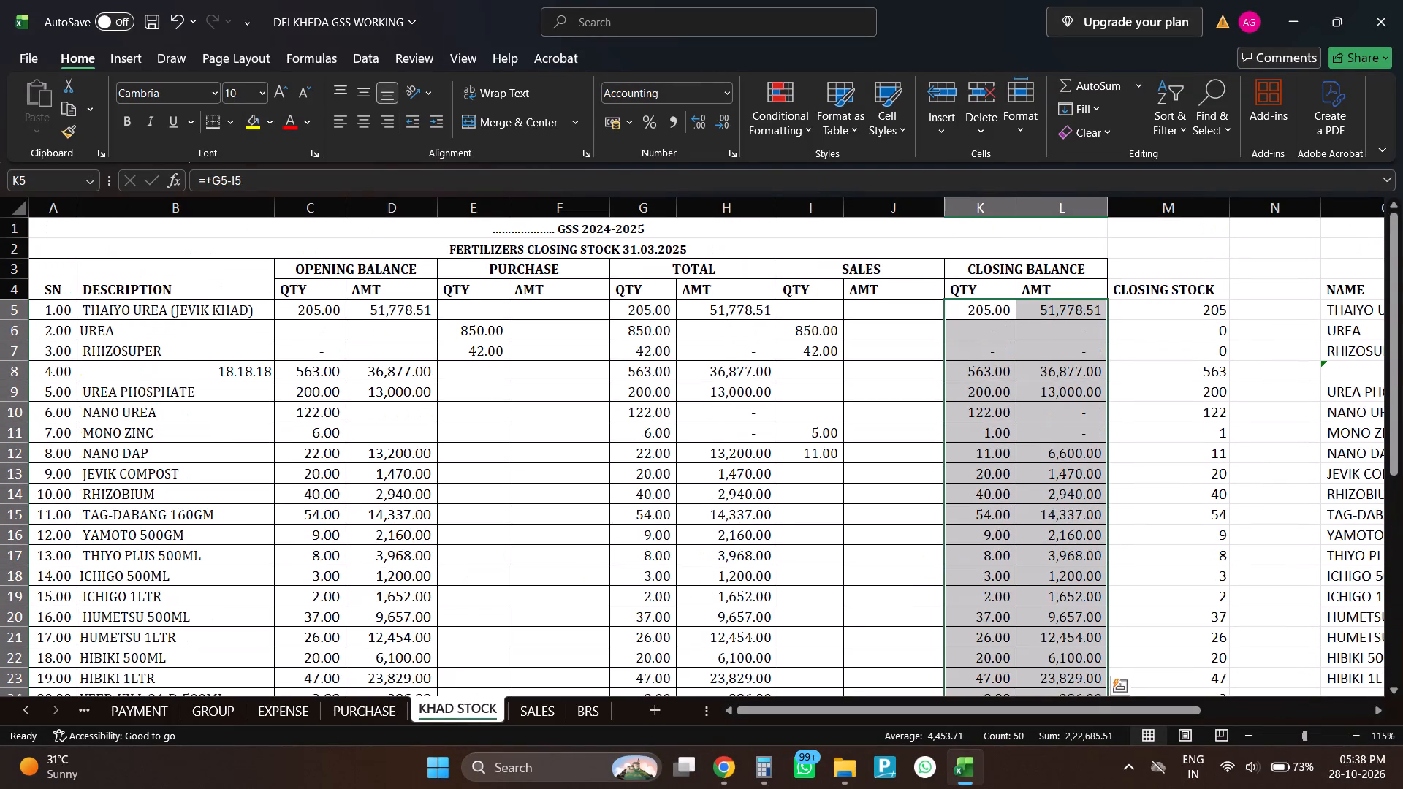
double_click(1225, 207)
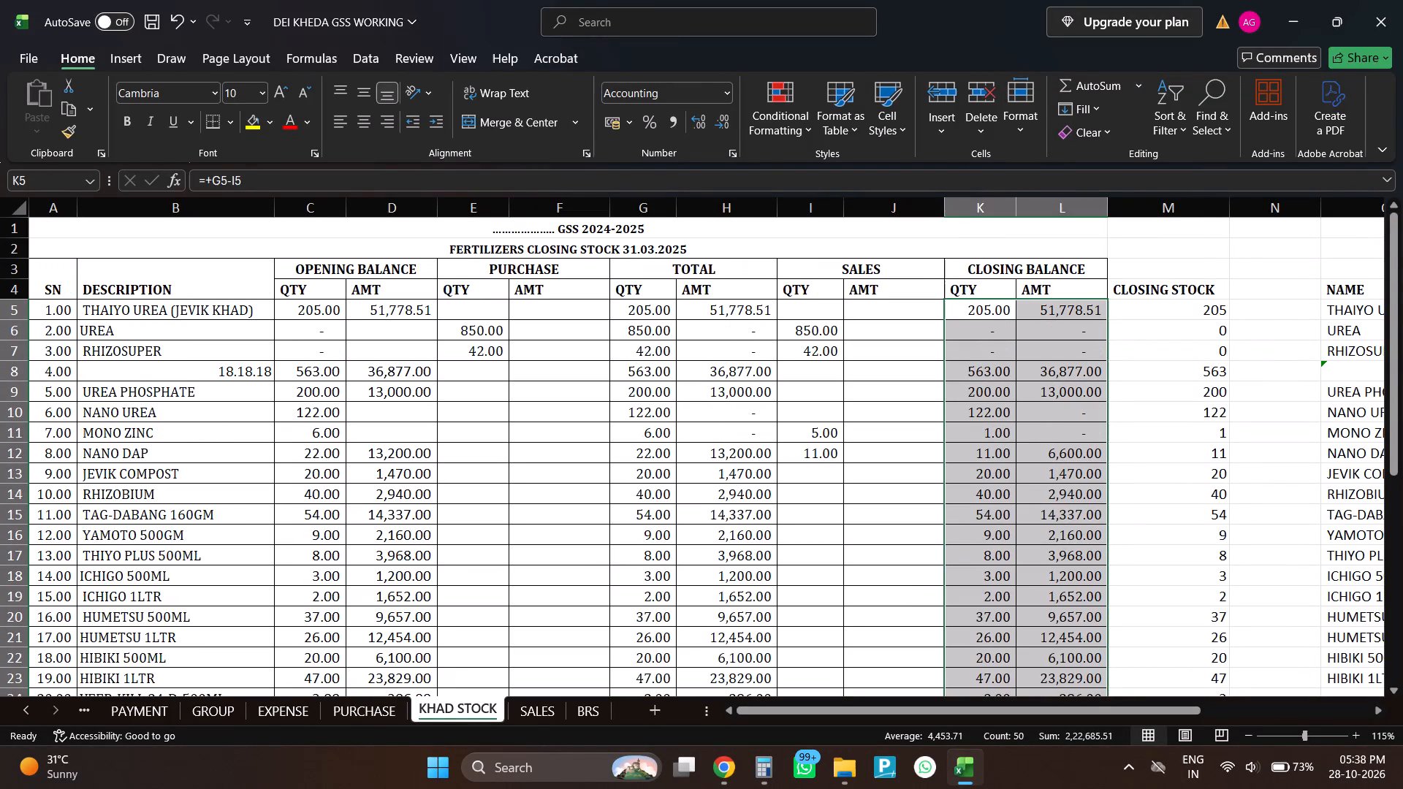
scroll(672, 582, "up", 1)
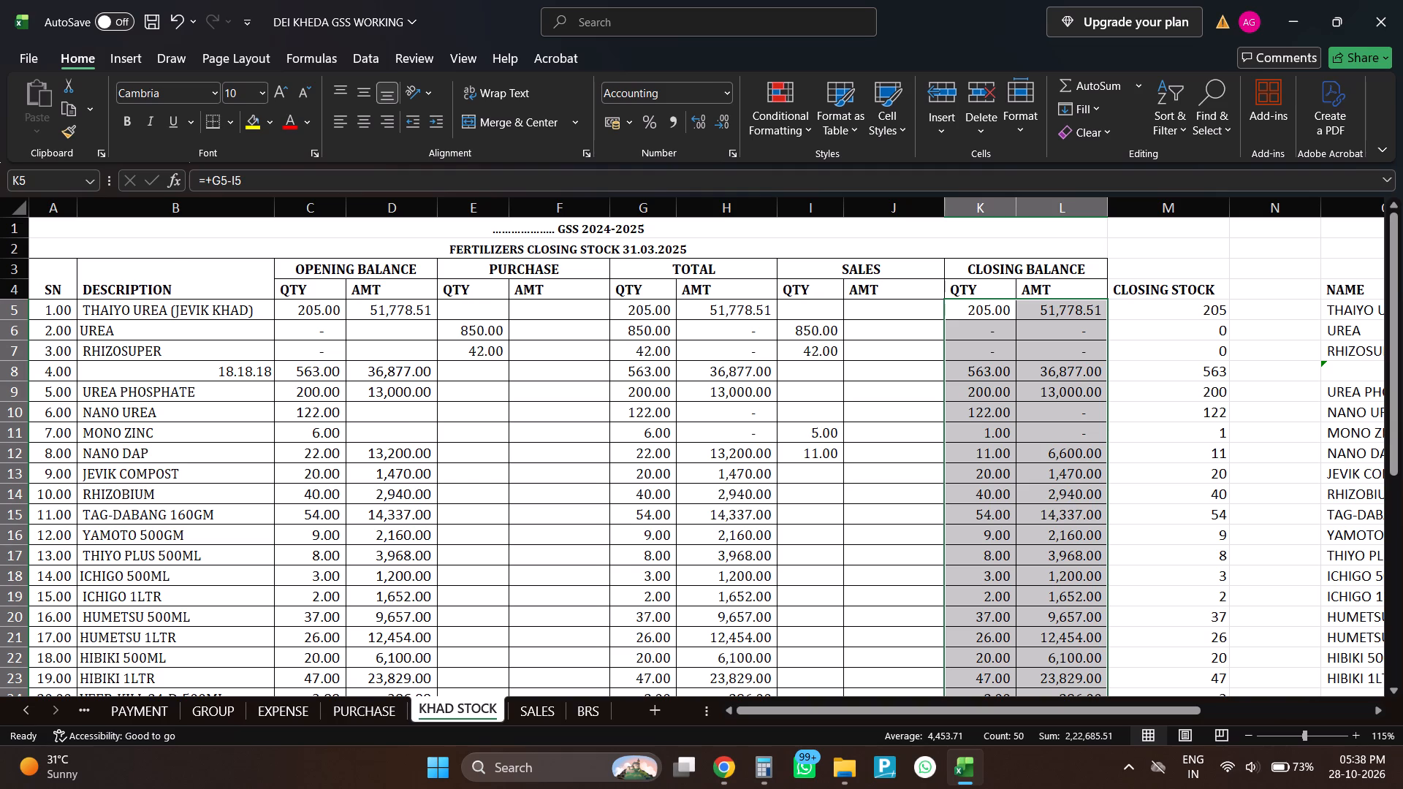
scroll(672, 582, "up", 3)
Check the ranges summed by the opening balance QTY and AMT totals in C30 and D30.
scroll(673, 582, "down", 4)
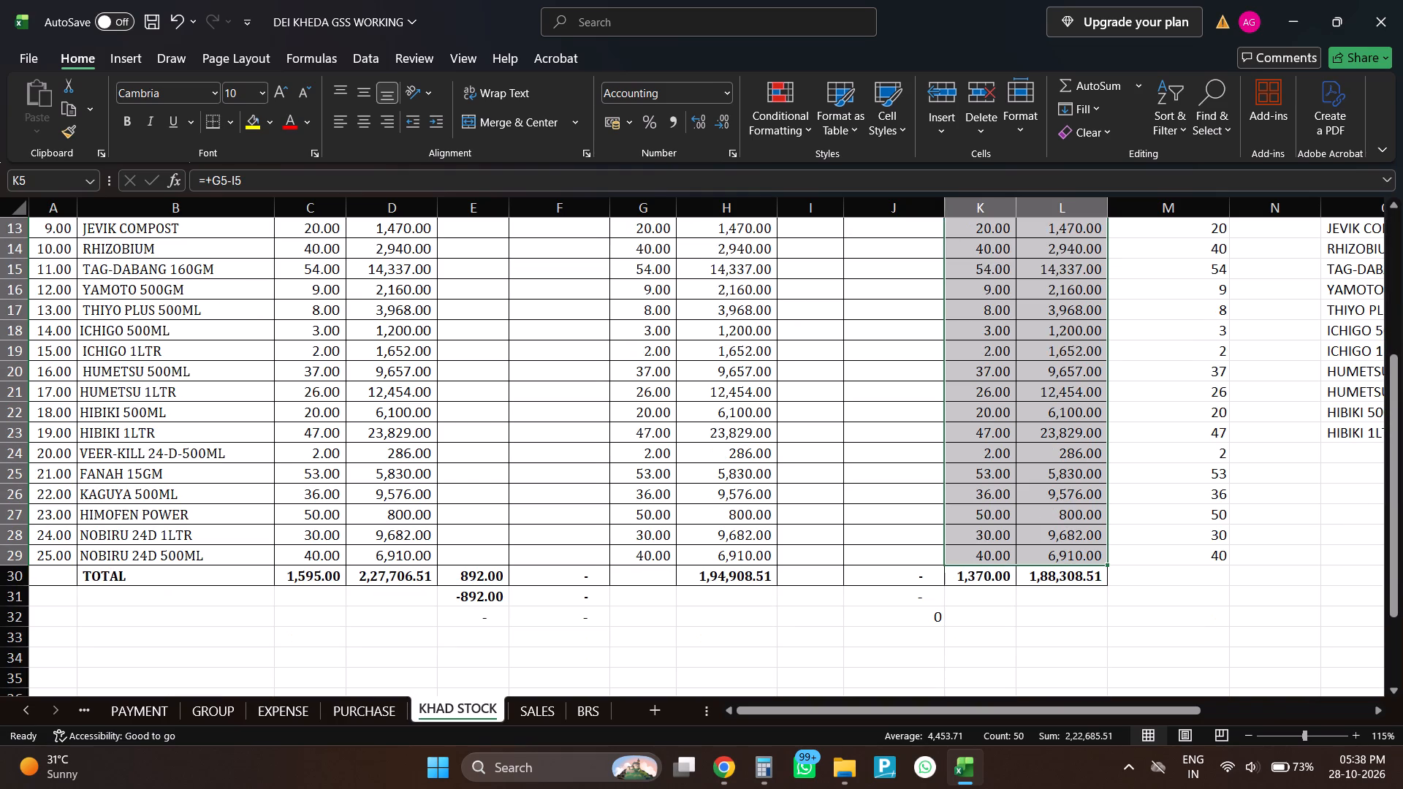
left_click(278, 571)
key("F2")
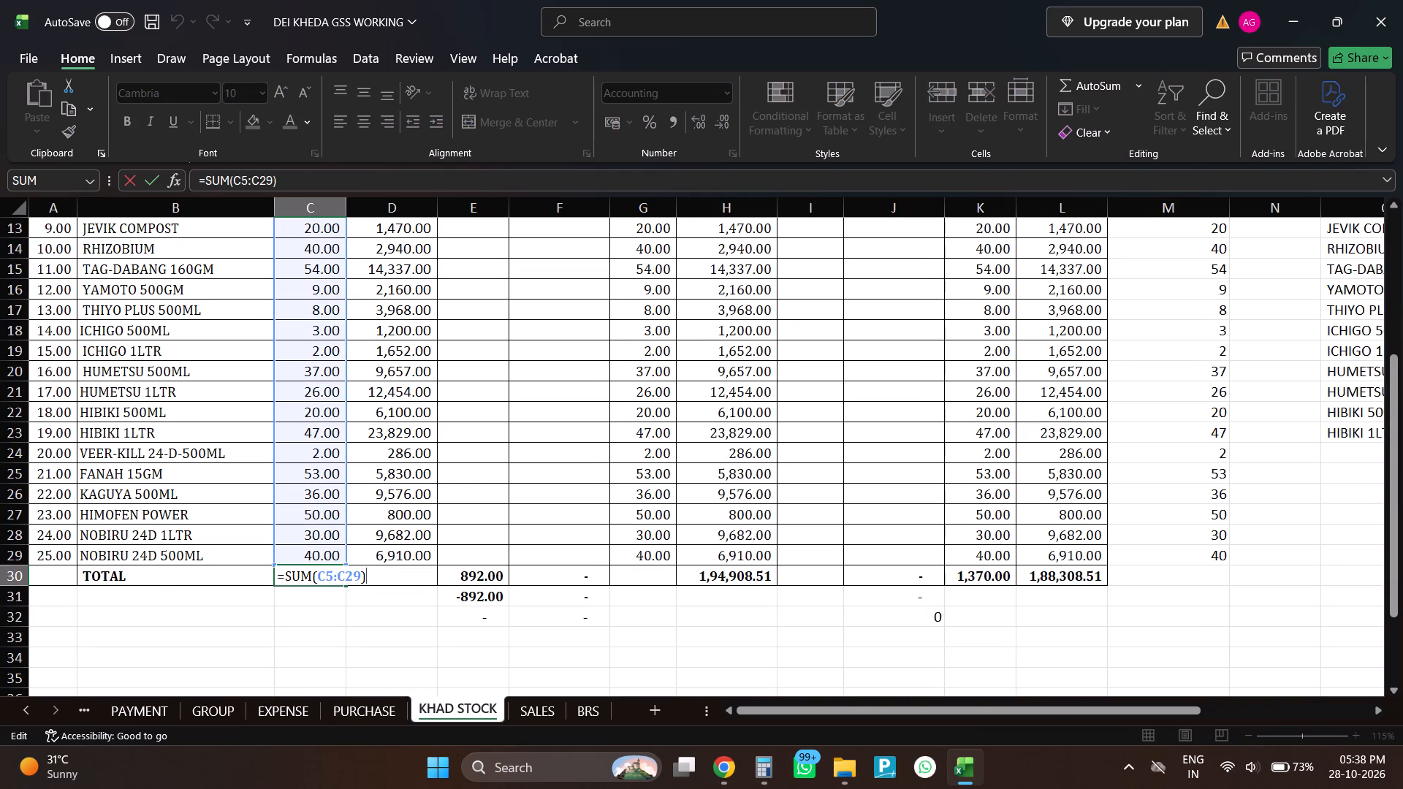
scroll(1084, 521, "up", 5)
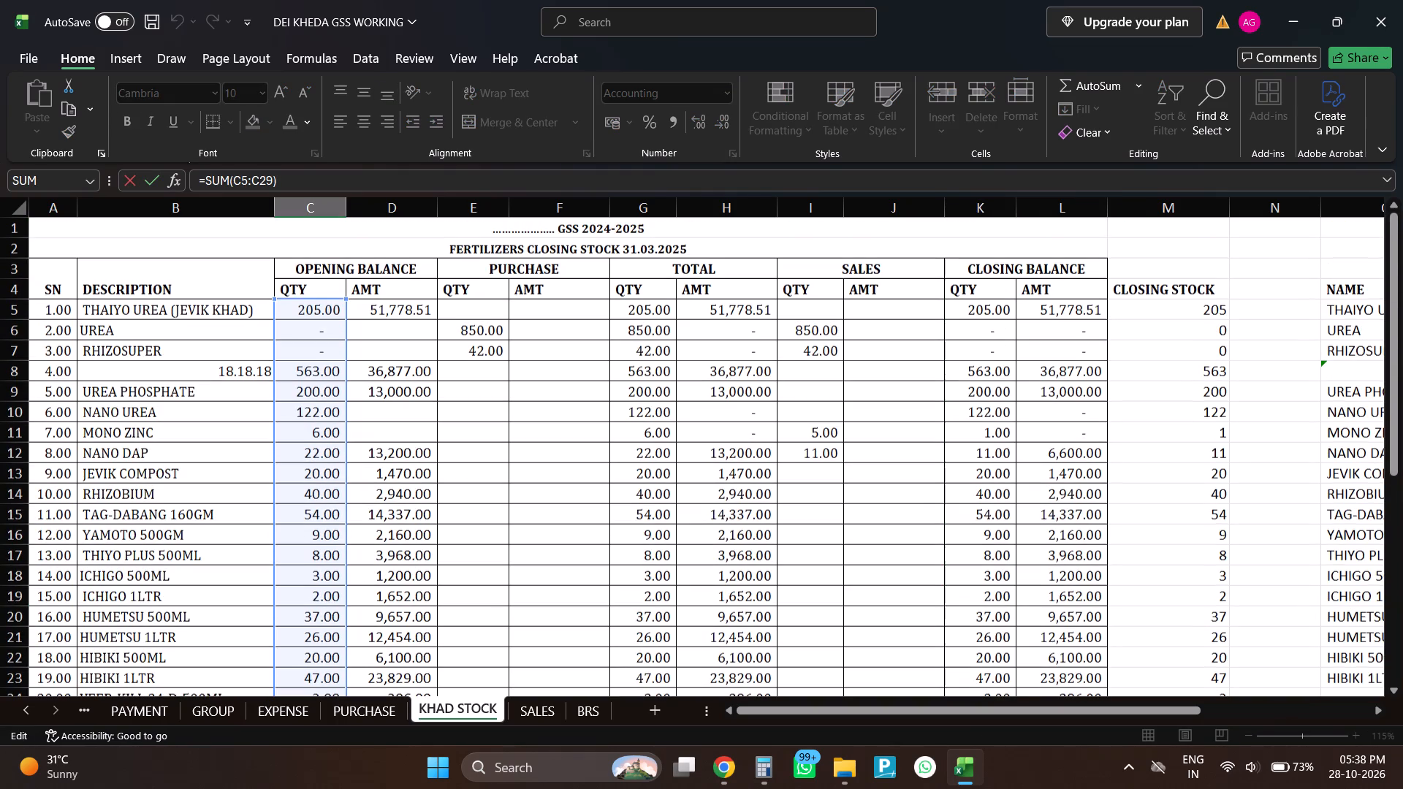
scroll(1084, 521, "down", 4)
key("Escape")
key("Right")
key("F2")
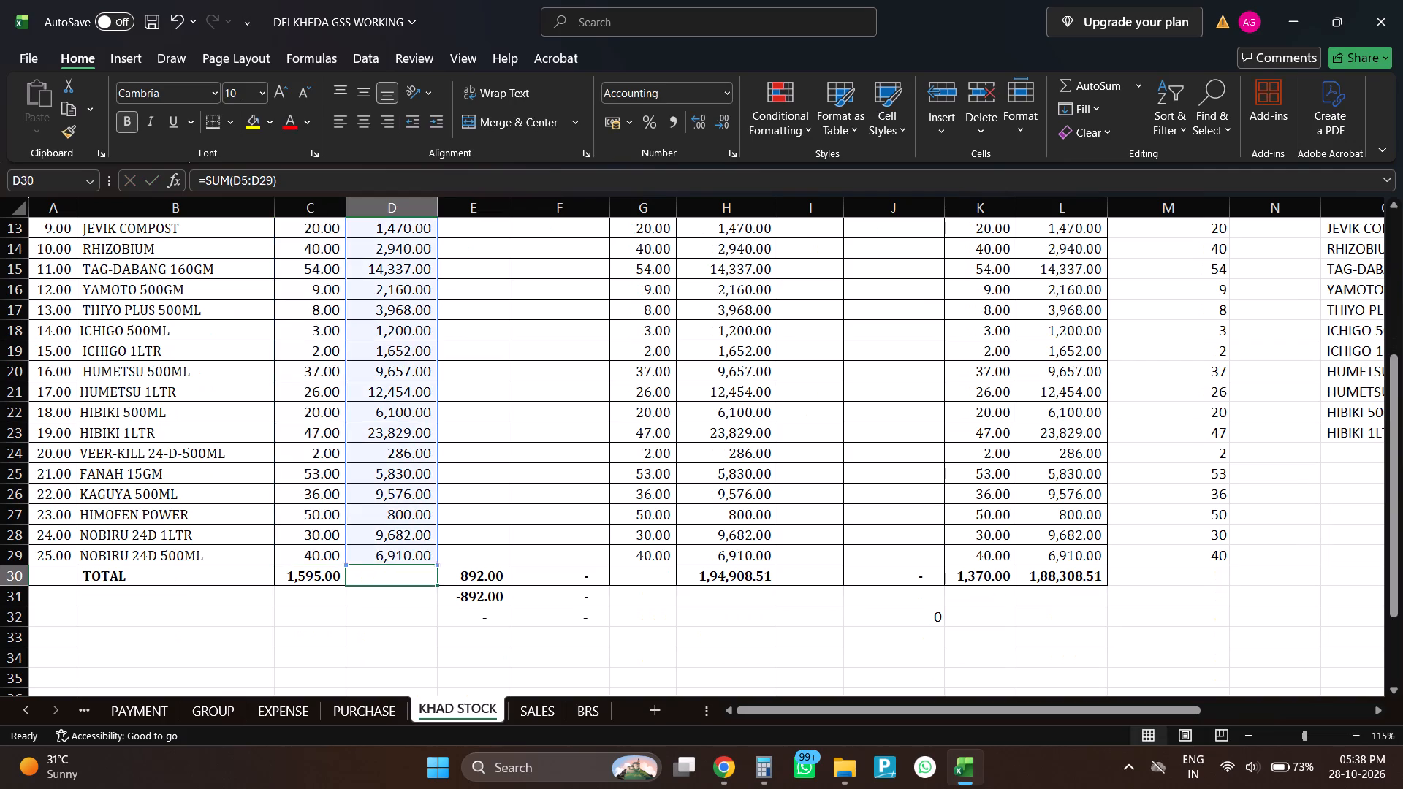
scroll(1084, 530, "up", 5)
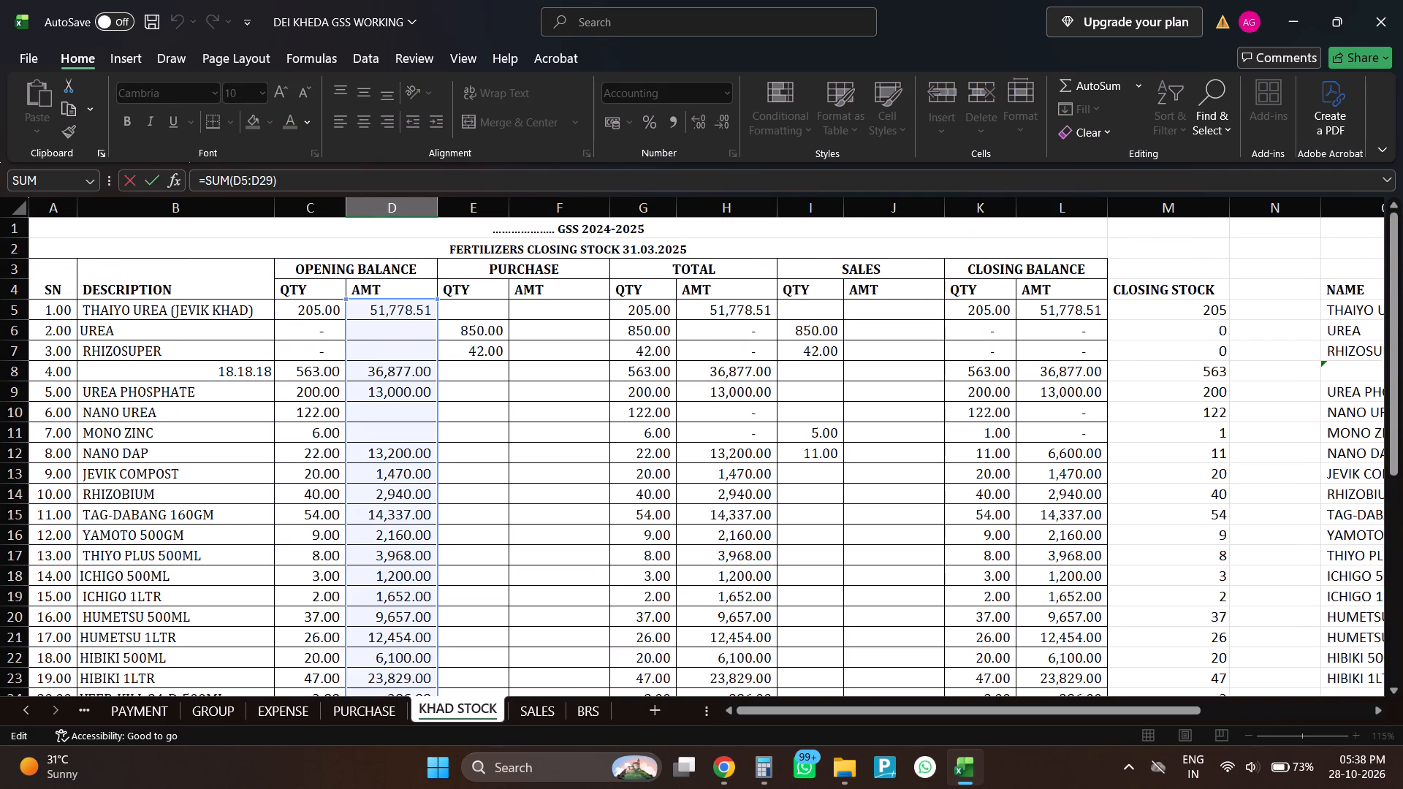
scroll(1084, 530, "down", 3)
key("Escape")
Copy the SUM formula in C30 into D30:F30 of the TOTAL row.
left_click(328, 636)
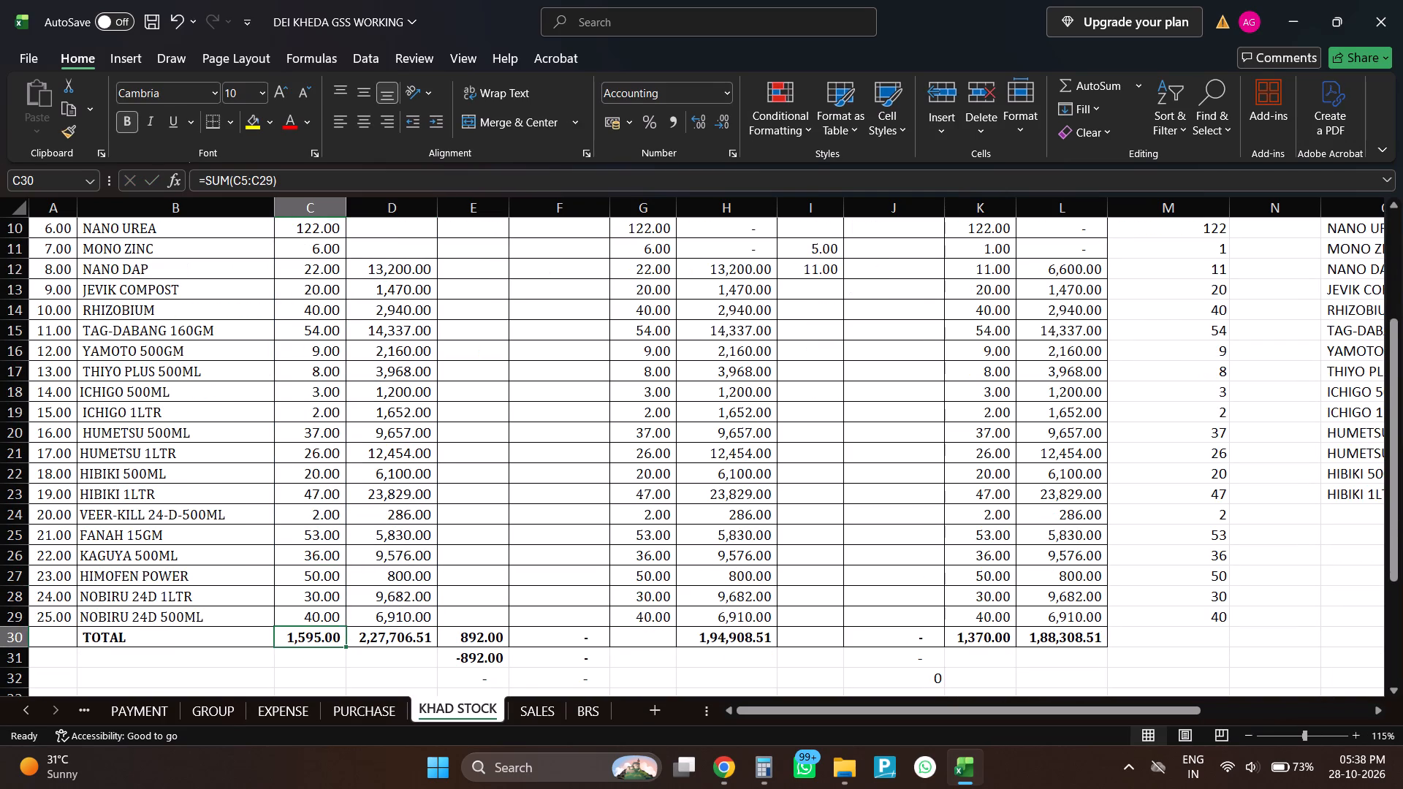
key("ctrl+c")
key("Right")
key("shift+Right")
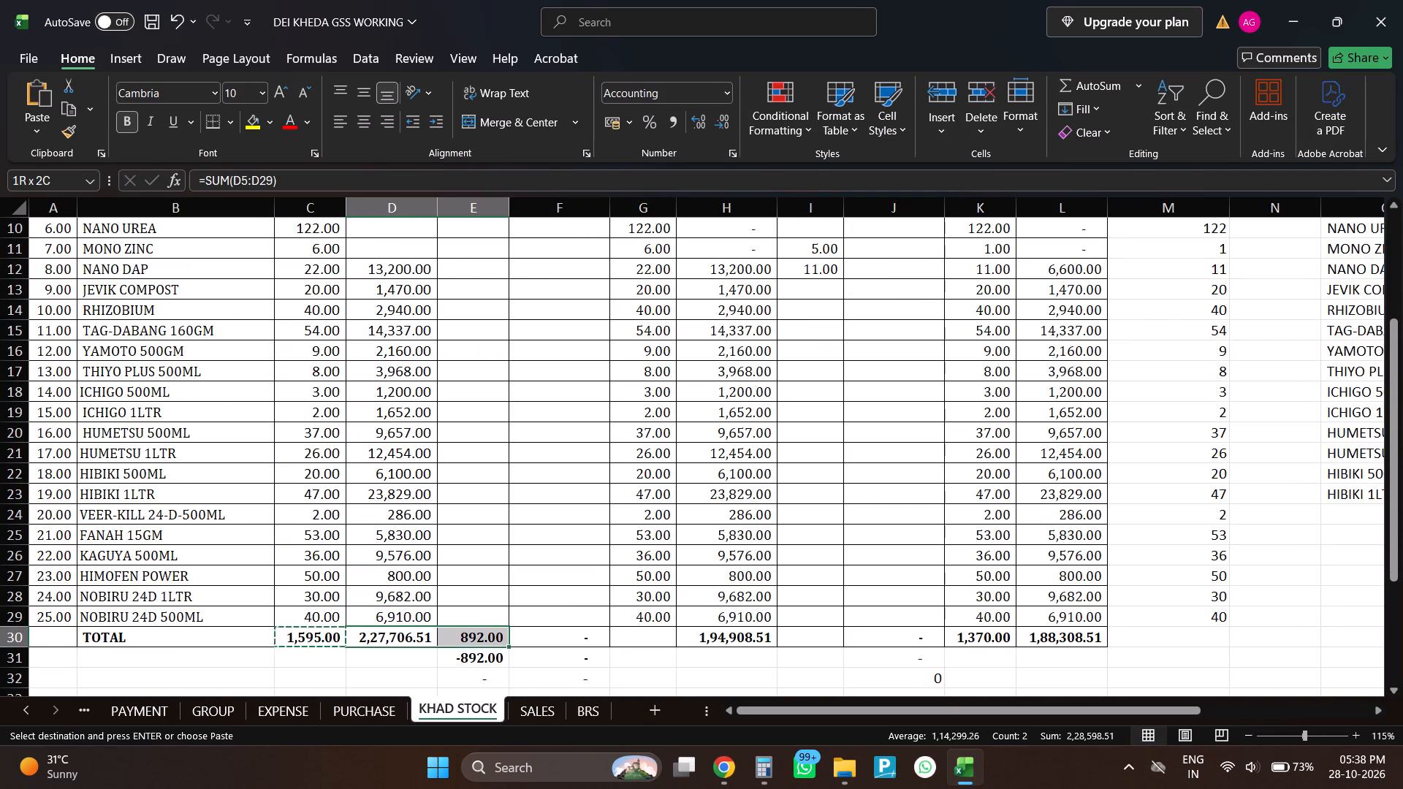
key("shift+Right")
key("ctrl+v")
Paste the copied SUM formula into H30, the total of the TOTAL AMT column.
key("Right")
key("Right")
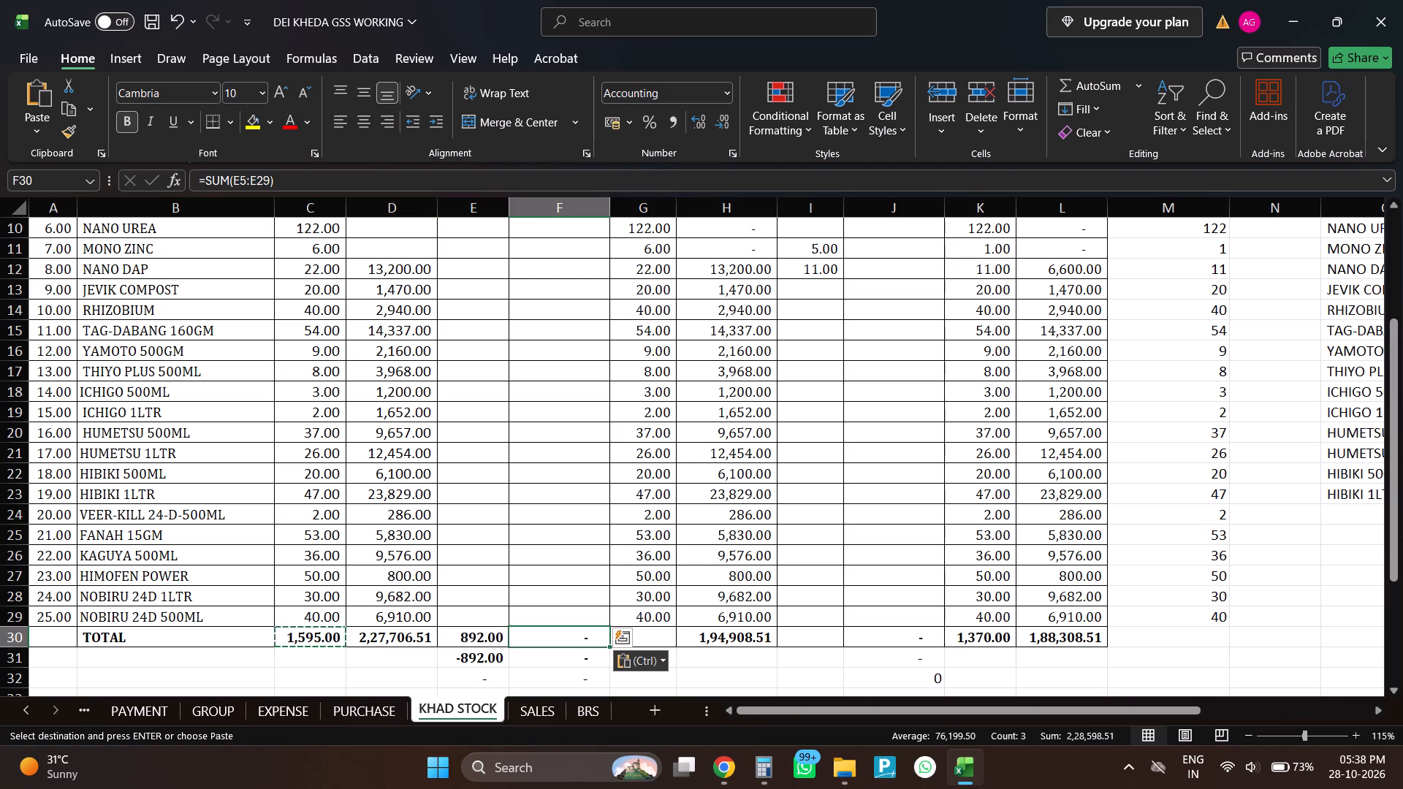
key("Right")
key("Right")
key("ctrl+v")
Paste the copied SUM formula into J30:L30 for sales AMT and closing balance QTY and AMT.
key("Right")
key("Right")
key("Right")
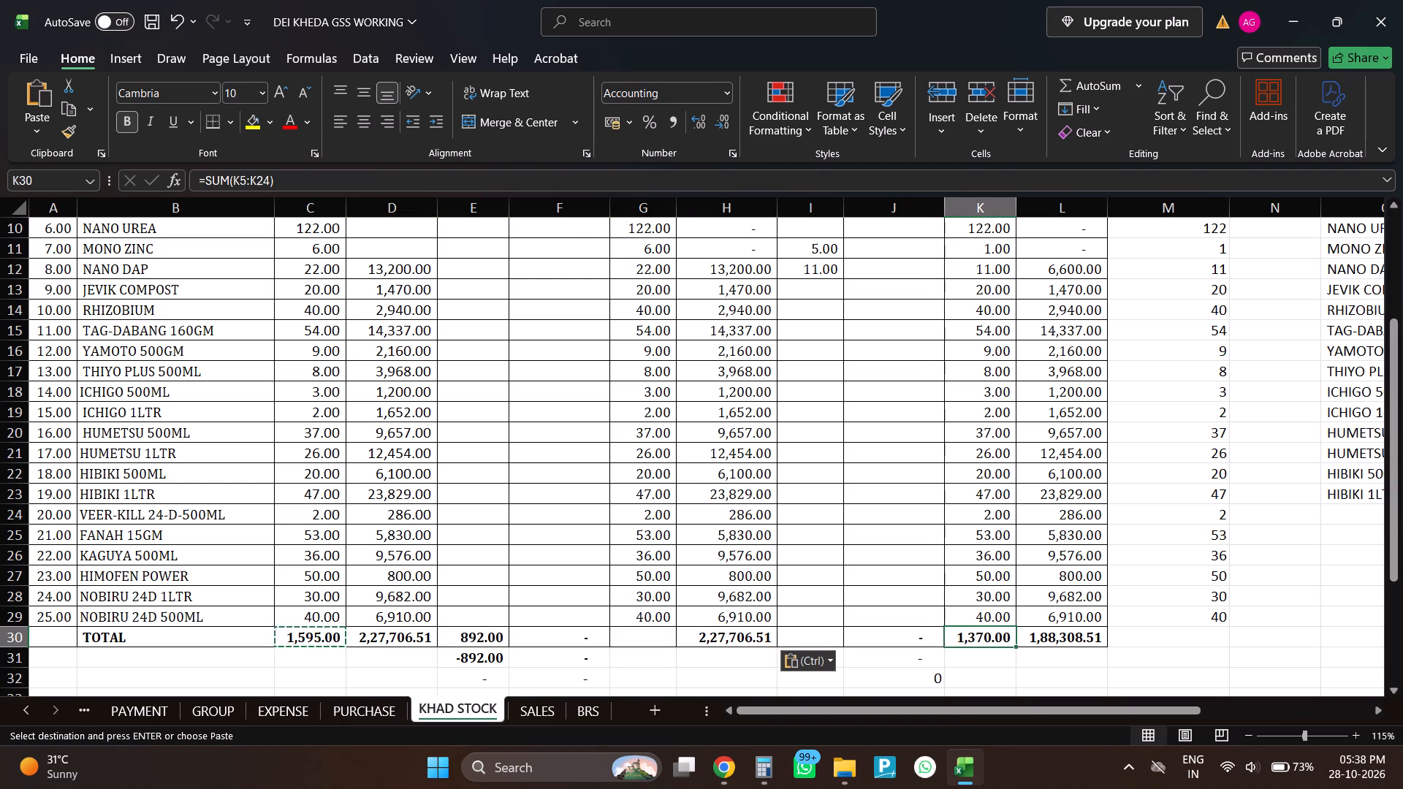
key("Left")
key("shift+Right")
key("shift+Right")
key("ctrl+v")
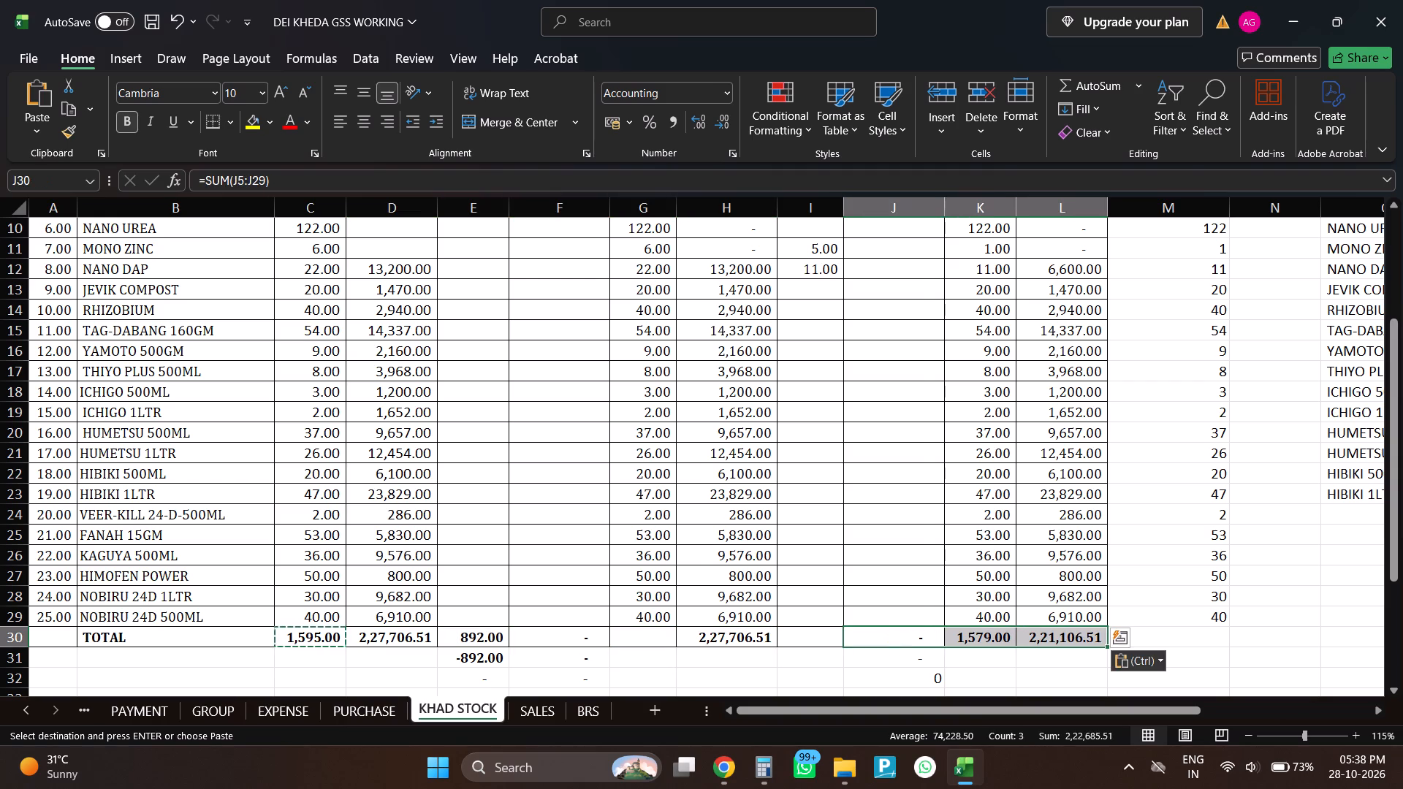
key("Escape")
Review the total formulas along row 30 back to the opening balance columns, inspecting the range in C30.
key("Left")
key("Left")
key("Left")
key("Left")
key("Left")
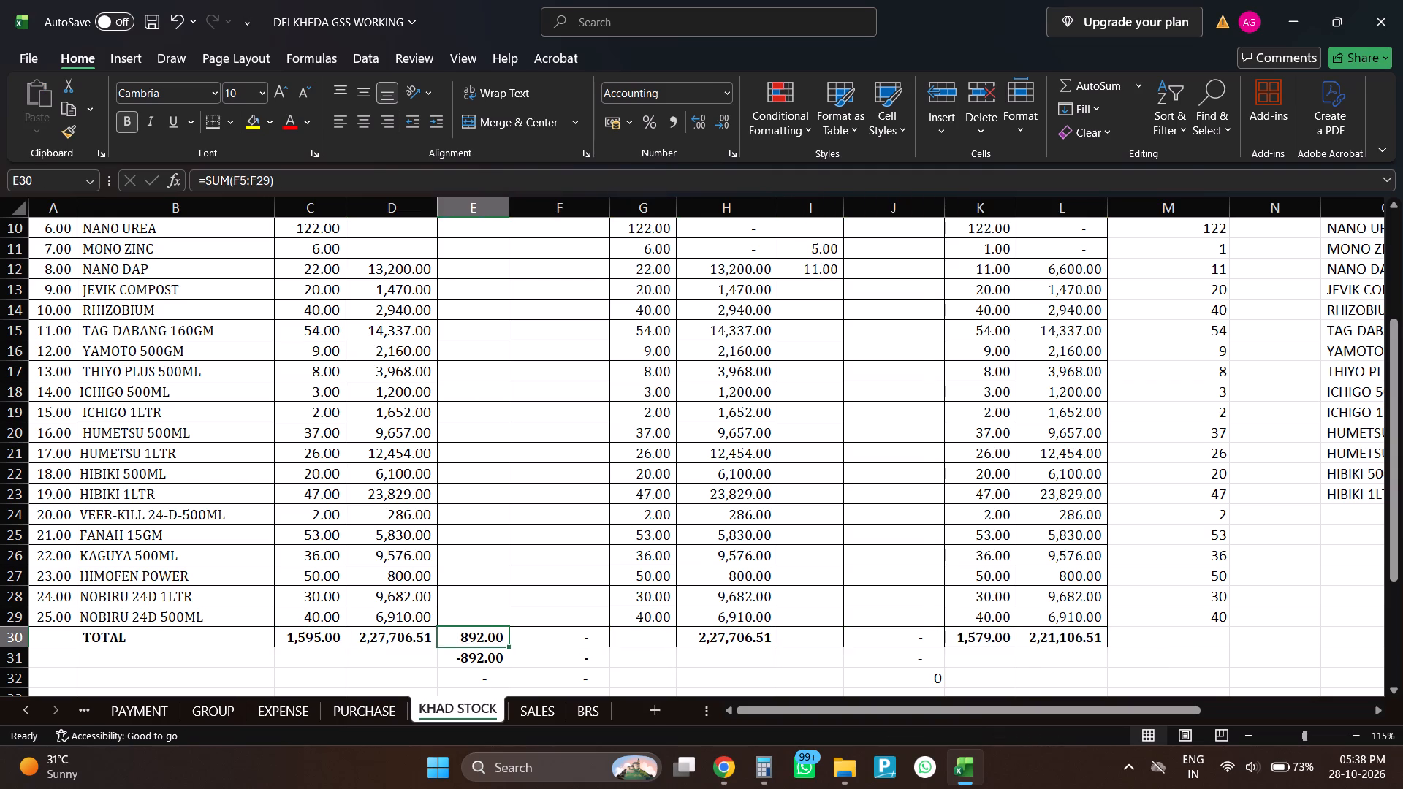
key("Left")
key("Left")
key("F2")
key("Escape")
key("Right")
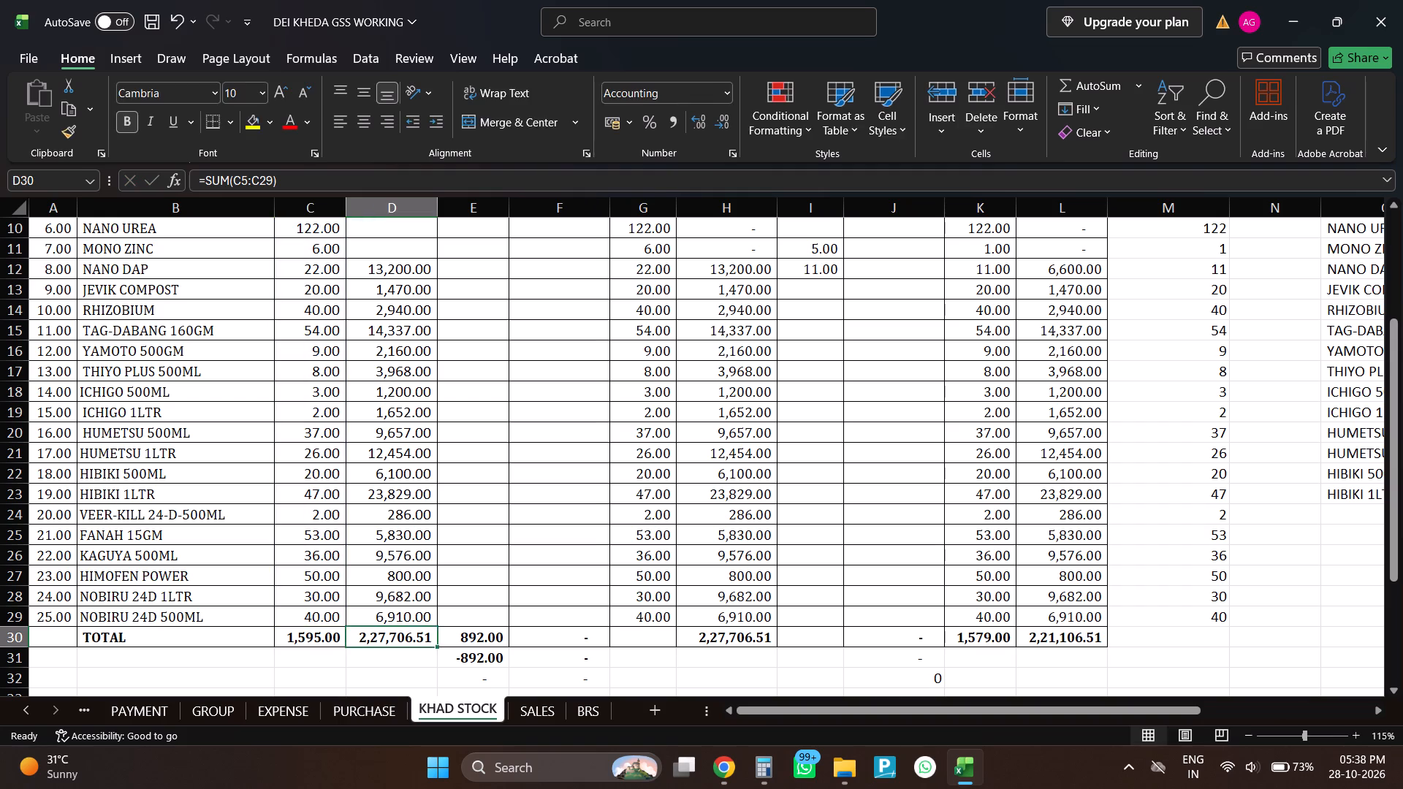
Check the SUM ranges in the TOTAL row from D30 across to L30, leaving the formulas as they are.
key("F2")
key("Escape")
key("Right")
key("F2")
key("Escape")
key("Right")
key("Right")
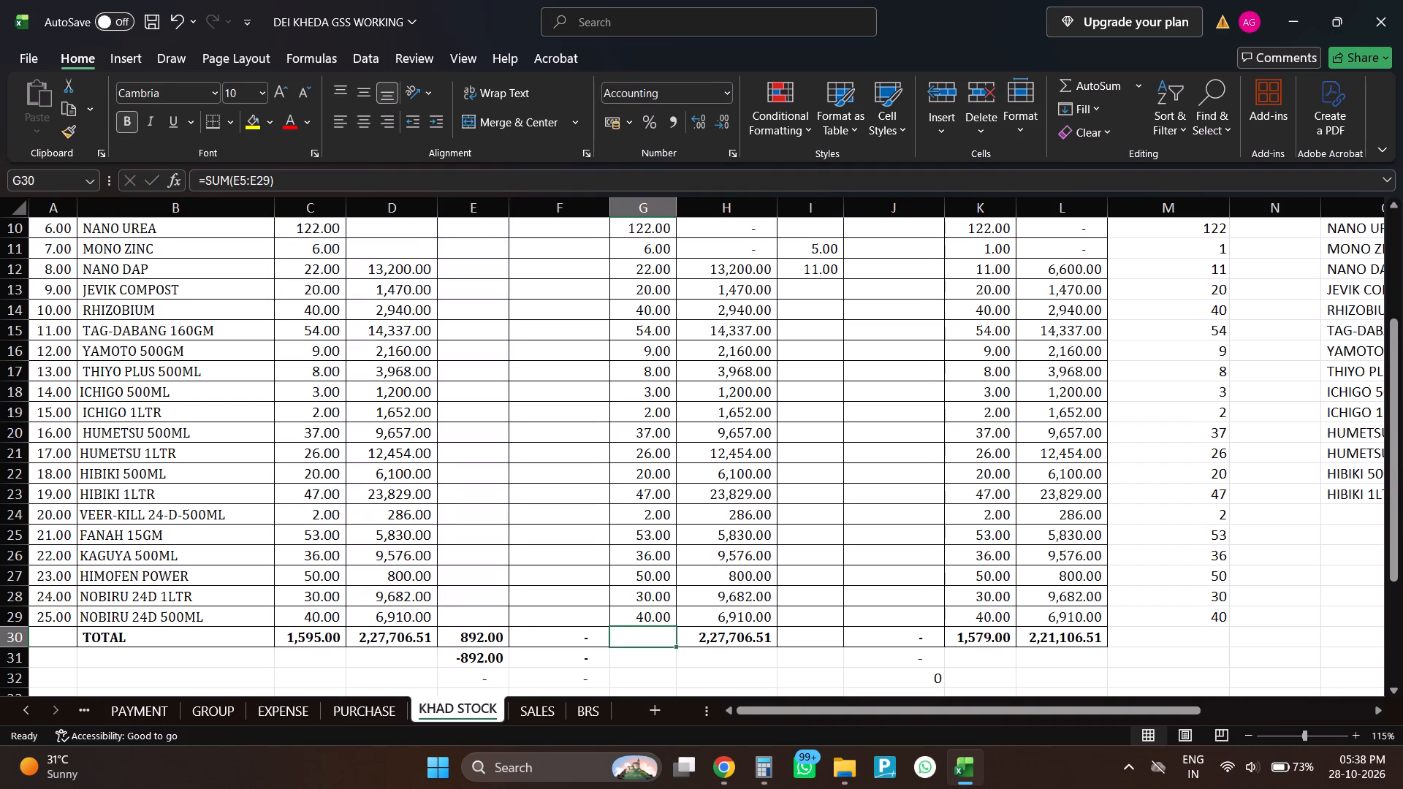
key("Left")
key("F2")
key("Escape")
key("Right")
key("Right")
key("F2")
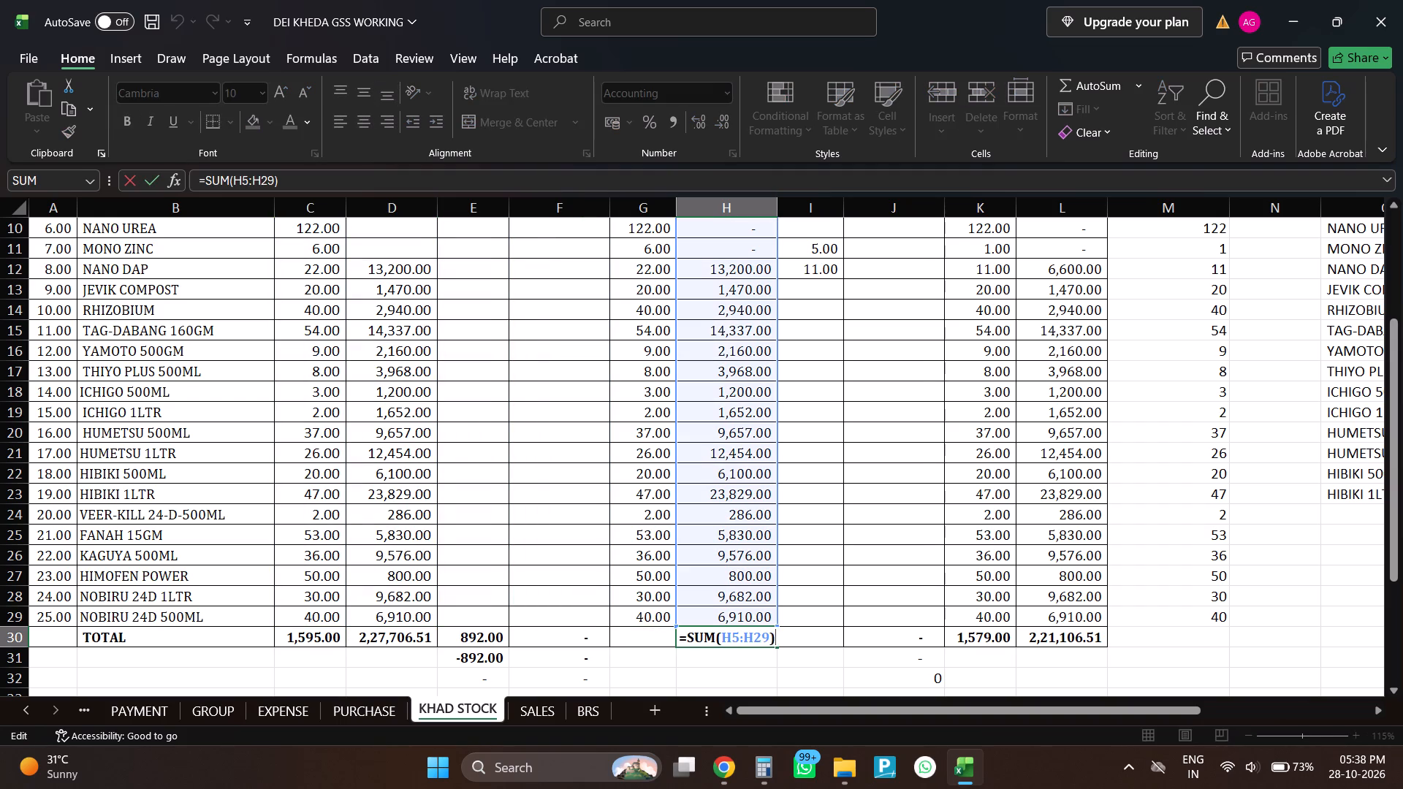
key("Escape")
key("Right")
key("Right")
key("F2")
key("Escape")
key("Right")
key("F2")
key("Escape")
key("Right")
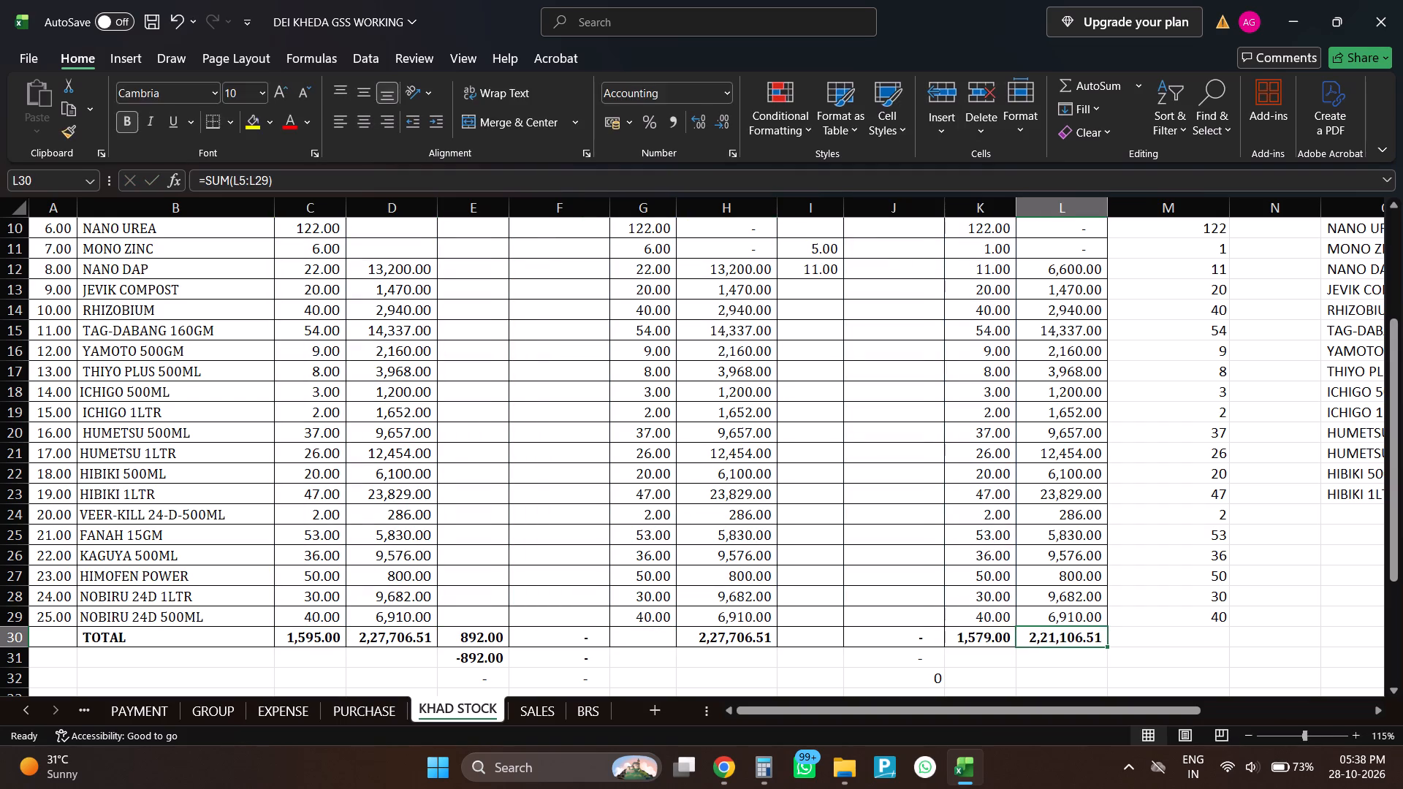
key("F2")
key("Escape")
Look over the stock table and the side table of NAME, QTY, AMOUNT, RATE and RATE PER UNIT in columns O:S.
scroll(692, 647, "down", 3)
scroll(692, 647, "up", 3)
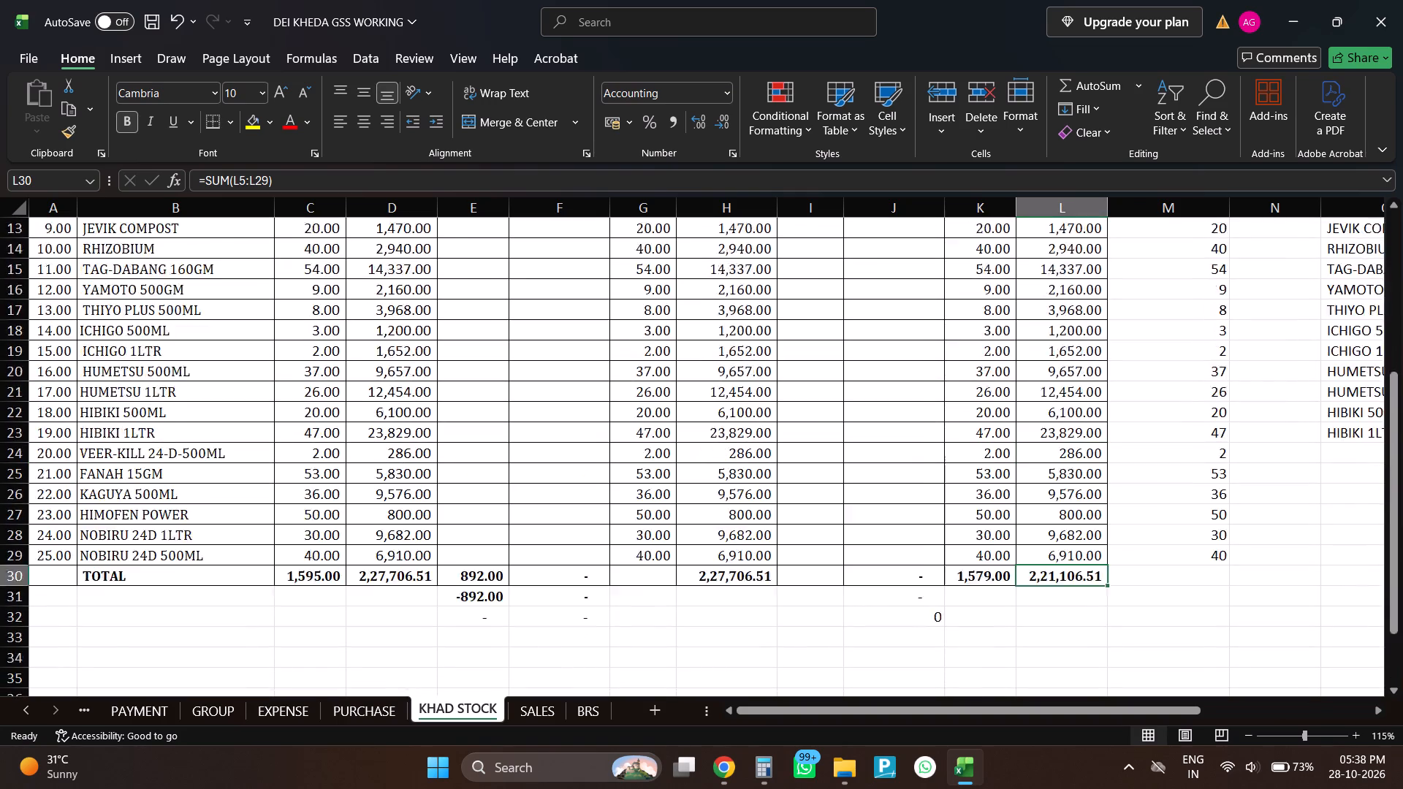
scroll(692, 647, "up", 18)
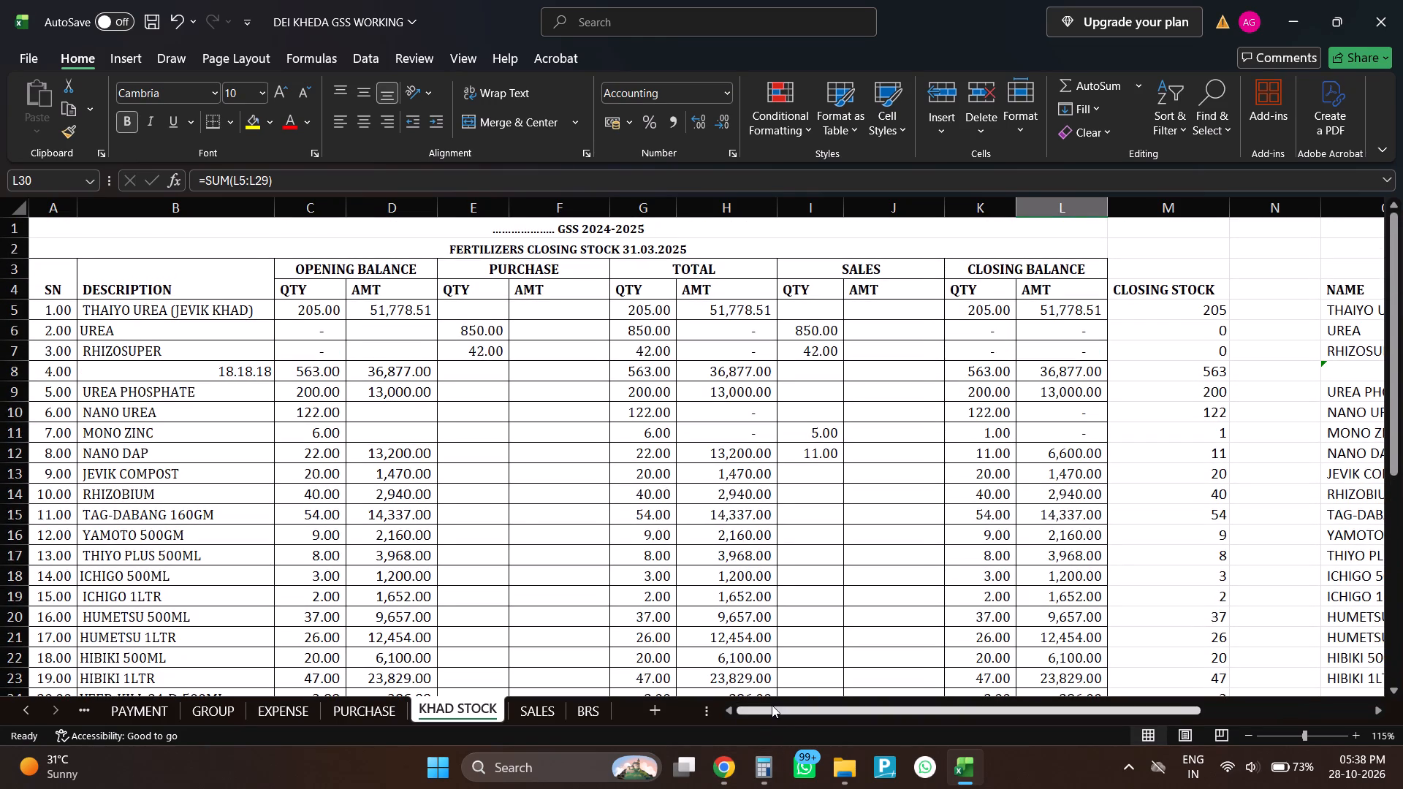
left_click_drag(772, 705, 1041, 704)
scroll(1041, 706, "up", 4)
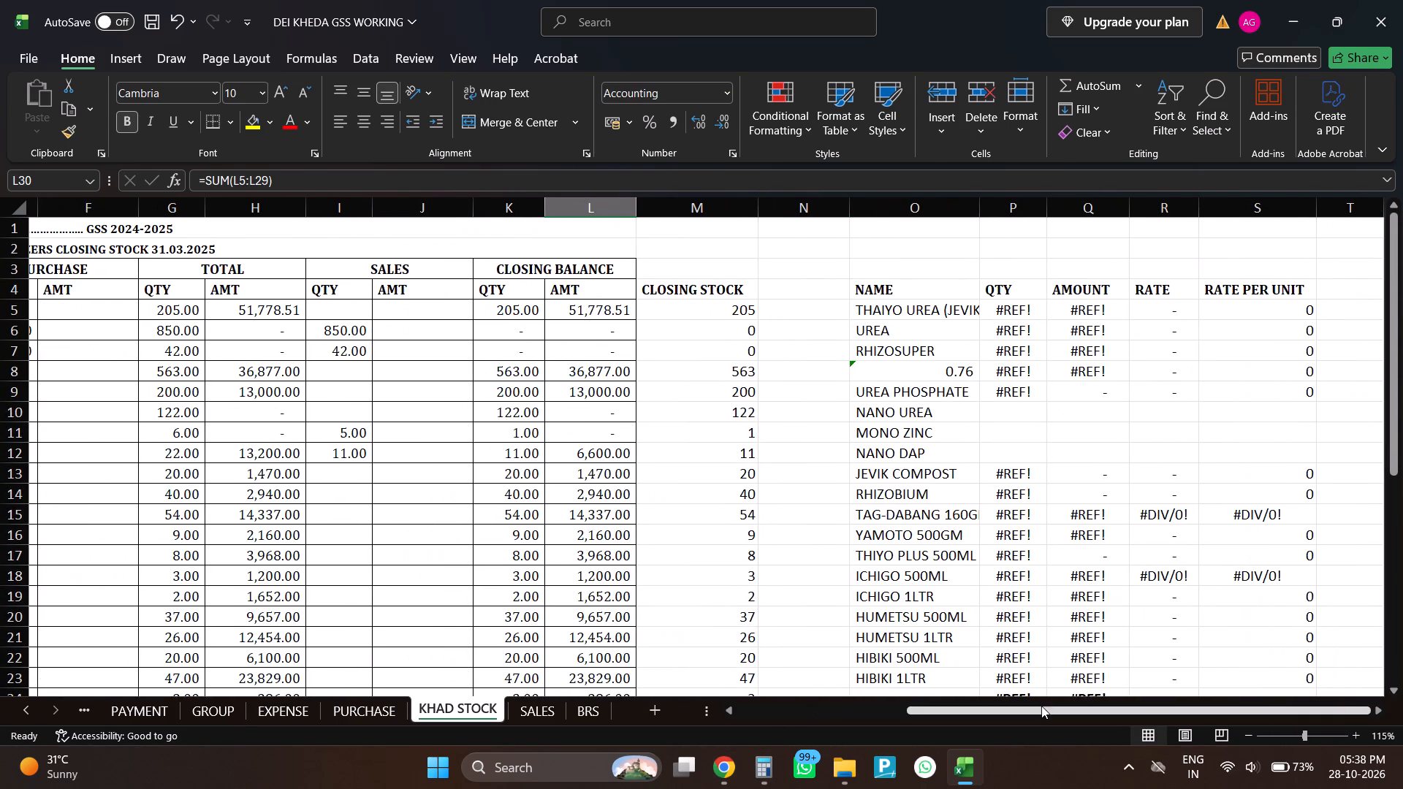
scroll(1128, 454, "up", 4)
scroll(990, 479, "down", 6)
scroll(990, 479, "up", 3)
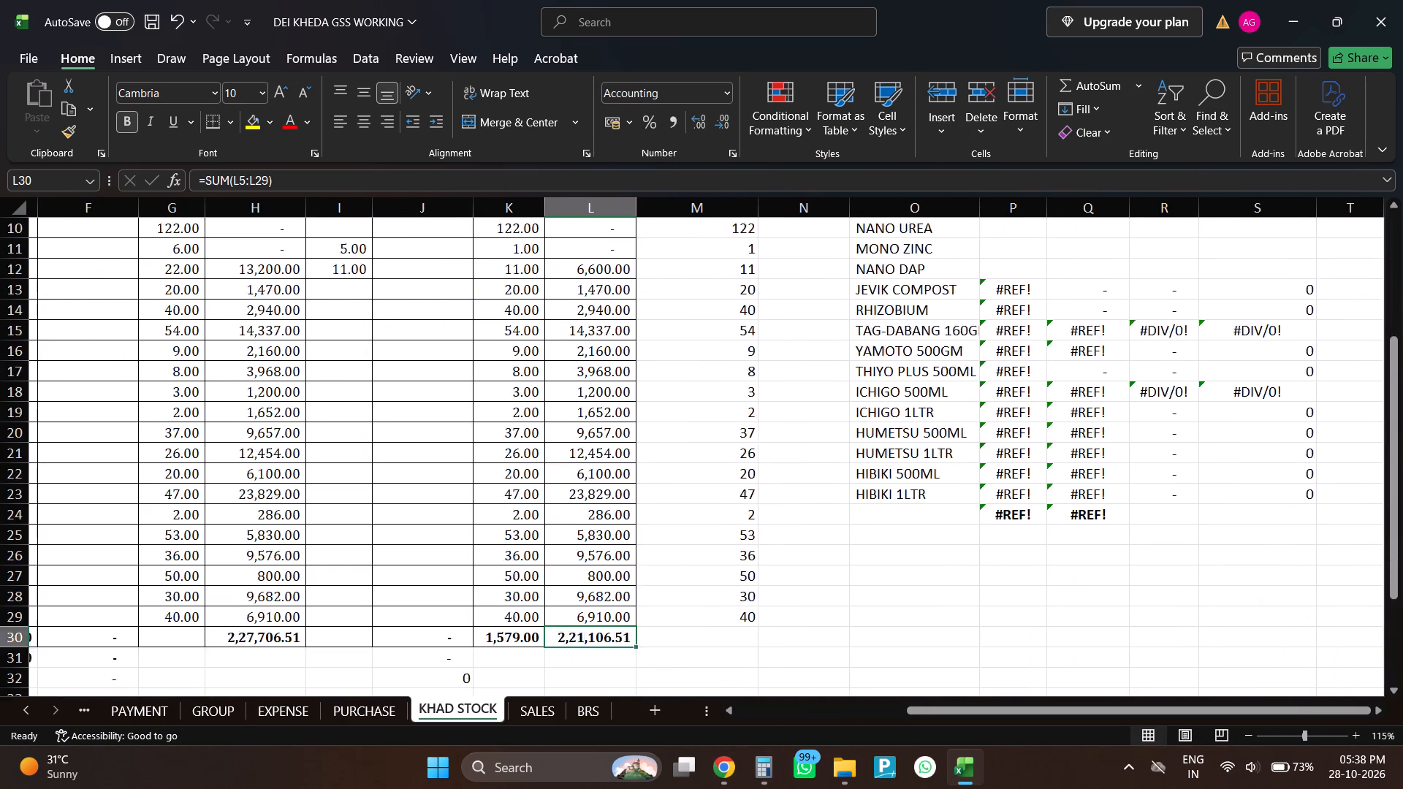
scroll(990, 479, "up", 4)
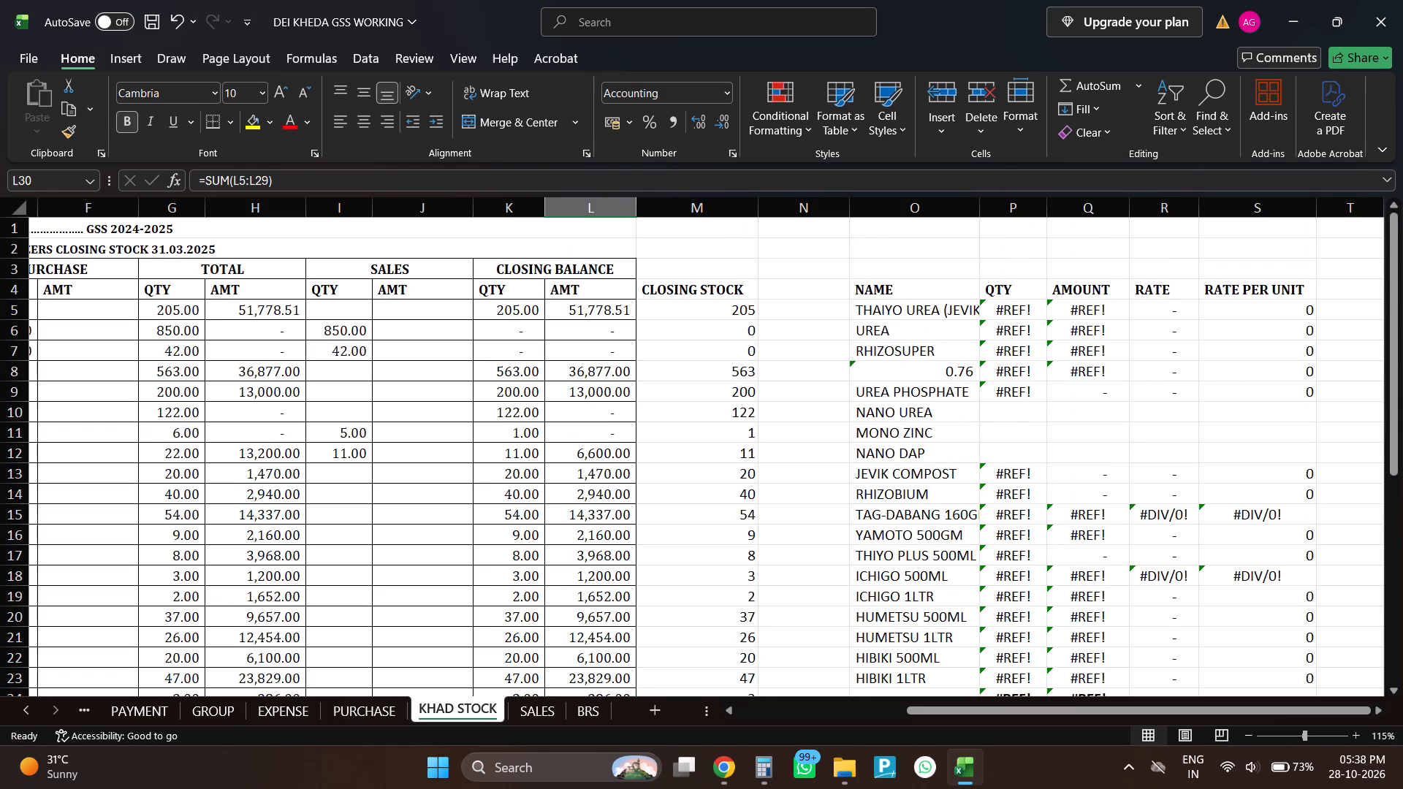
scroll(1020, 376, "down", 3)
scroll(1020, 376, "up", 4)
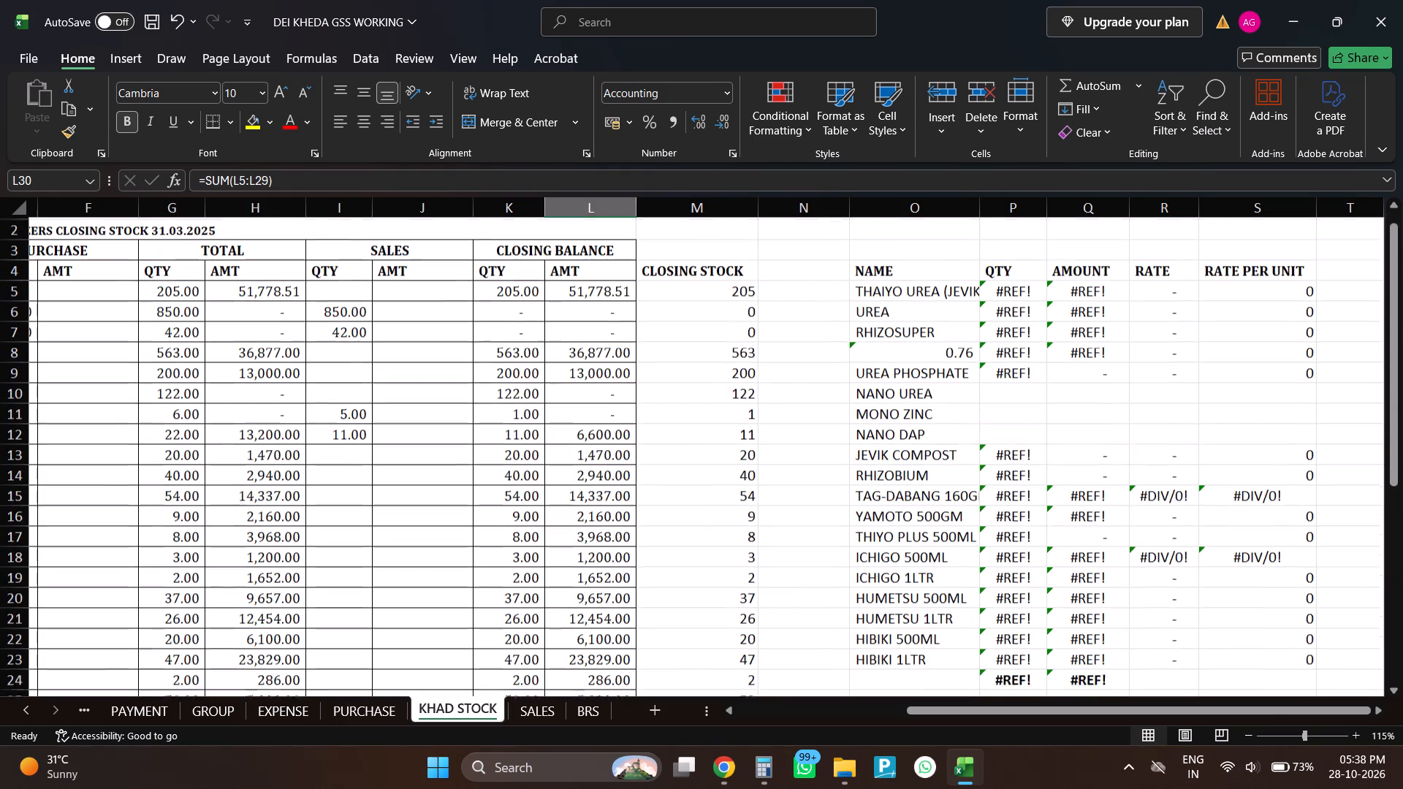
scroll(1039, 555, "down", 5)
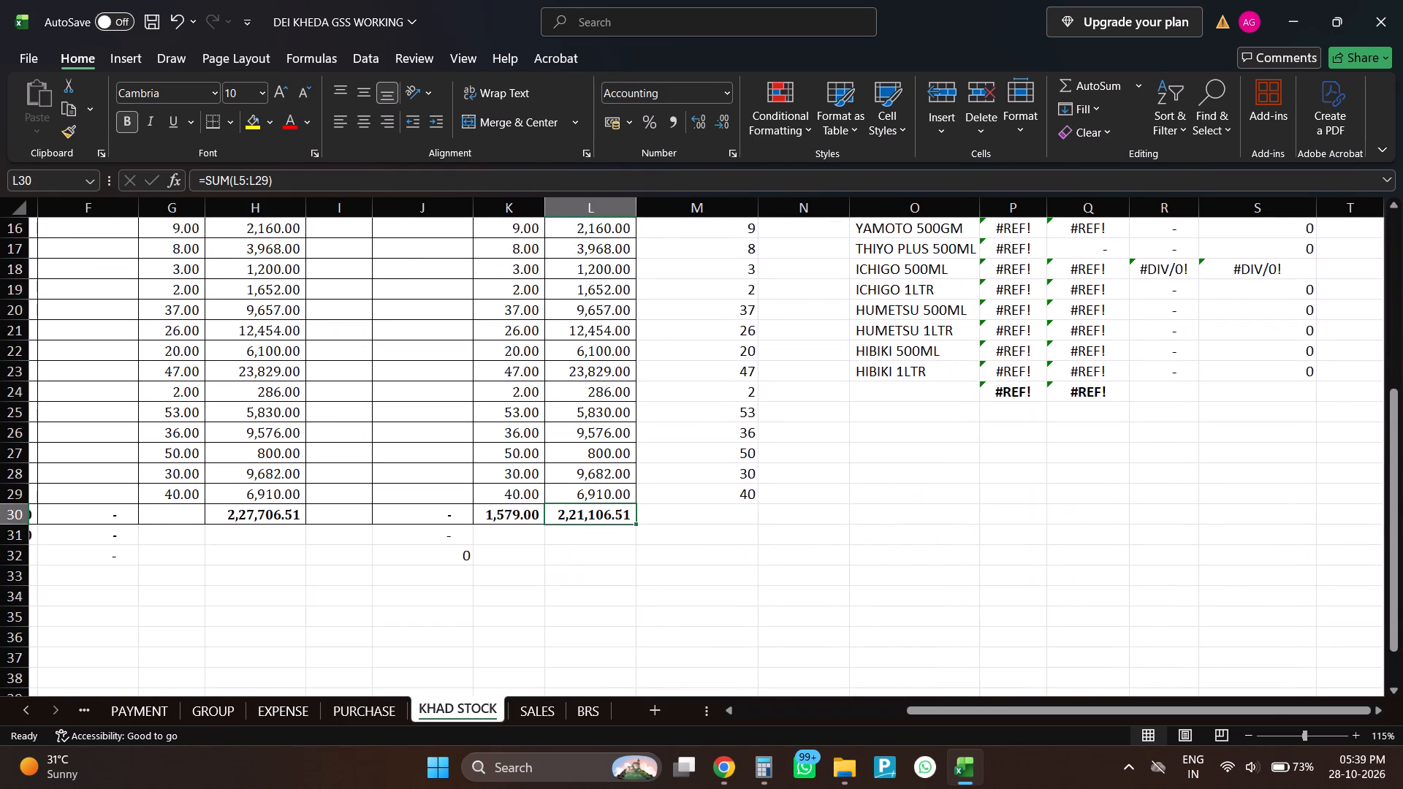
scroll(1039, 555, "up", 8)
Inspect the QTY formula in P5 of the side table and the cells it refers to, without editing it.
left_click(1011, 309)
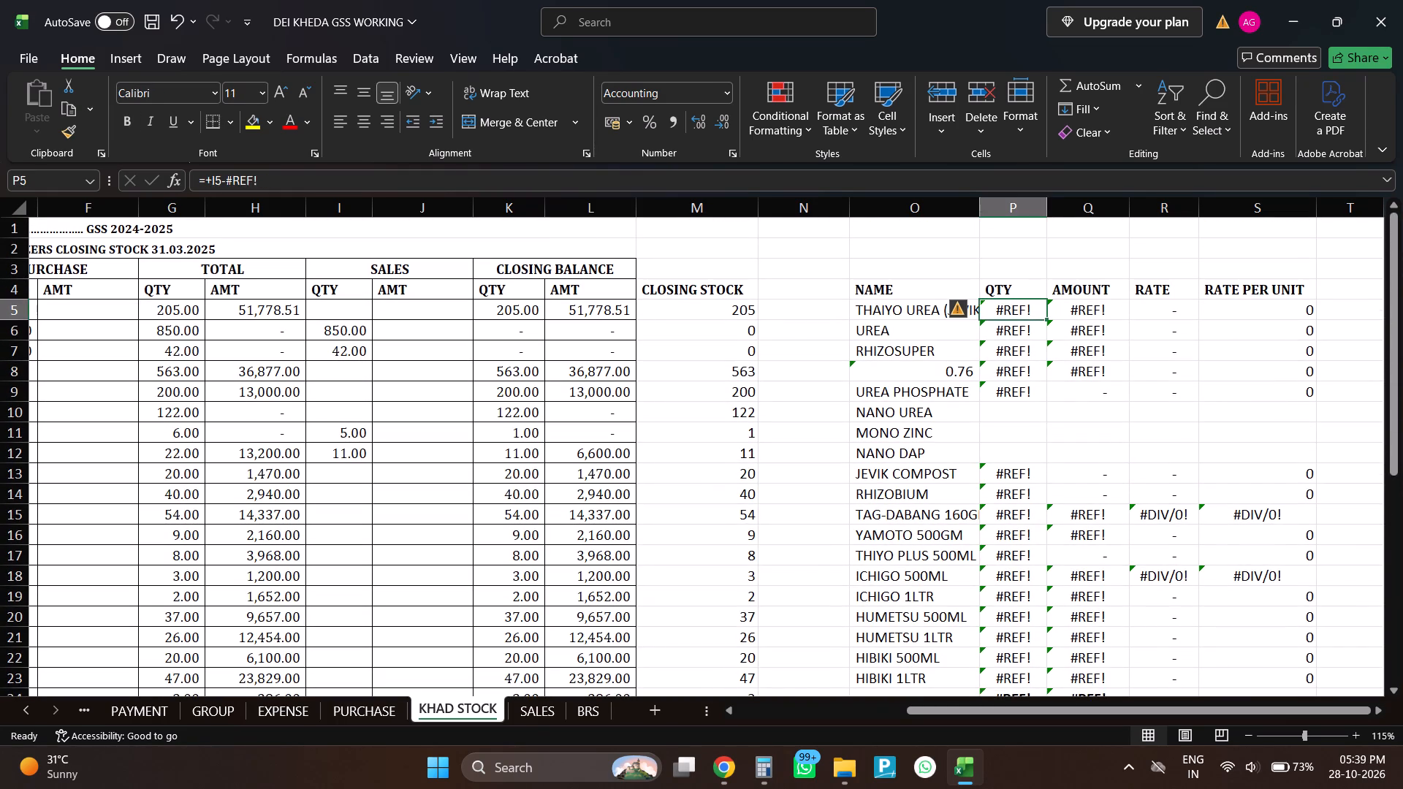
key("F2")
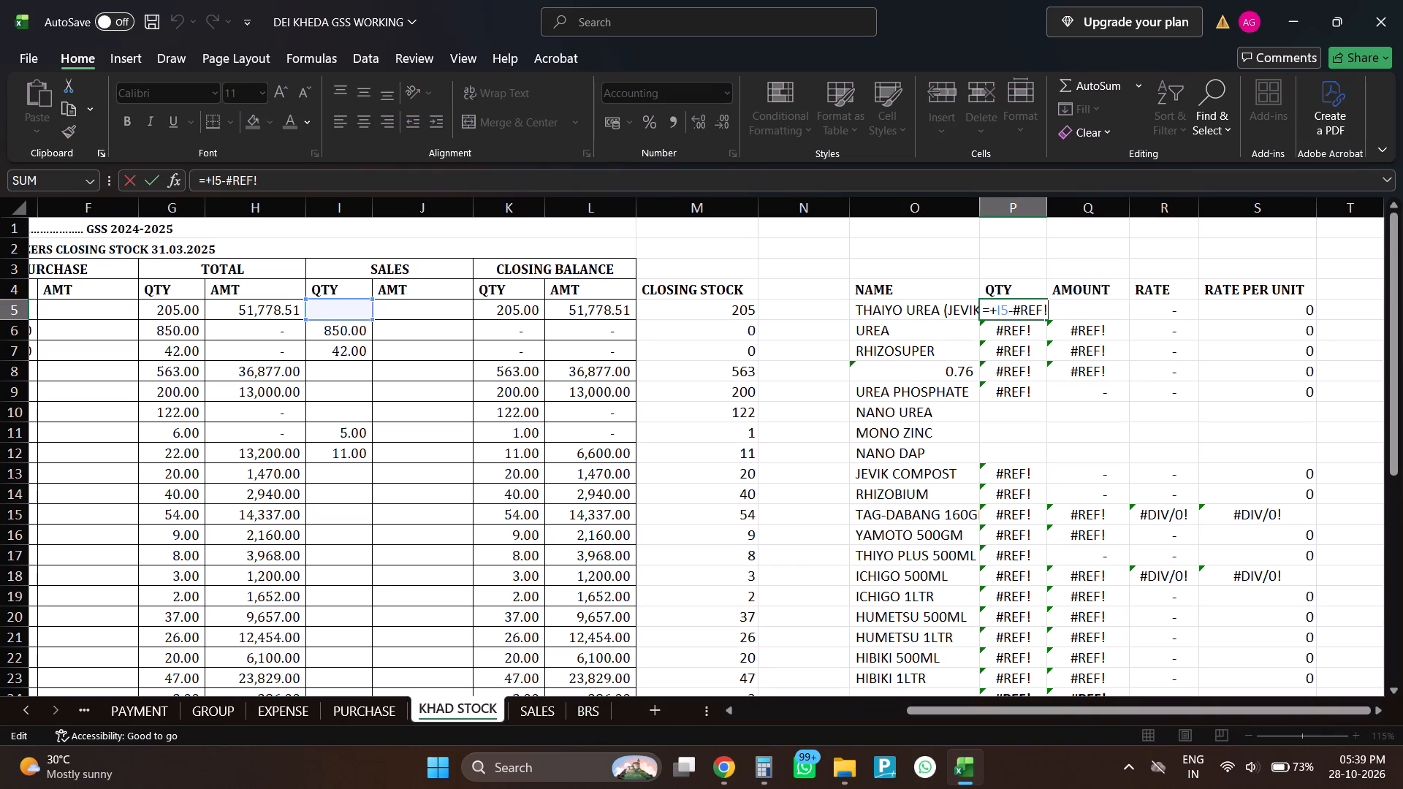
left_click_drag(1052, 708, 940, 703)
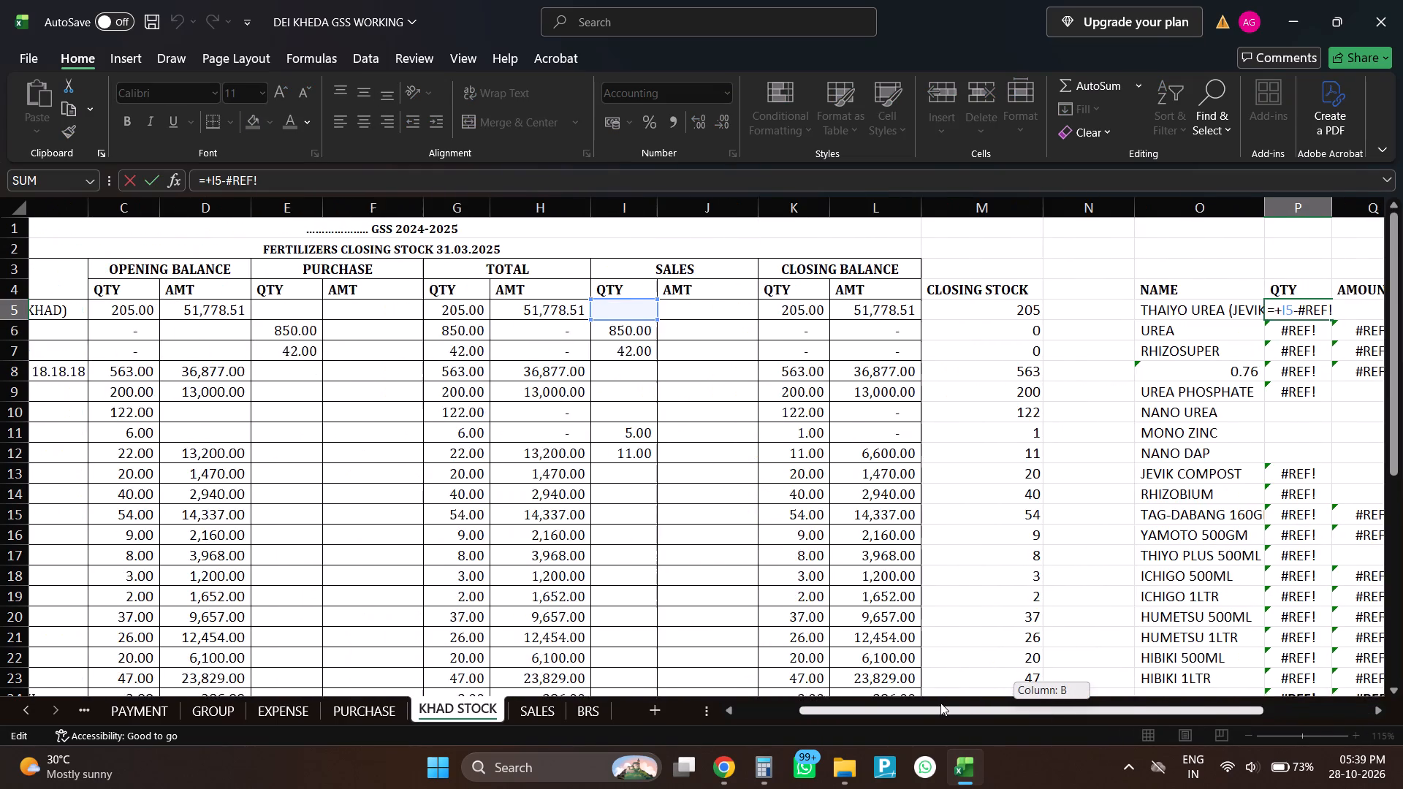
left_click_drag(940, 703, 1014, 702)
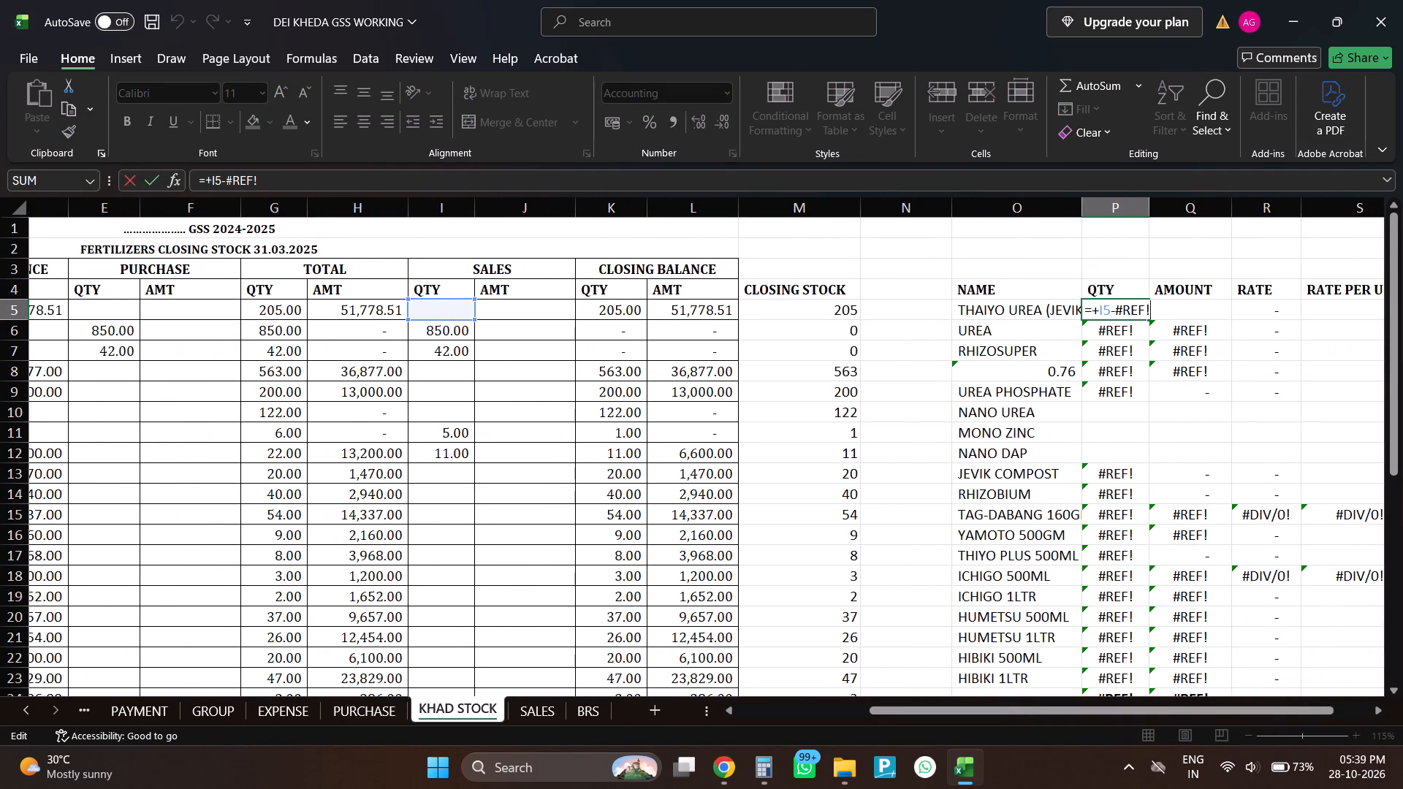
key("Escape")
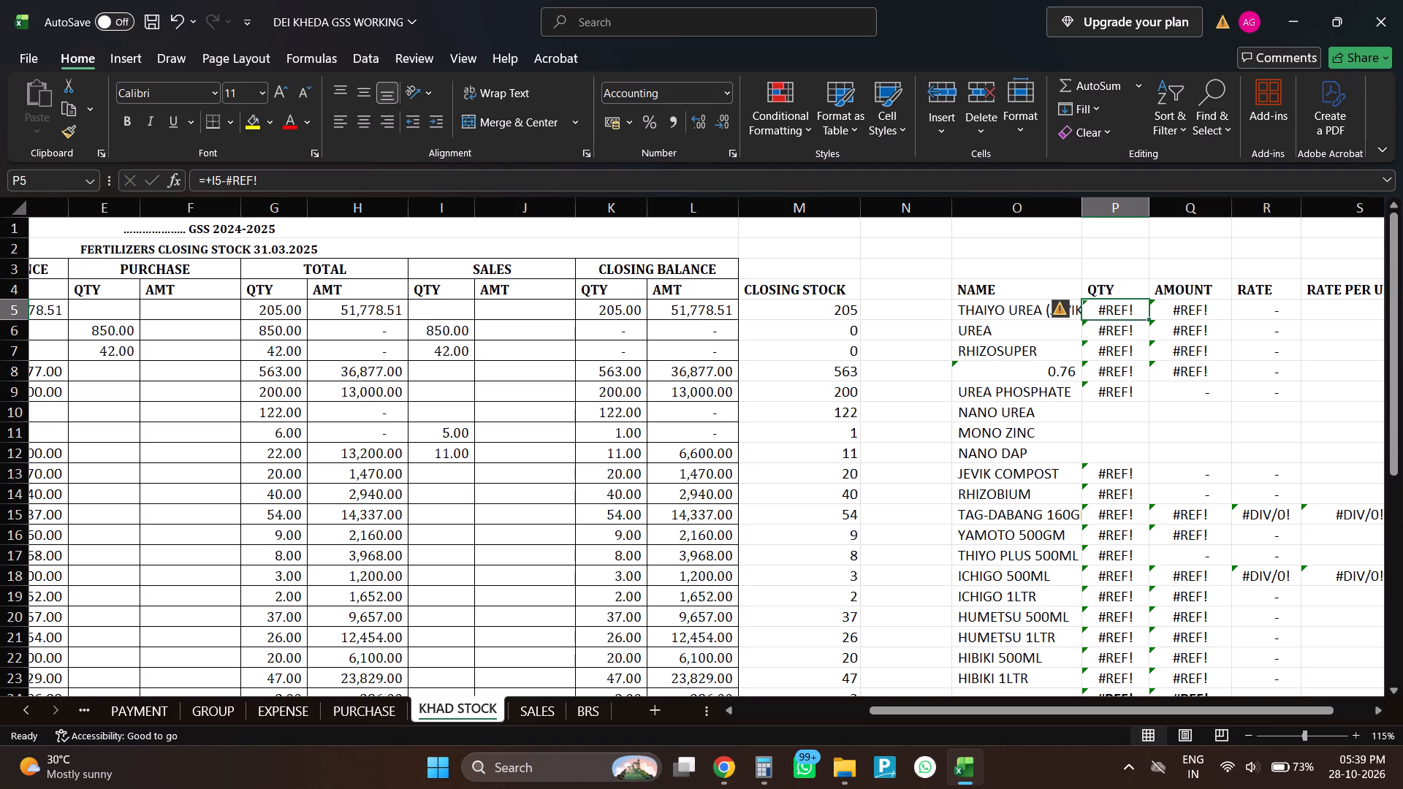
Return to the main fertilizer closing stock table and save the workbook.
left_click_drag(946, 716, 607, 712)
scroll(700, 563, "up", 4)
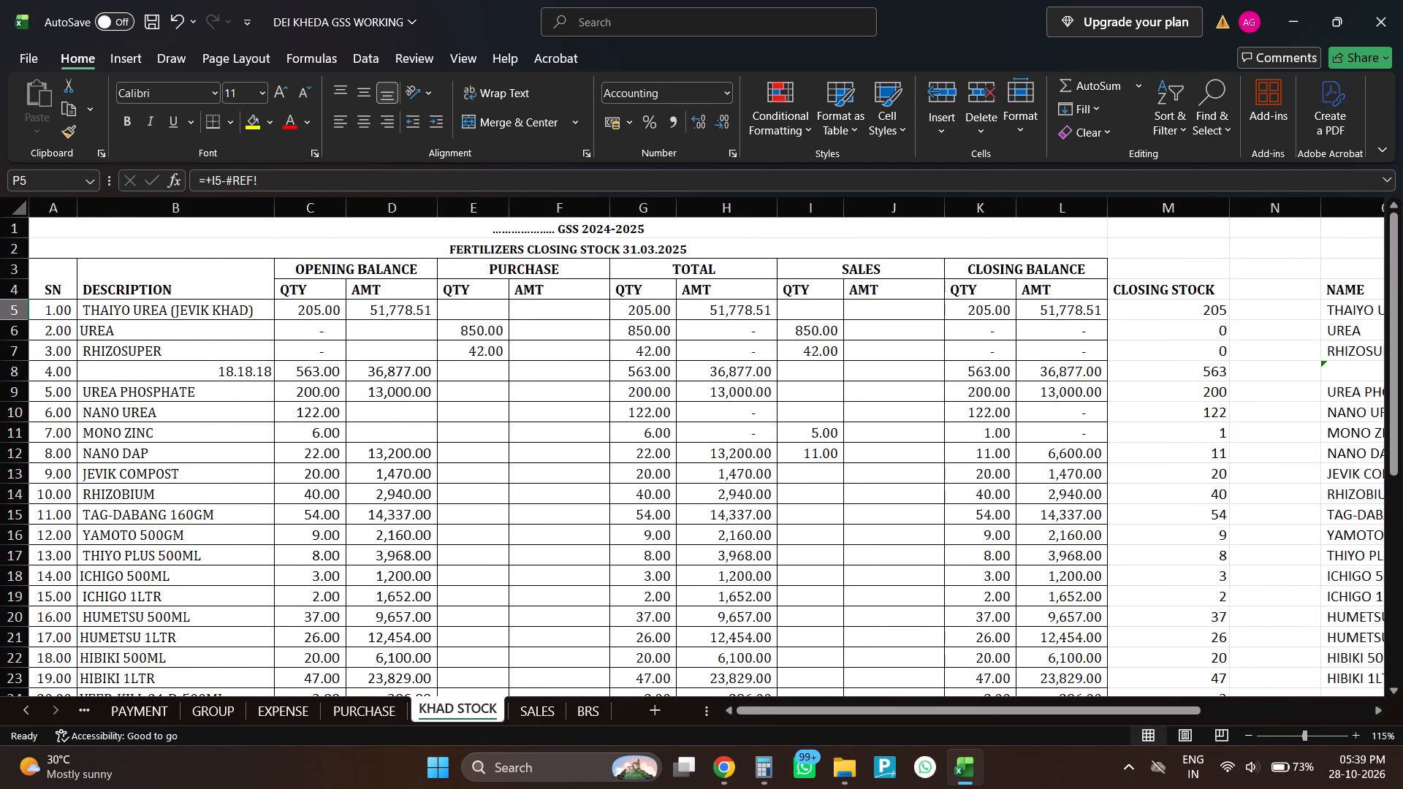
scroll(719, 559, "down", 3)
scroll(719, 559, "up", 8)
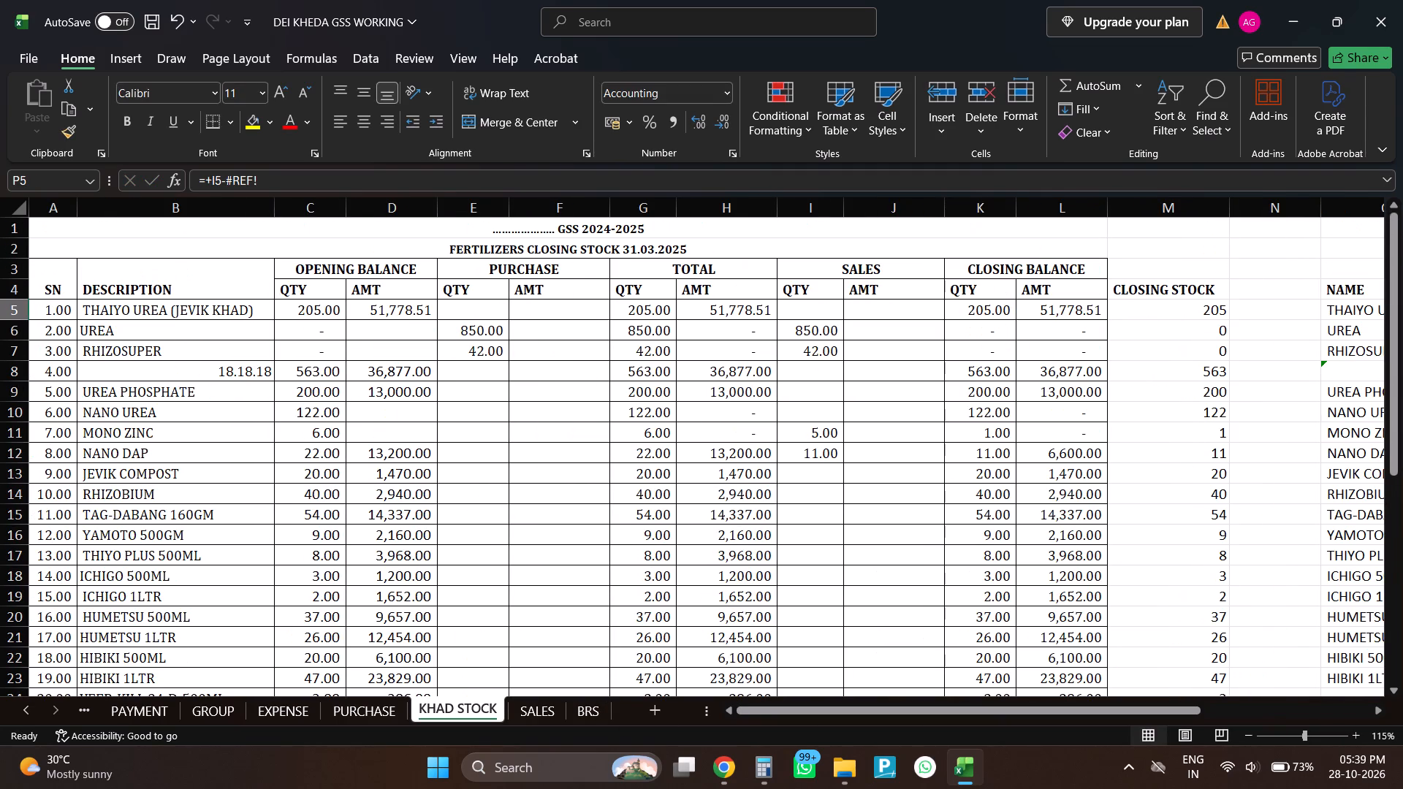
key("ctrl+s")
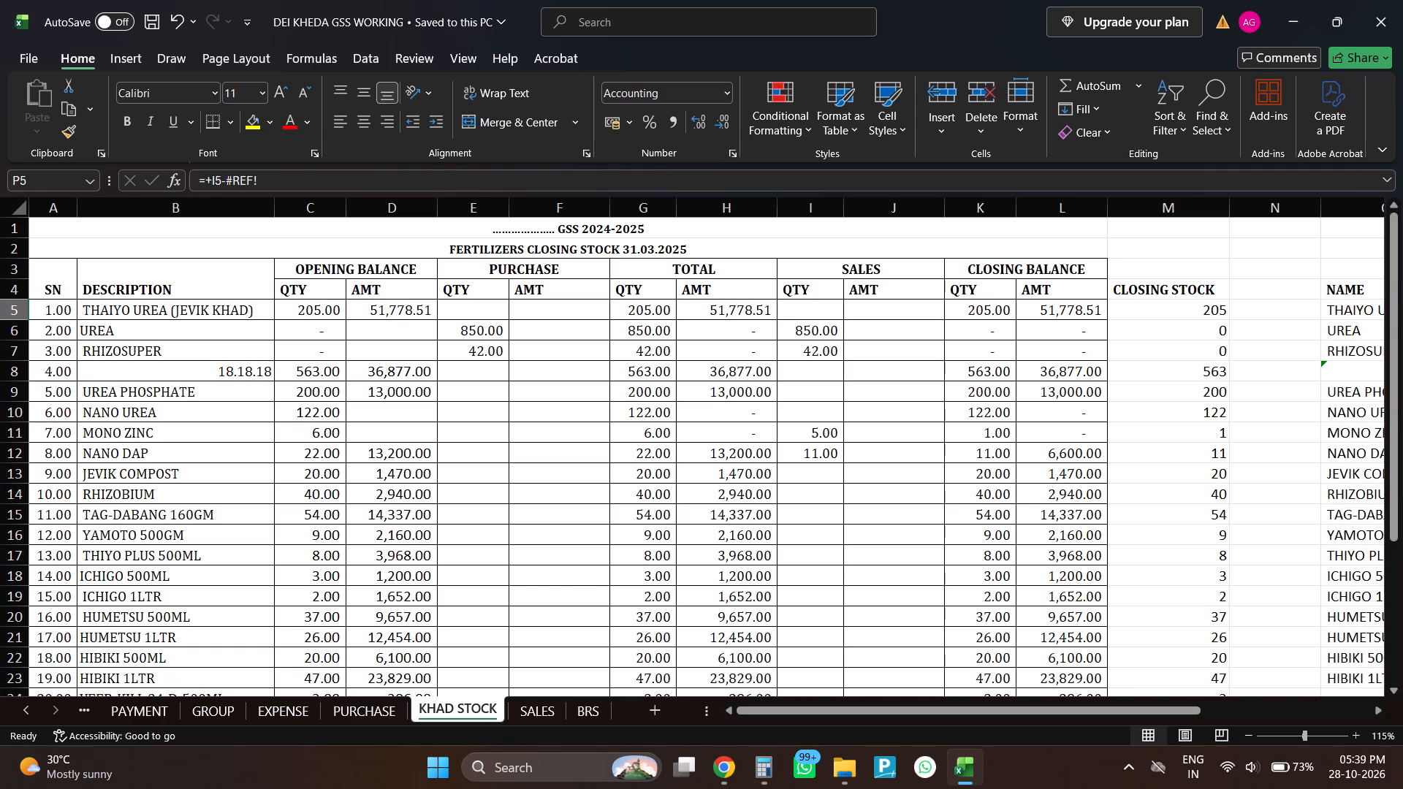
Insert a new worksheet directly after the EXPENSE sheet and name it CASH RECEIPT.
left_click(270, 701)
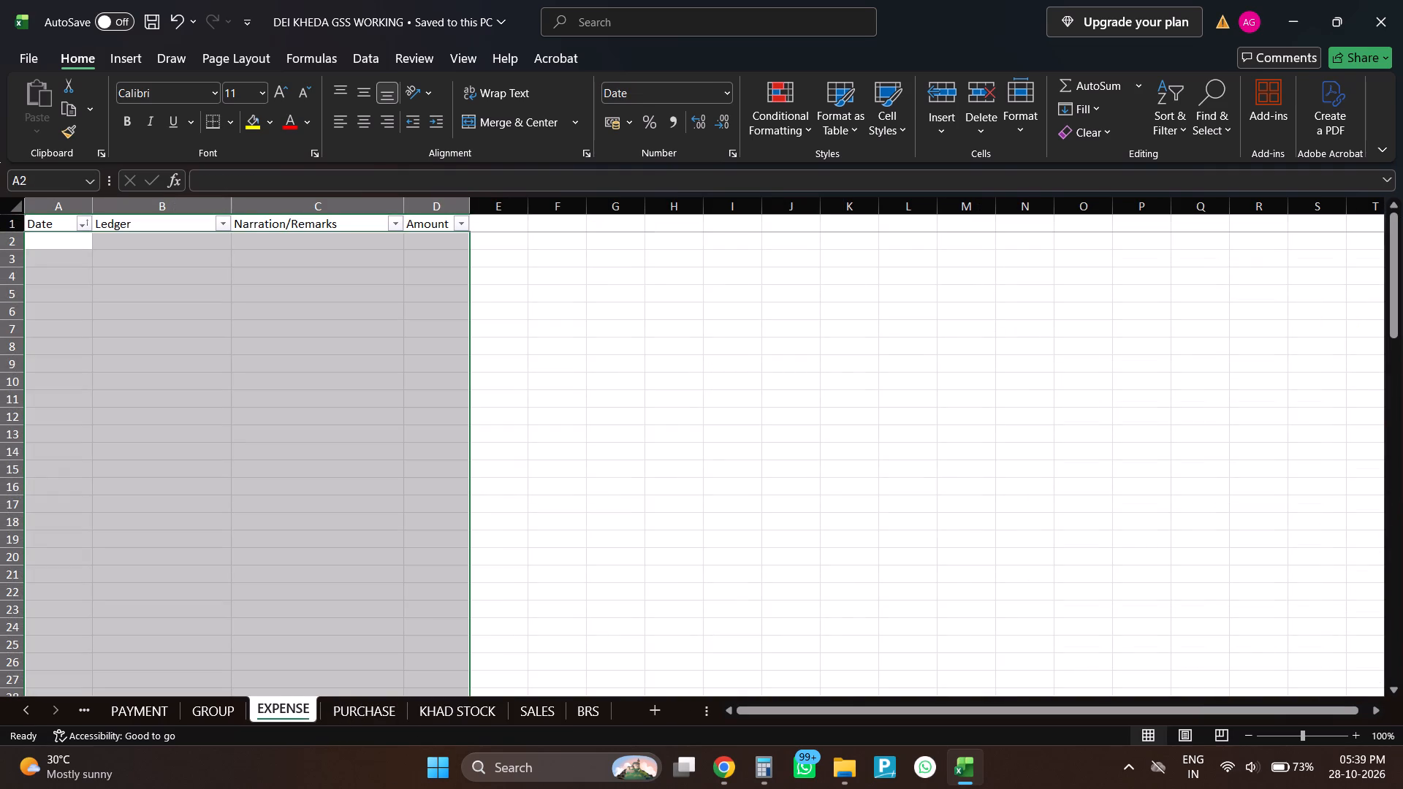
left_click(644, 716)
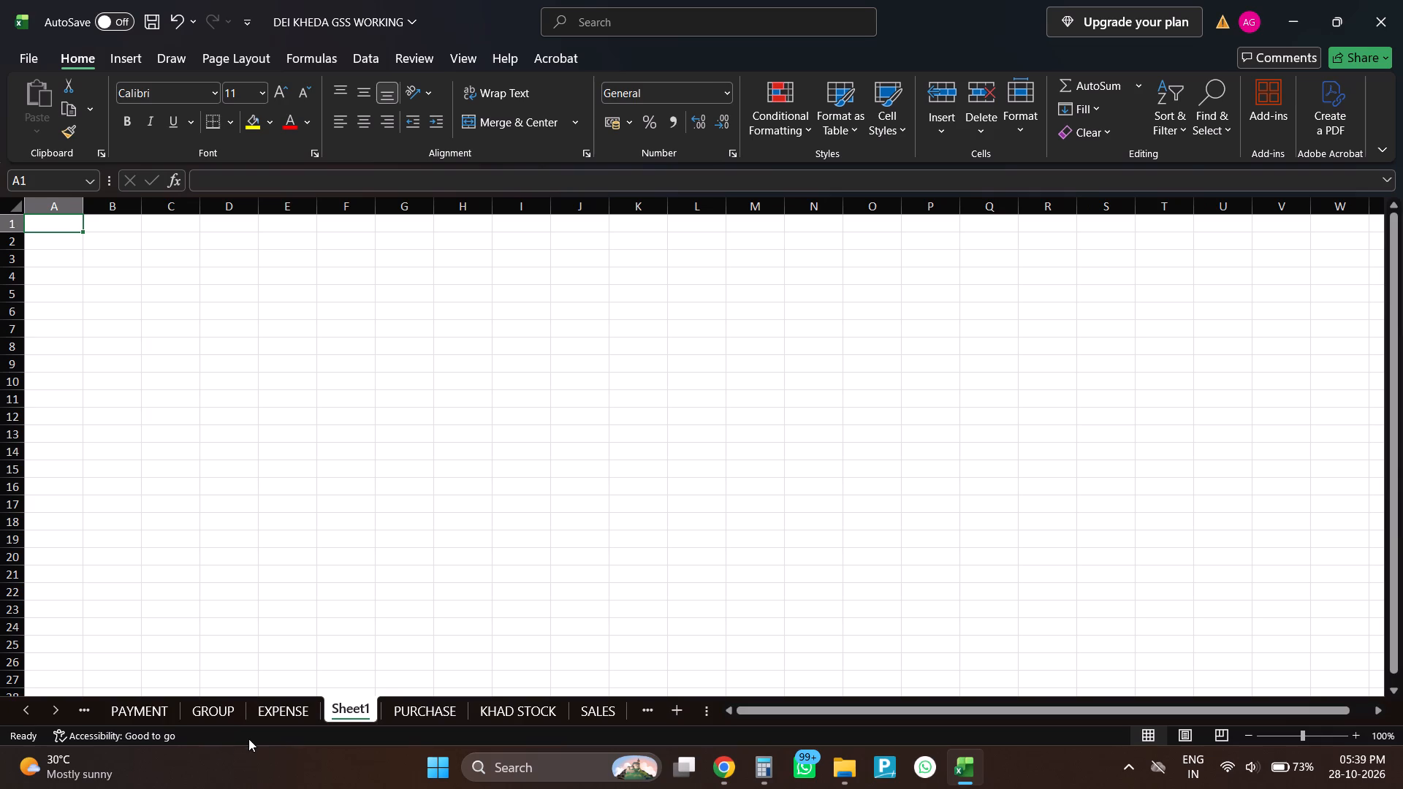
double_click(344, 700)
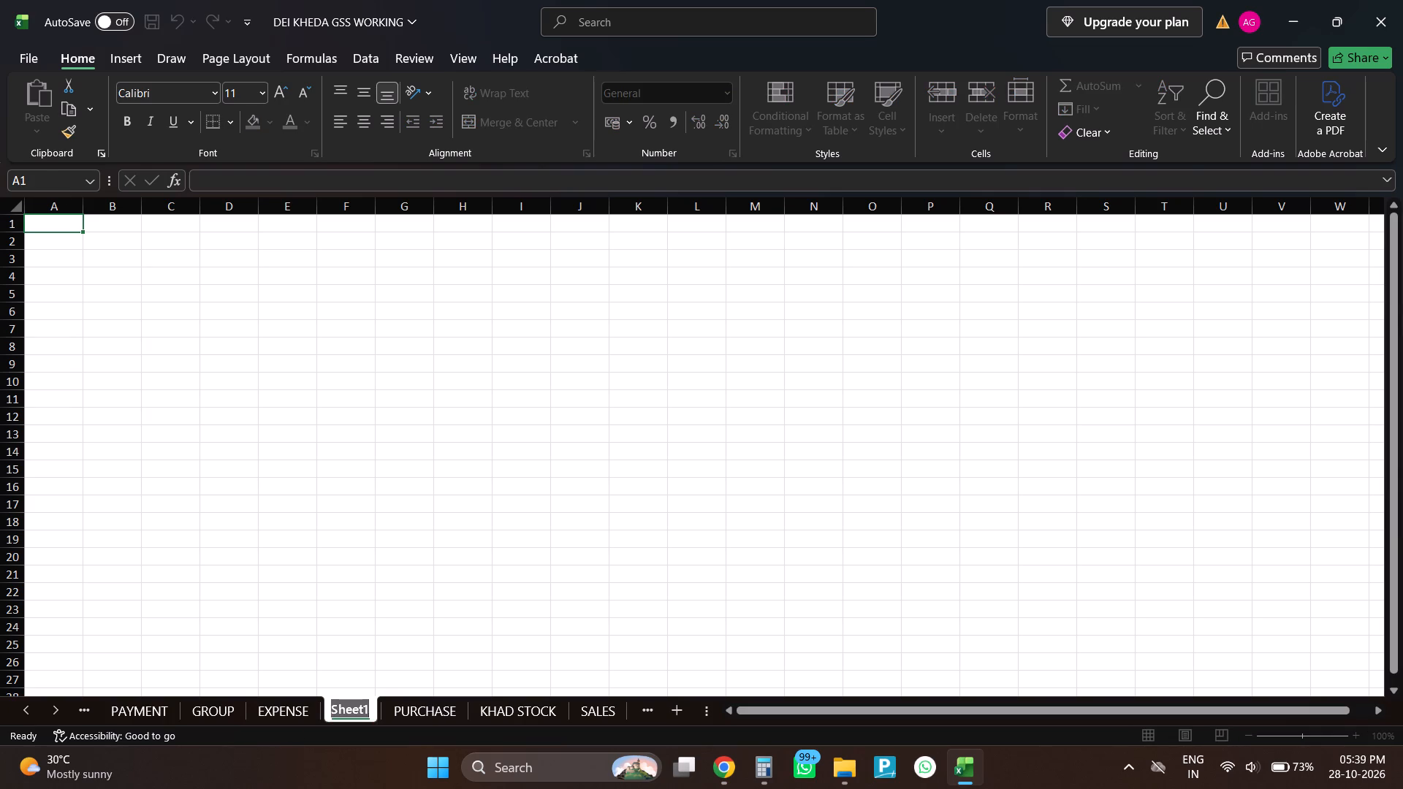
type("CASH")
key("space")
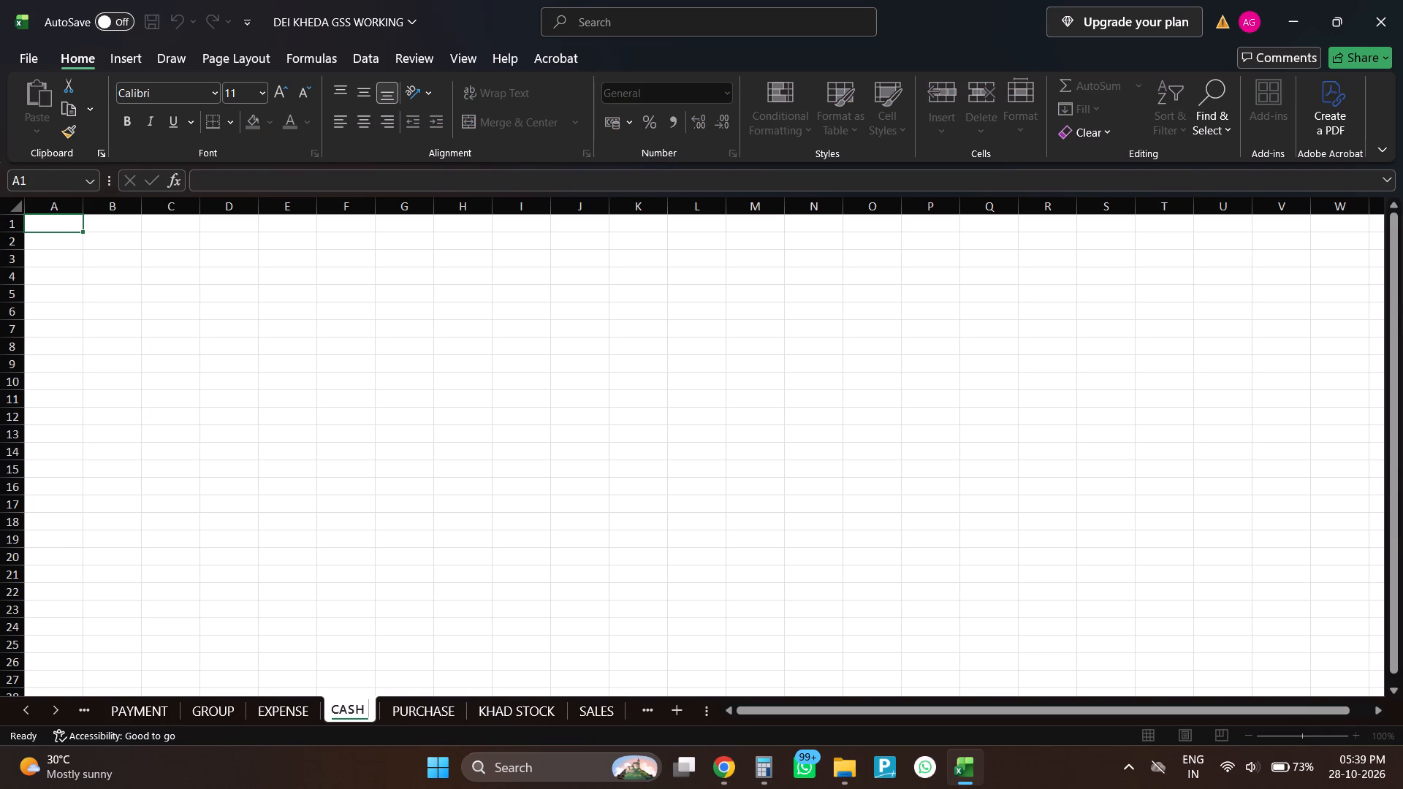
type("RECIPT")
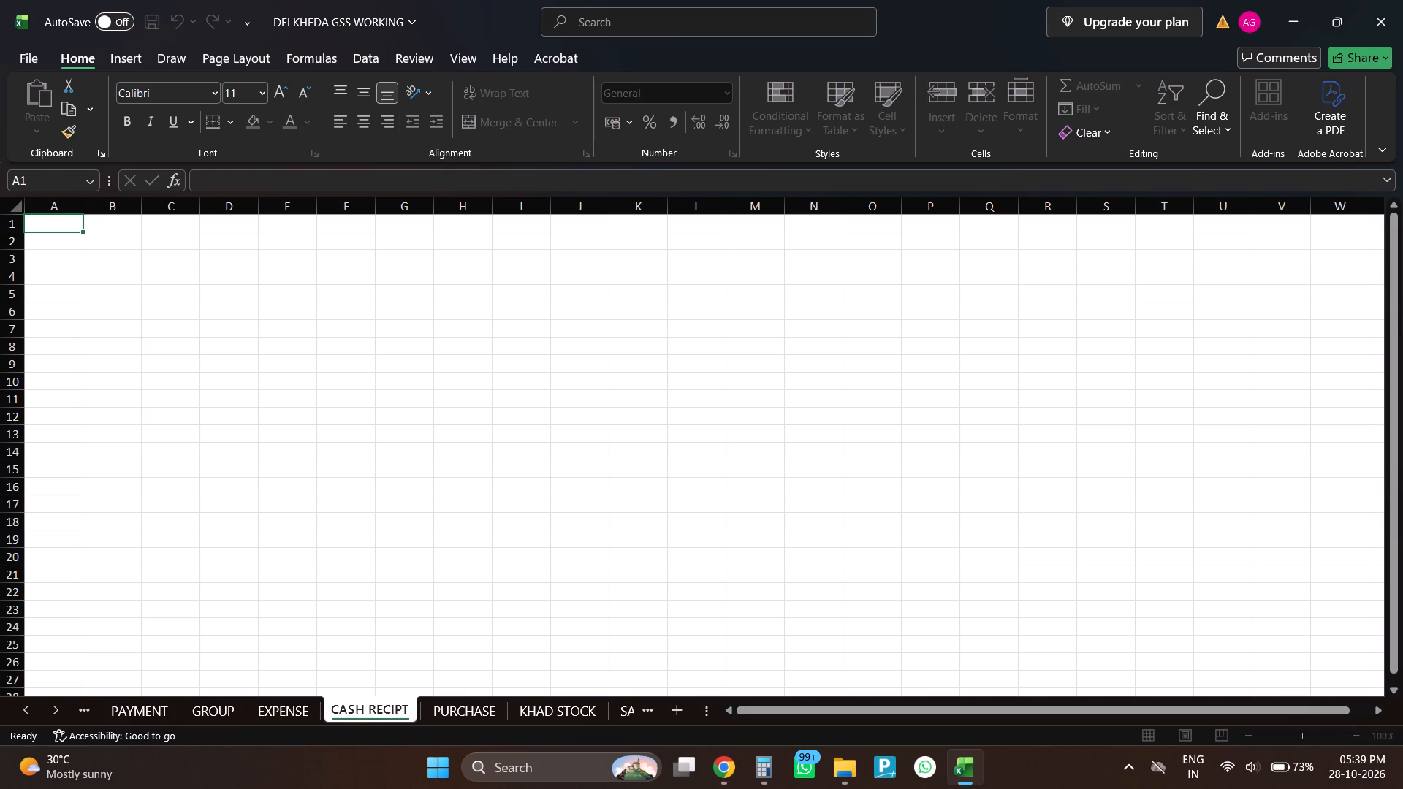
key("BackSpace")
key("BackSpace")
key("BackSpace")
type("EIPT")
key("Return")
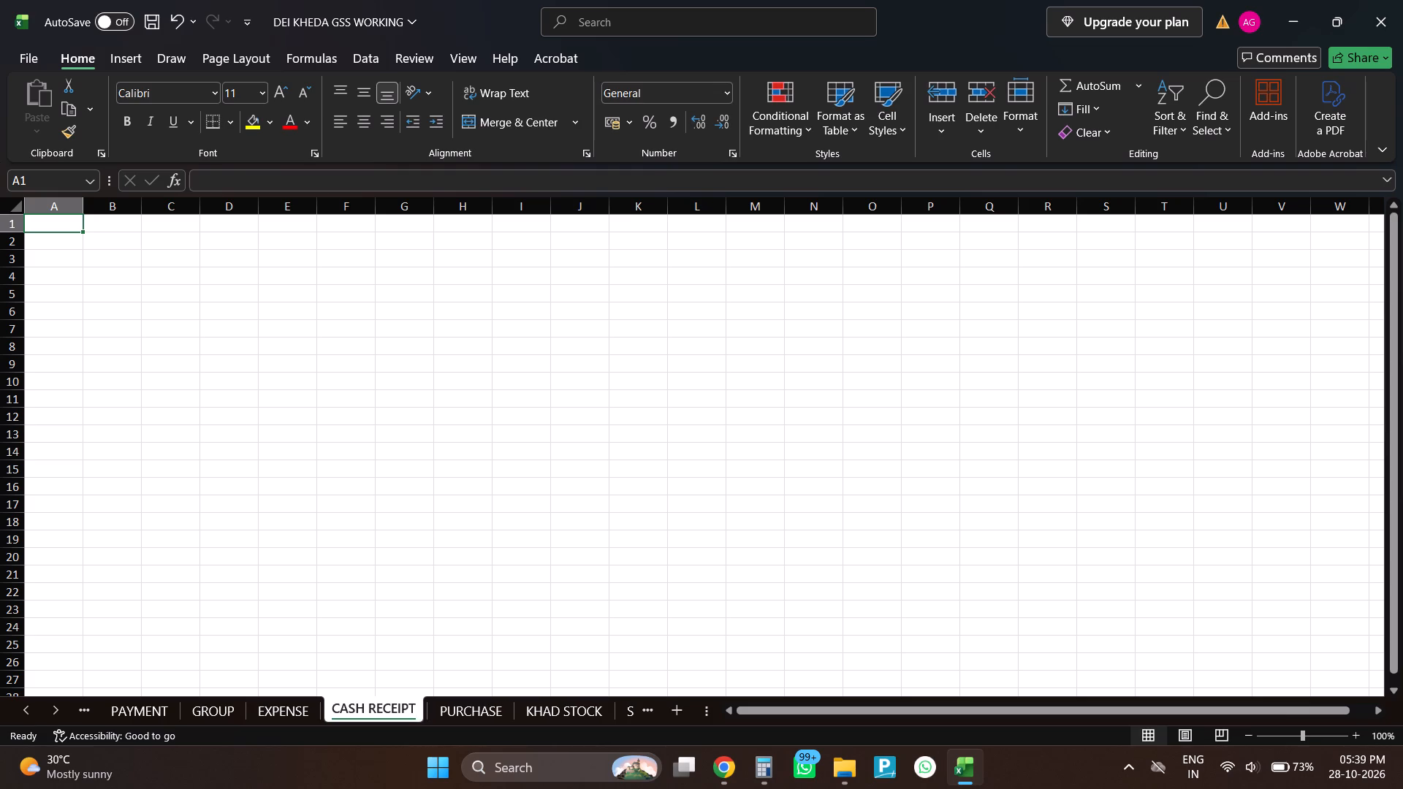
Copy the Date, Ledger, Narration/Remarks and Amount headers from A1:D1 of the EXPENSE sheet into row 1 of CASH RECEIPT.
left_click(286, 712)
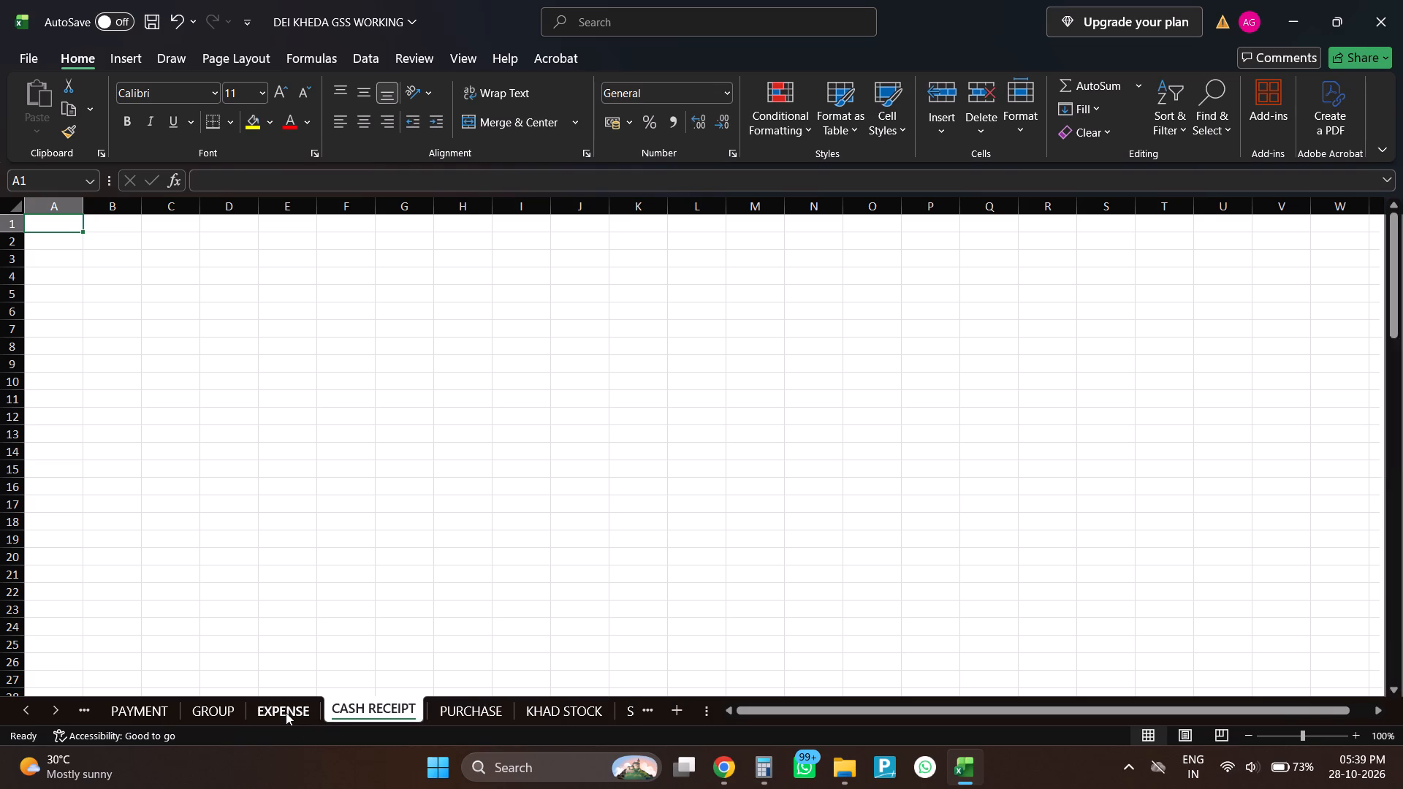
scroll(384, 582, "up", 5)
left_click(206, 338)
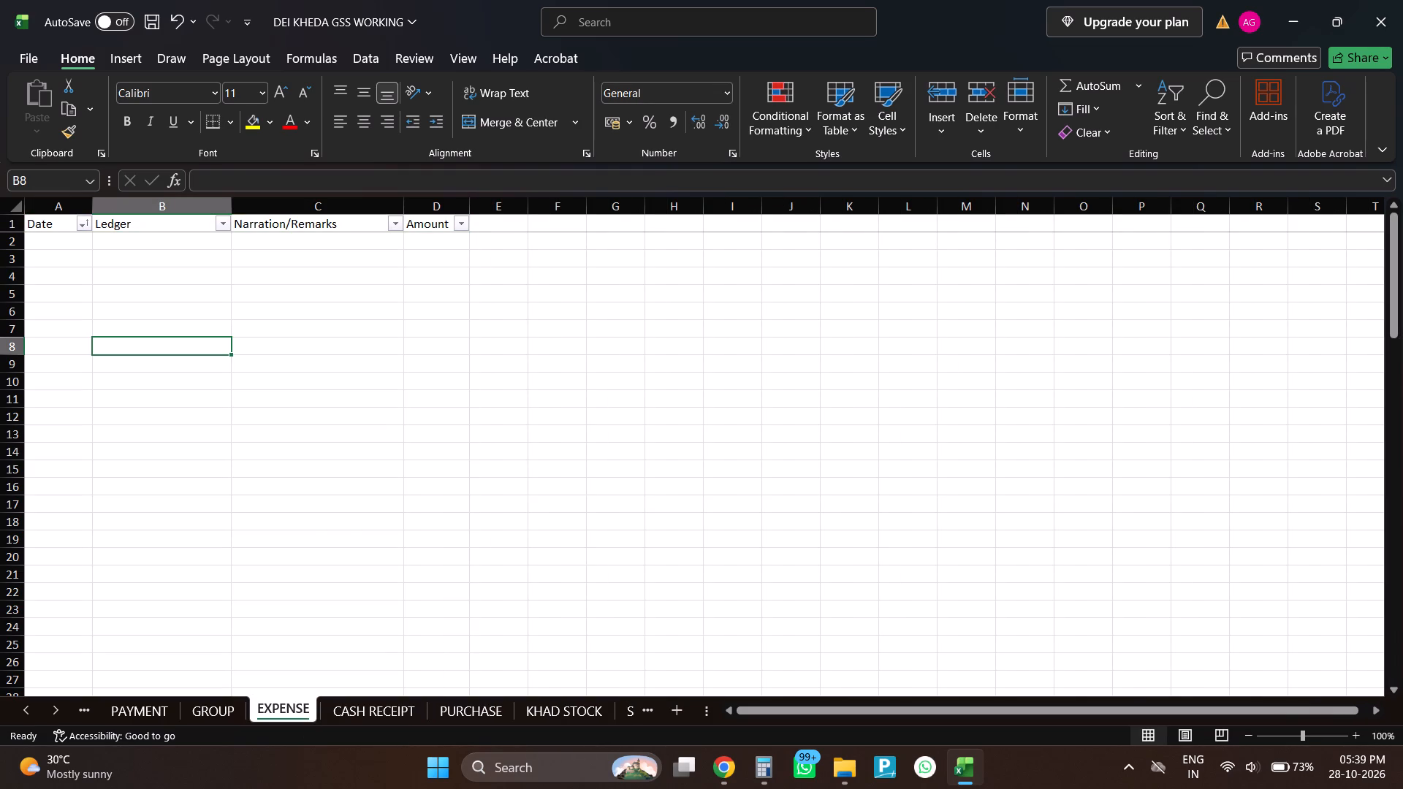
left_click_drag(69, 222, 454, 219)
key("ctrl+c")
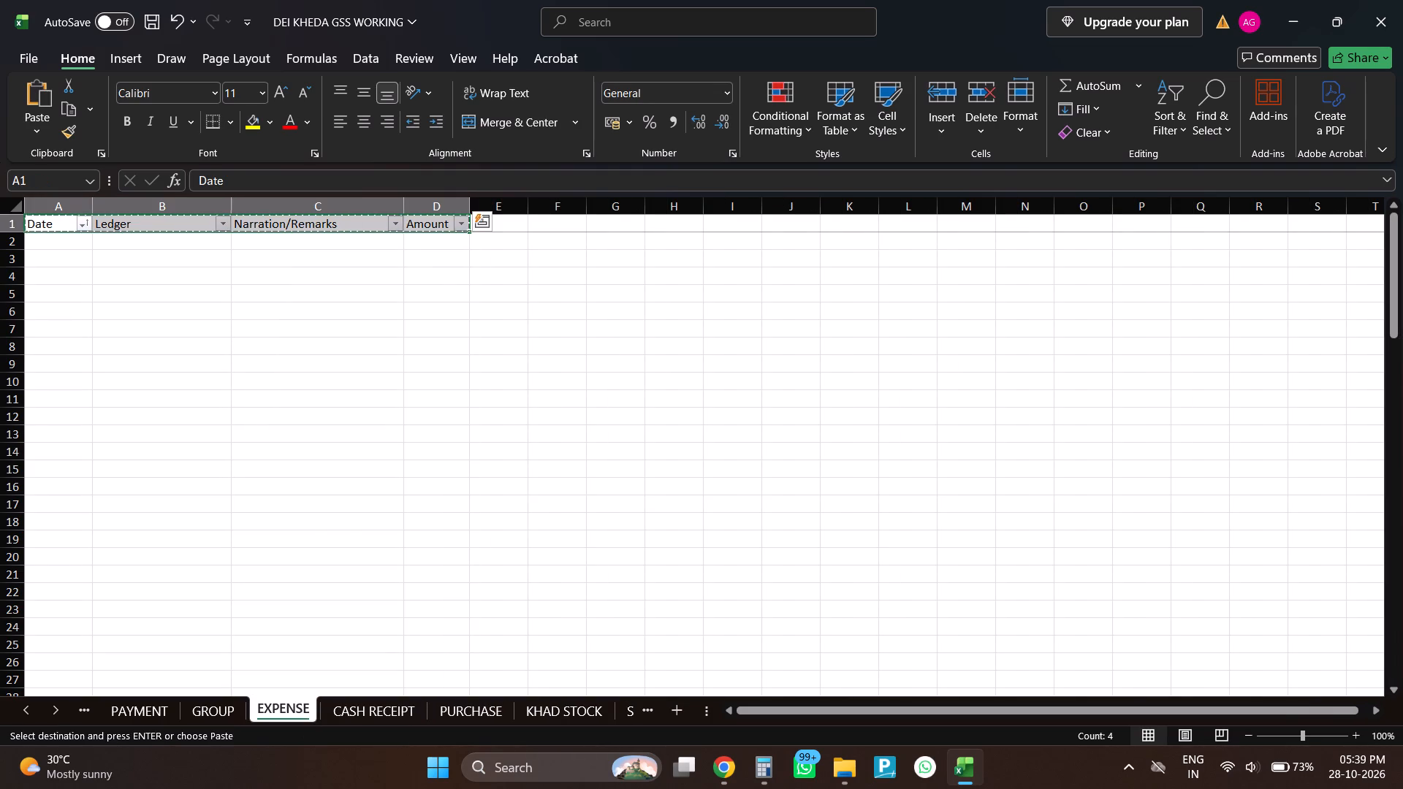
left_click(348, 721)
scroll(207, 400, "up", 4)
key("ctrl+v")
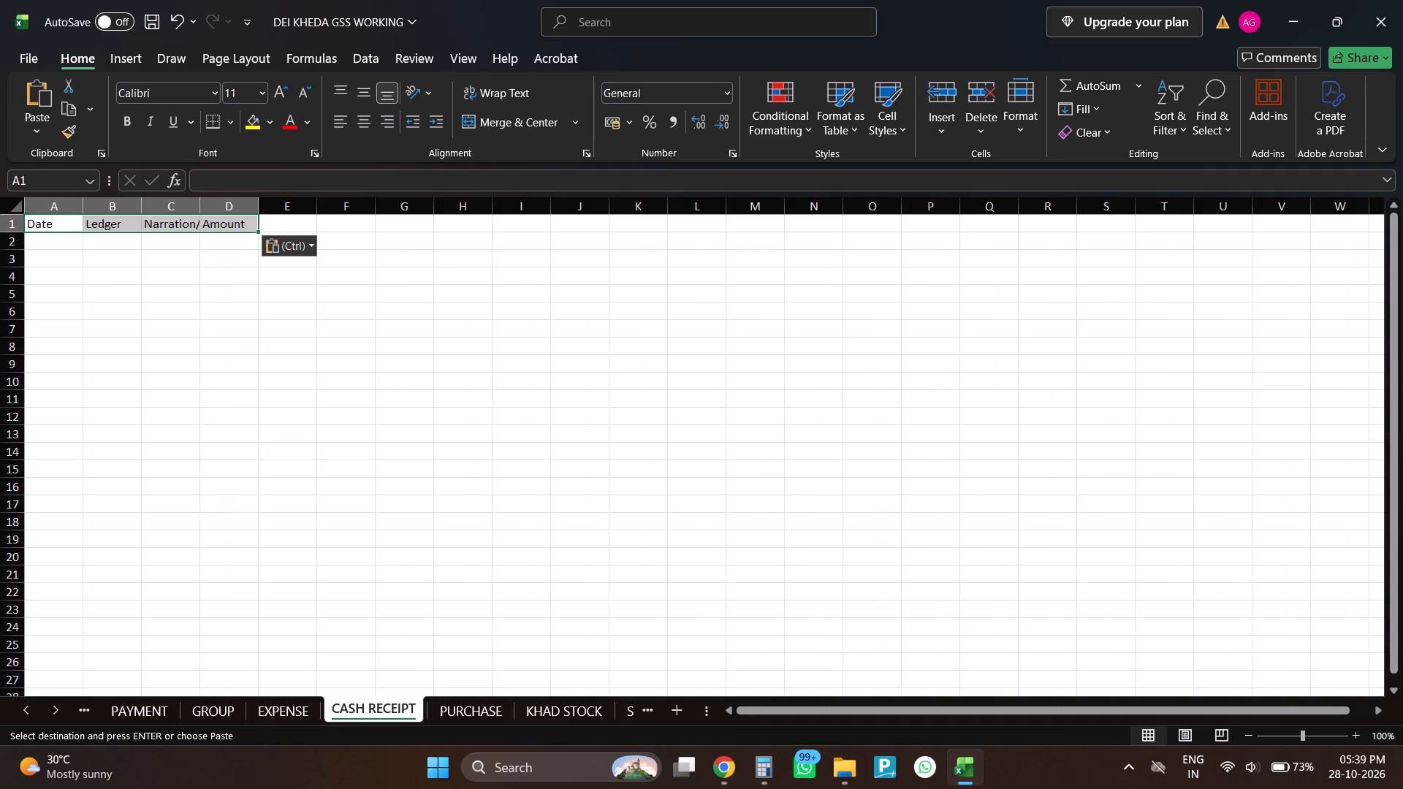
key("Escape")
Compare the EXPENSE sheet's header row with CASH RECEIPT and check the freeze panes options on EXPENSE without changing them.
left_click(286, 712)
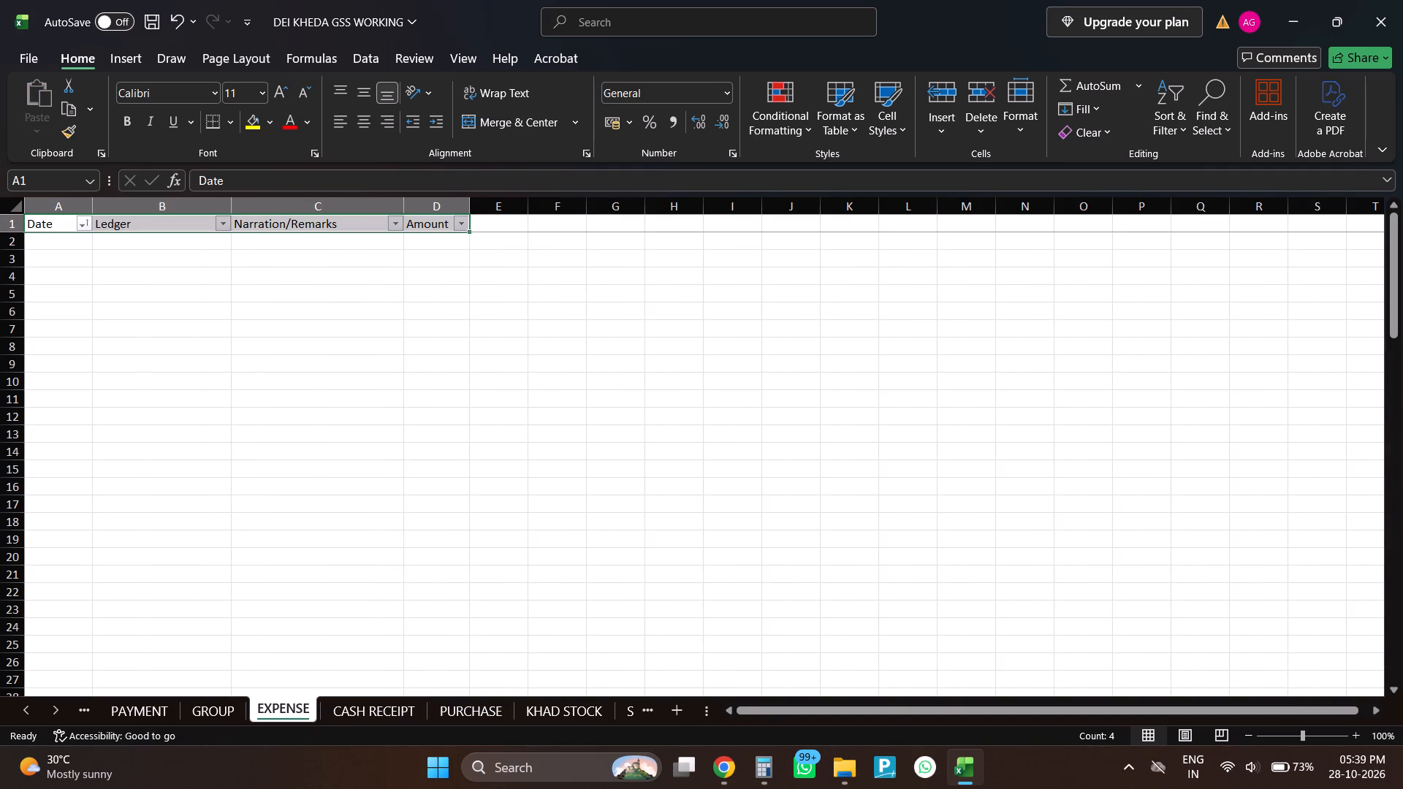
scroll(275, 611, "up", 4)
left_click(373, 712)
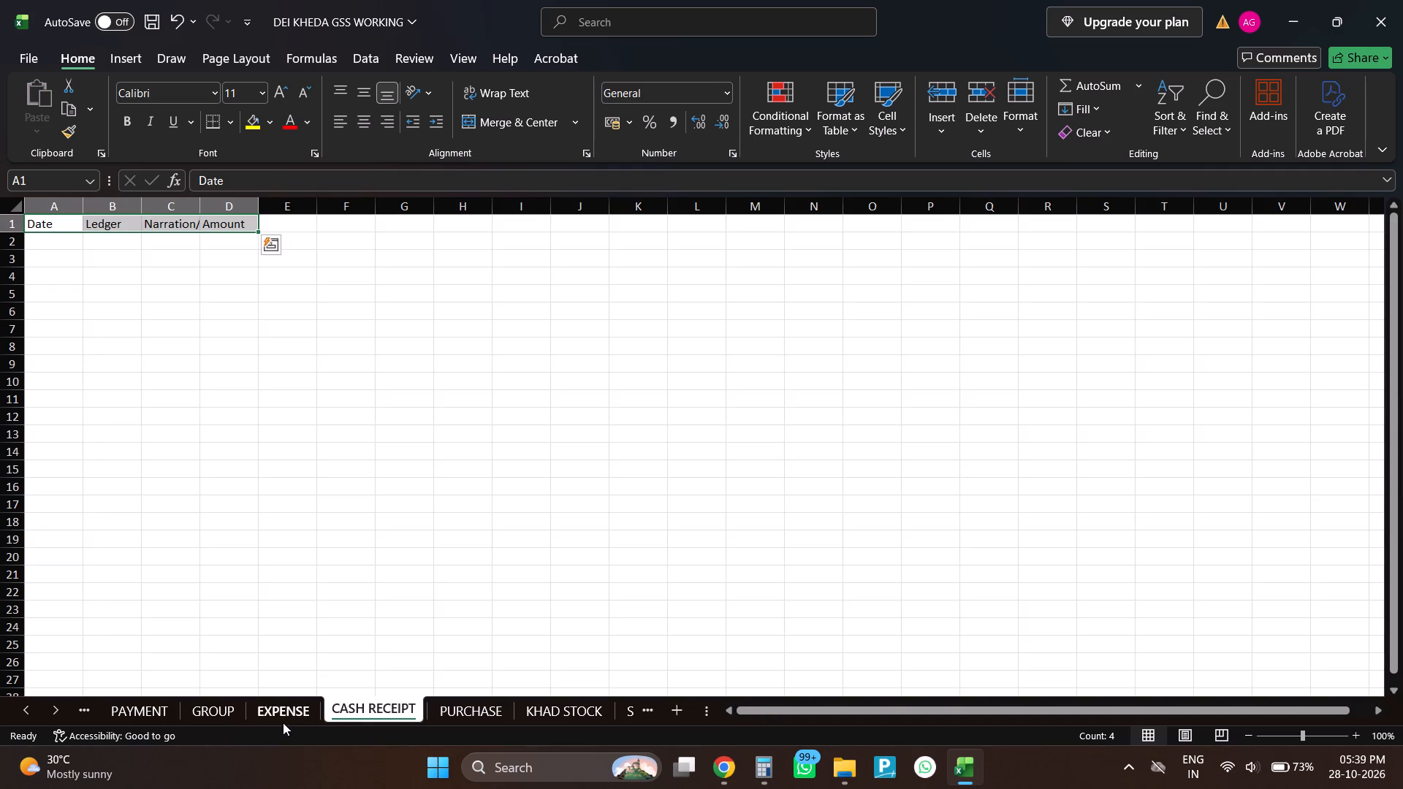
left_click(280, 722)
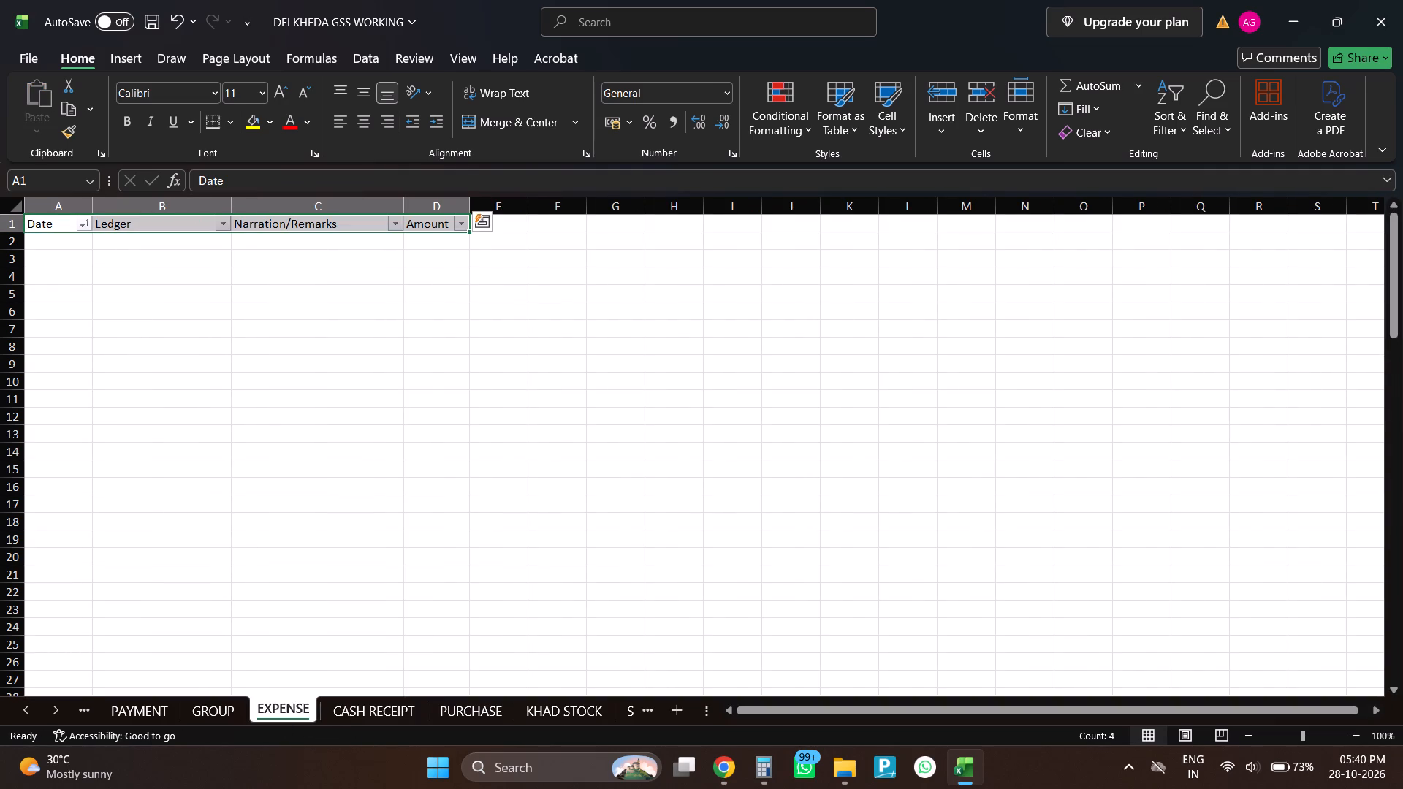
left_click(47, 238)
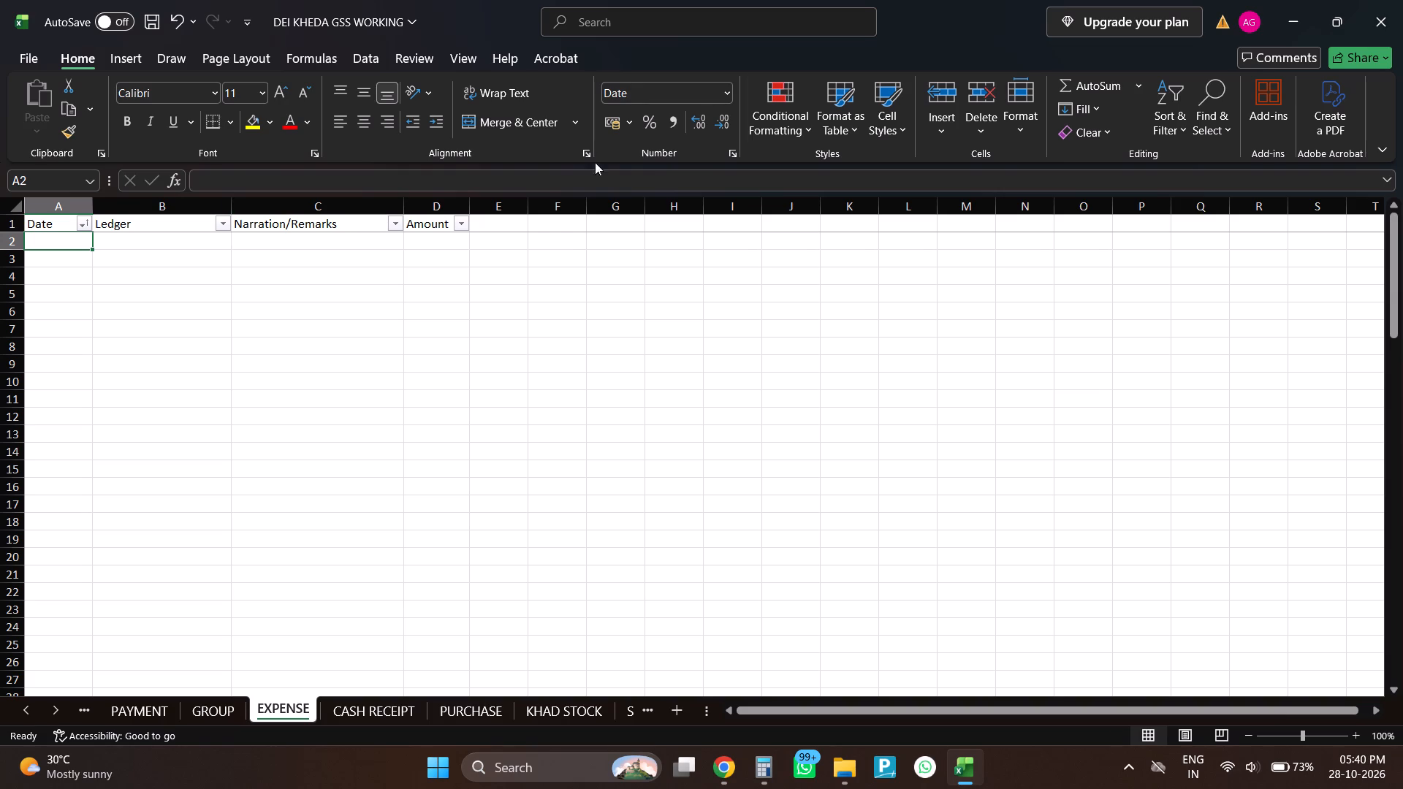
left_click(462, 61)
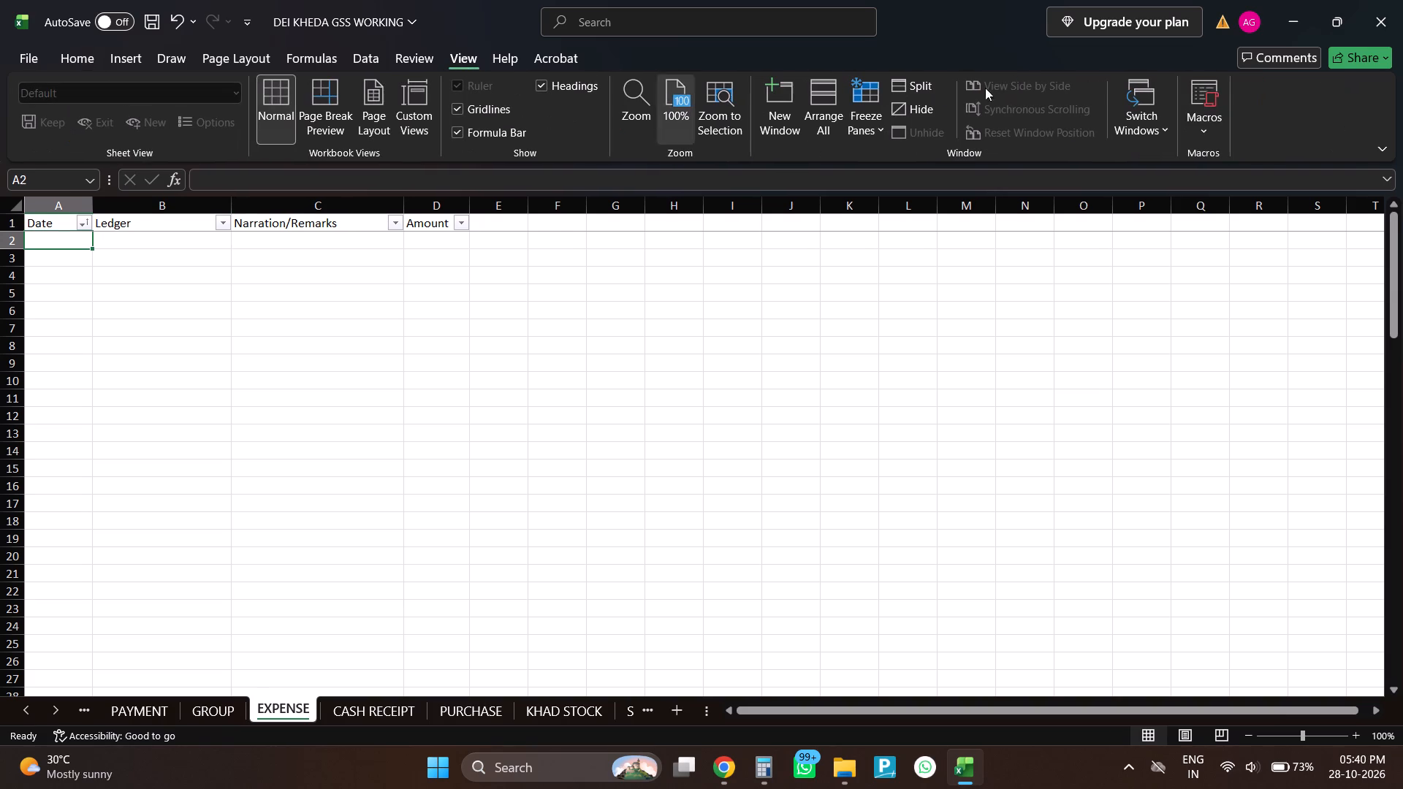
left_click(864, 104)
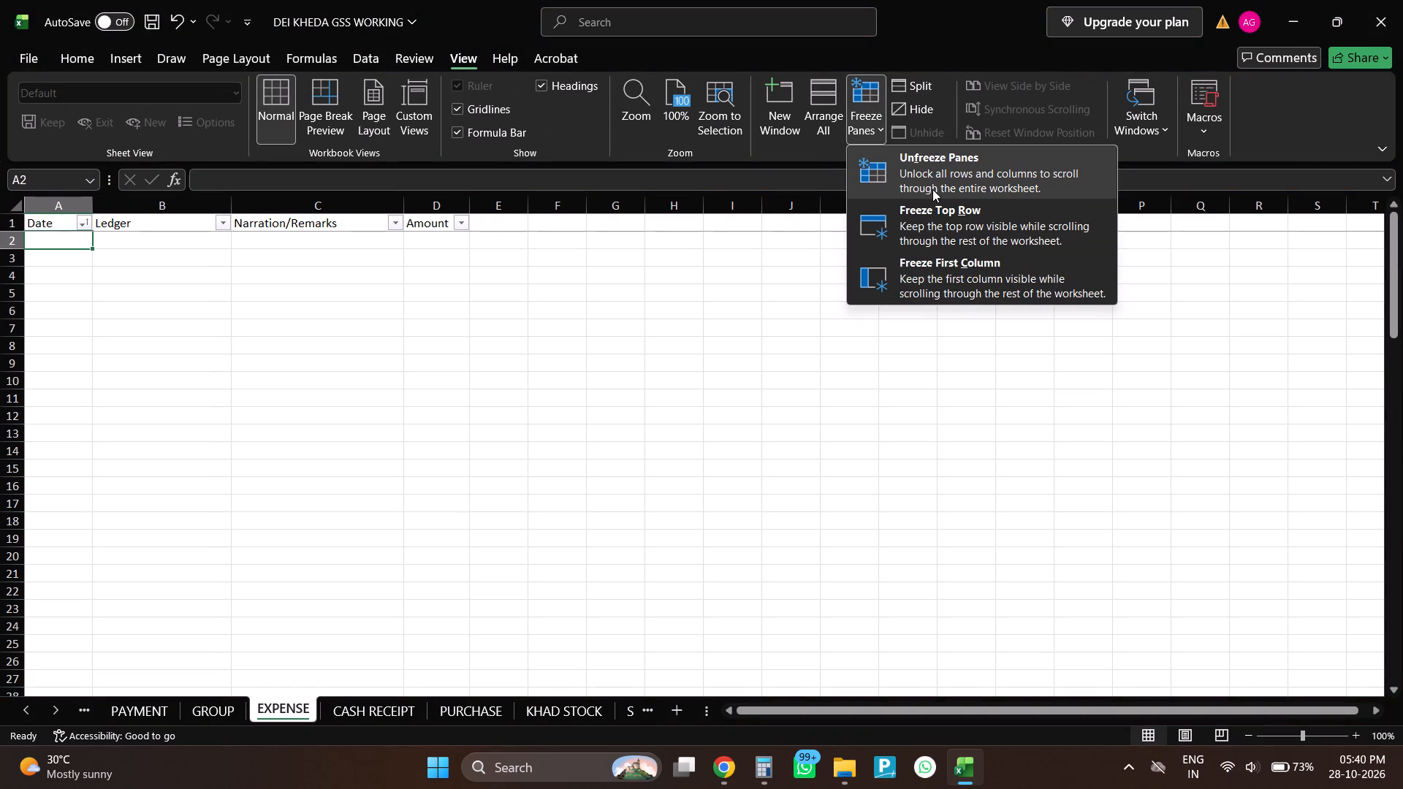
left_click(559, 349)
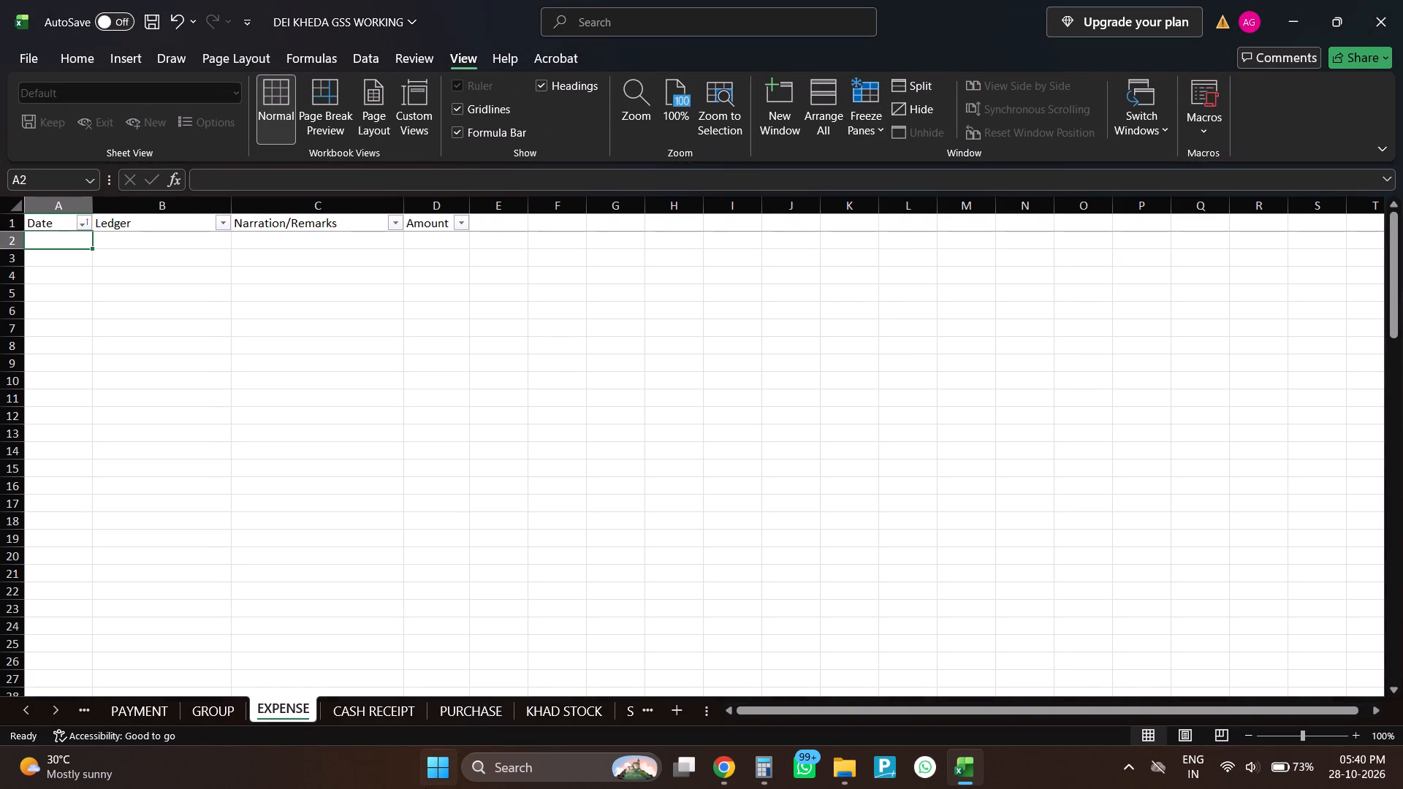
Freeze the panes at cell A2 on the CASH RECEIPT sheet so the header row stays in view, and test it by scrolling.
left_click(403, 715)
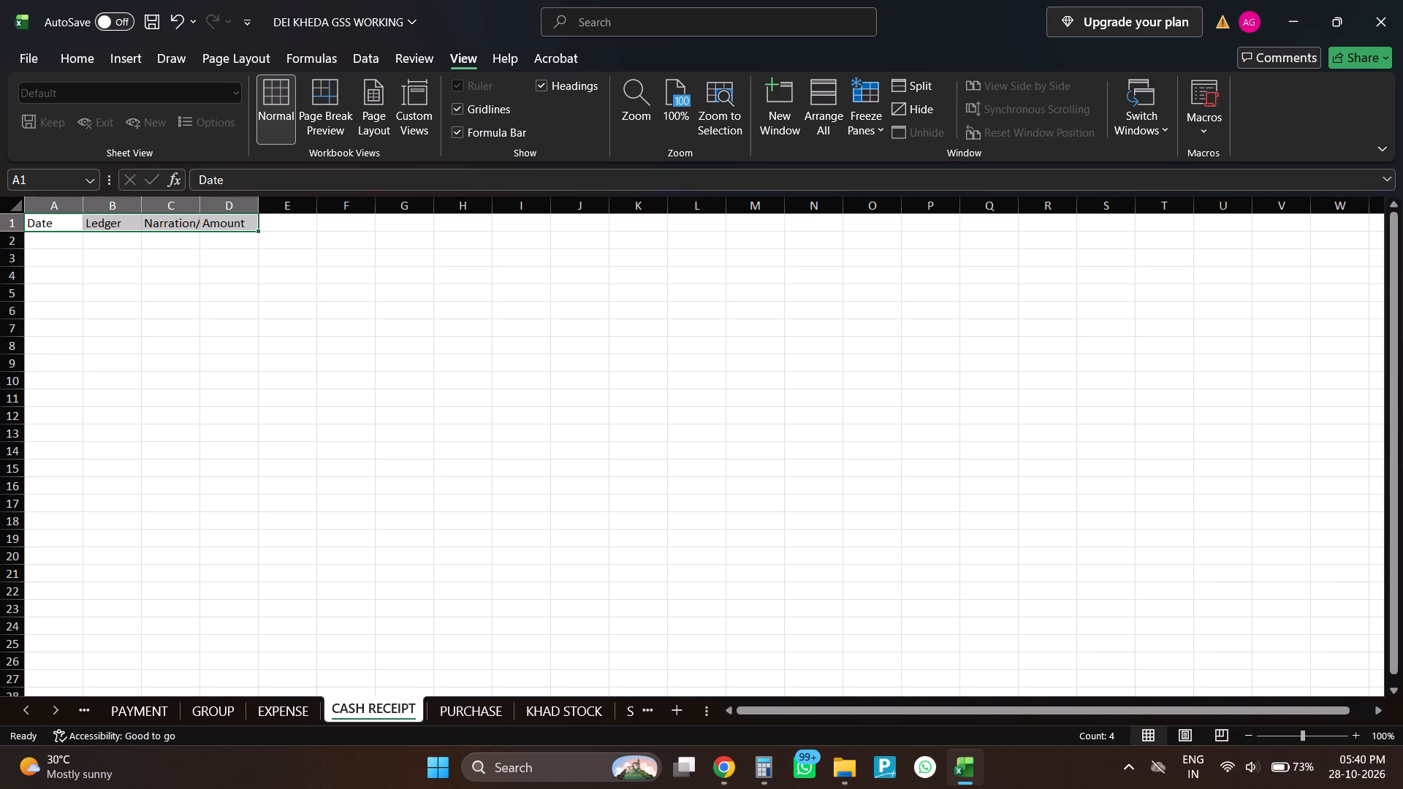
left_click(67, 237)
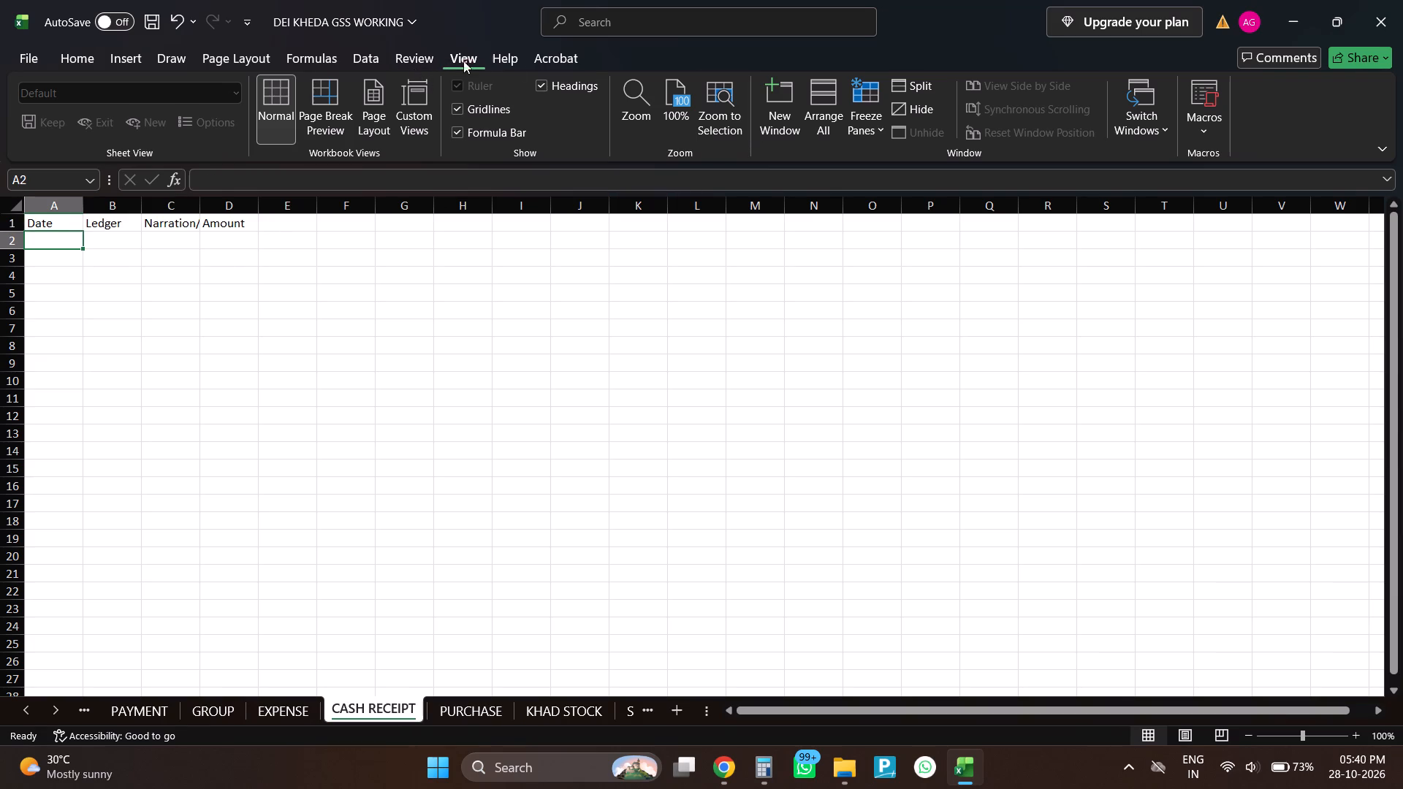
left_click(862, 87)
left_click(870, 175)
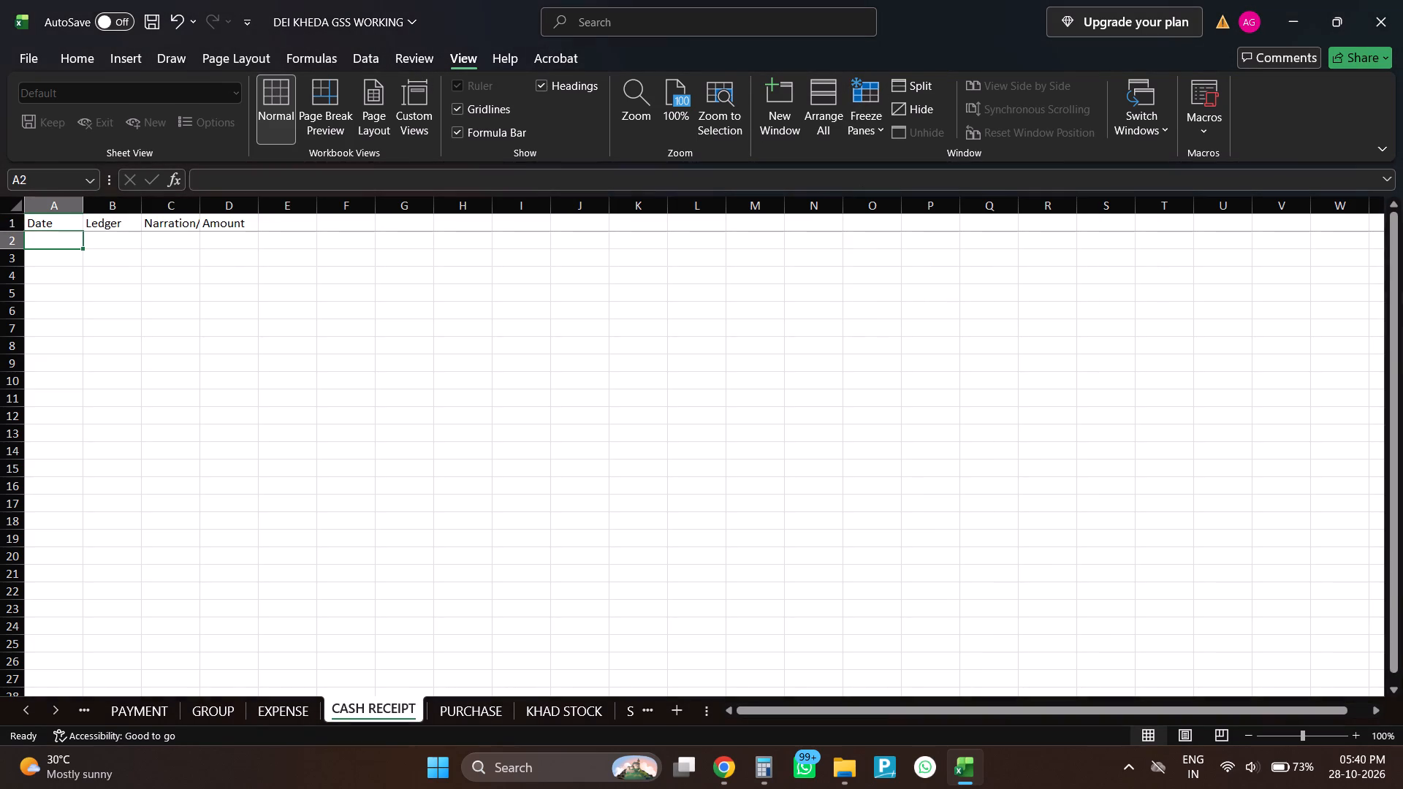
scroll(373, 412, "down", 4)
scroll(373, 415, "up", 5)
scroll(373, 415, "down", 13)
scroll(373, 415, "up", 3)
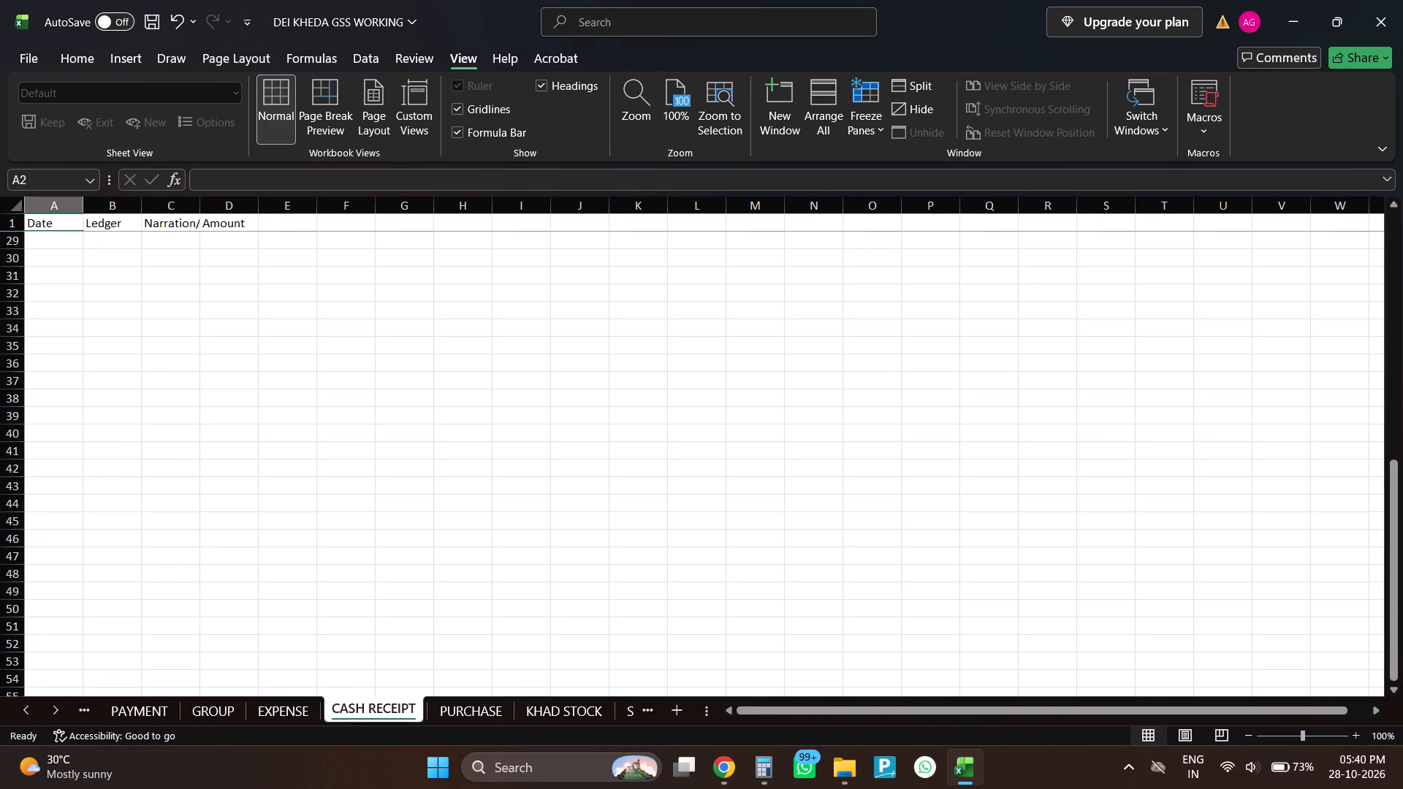
scroll(373, 415, "up", 20)
scroll(373, 415, "up", 1)
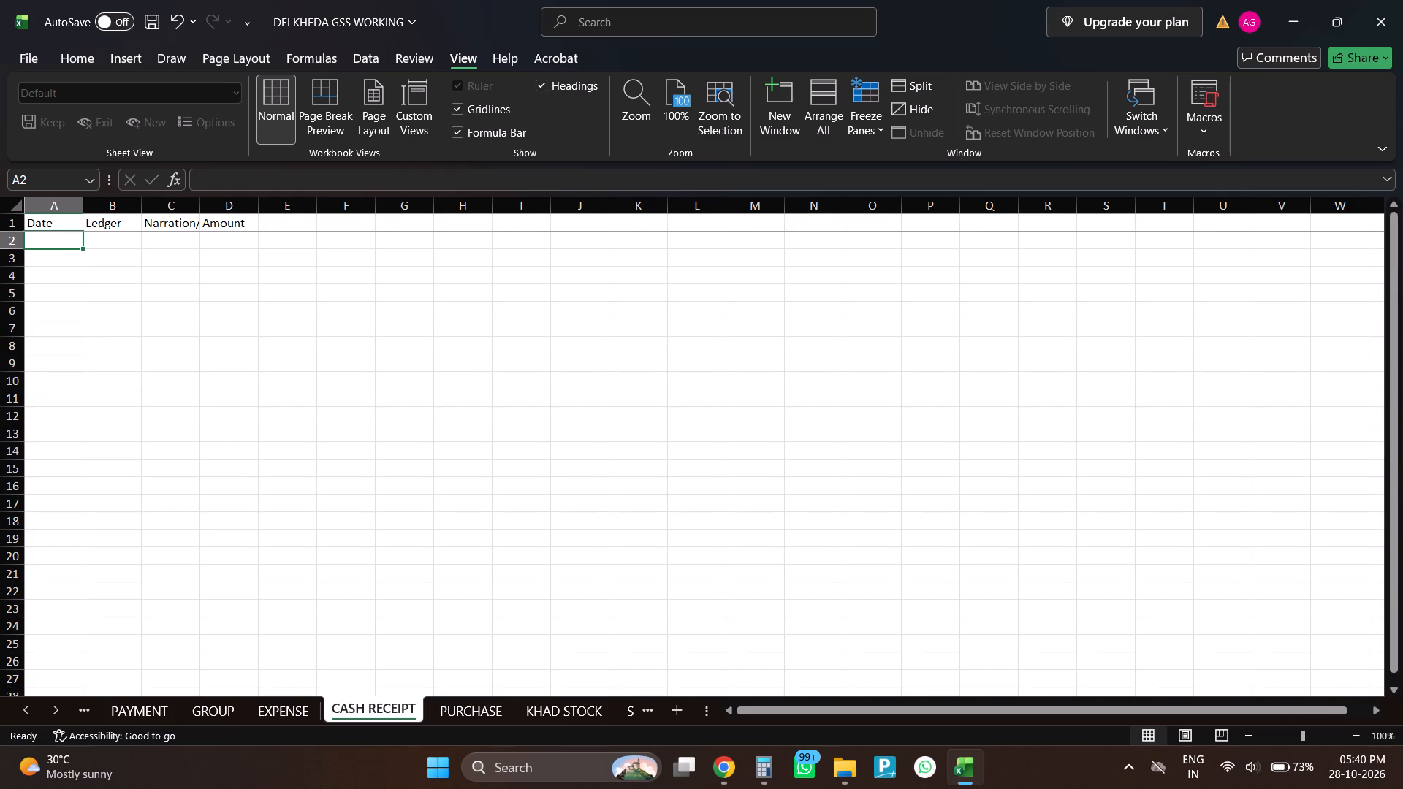
AutoFit column C on CASH RECEIPT to the width of its Narration/Remarks header.
double_click(205, 201)
left_click(531, 386)
scroll(531, 386, "up", 8)
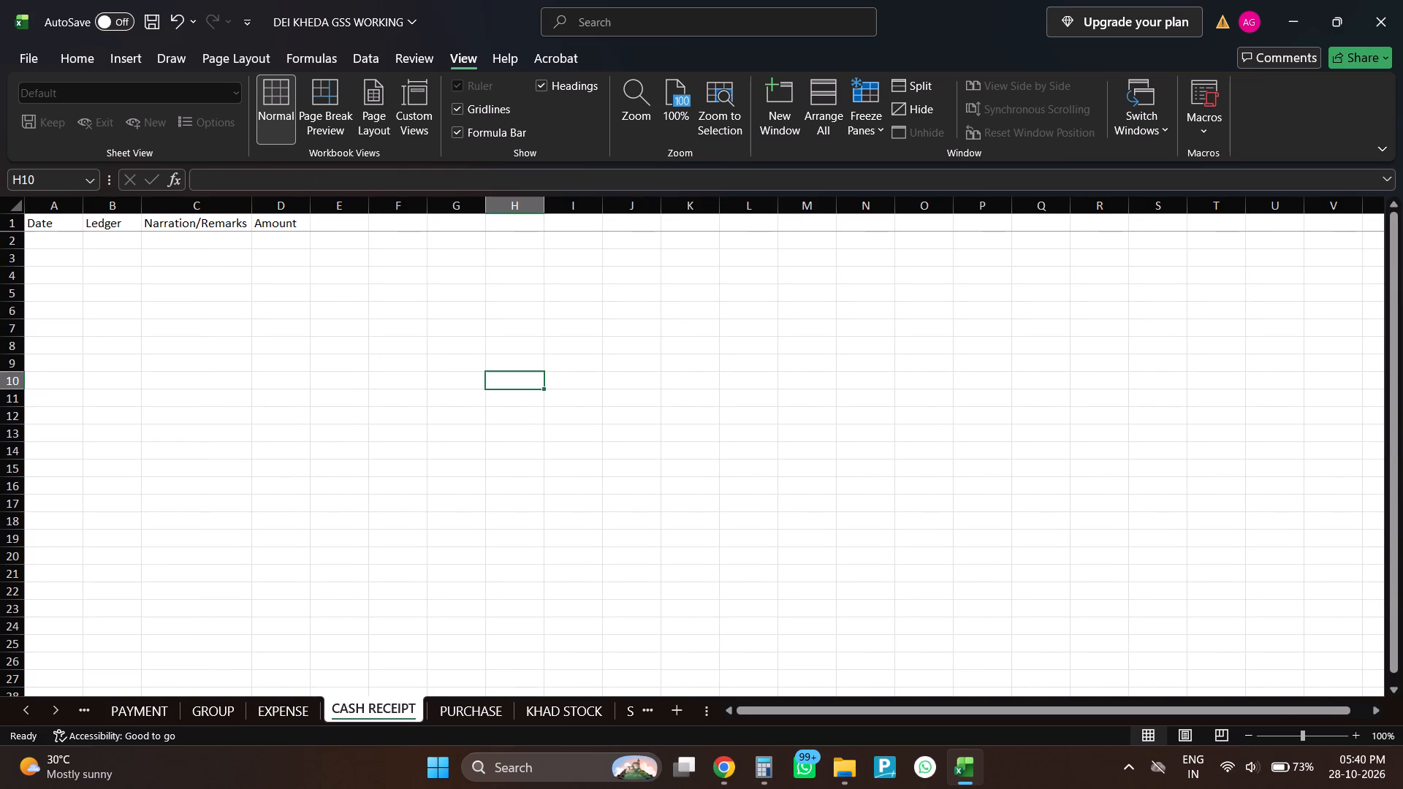
Save the workbook with the new CASH RECEIPT sheet.
key("ctrl+s")
key("ctrl+s")
key("ctrl+s")
key("ctrl+s")
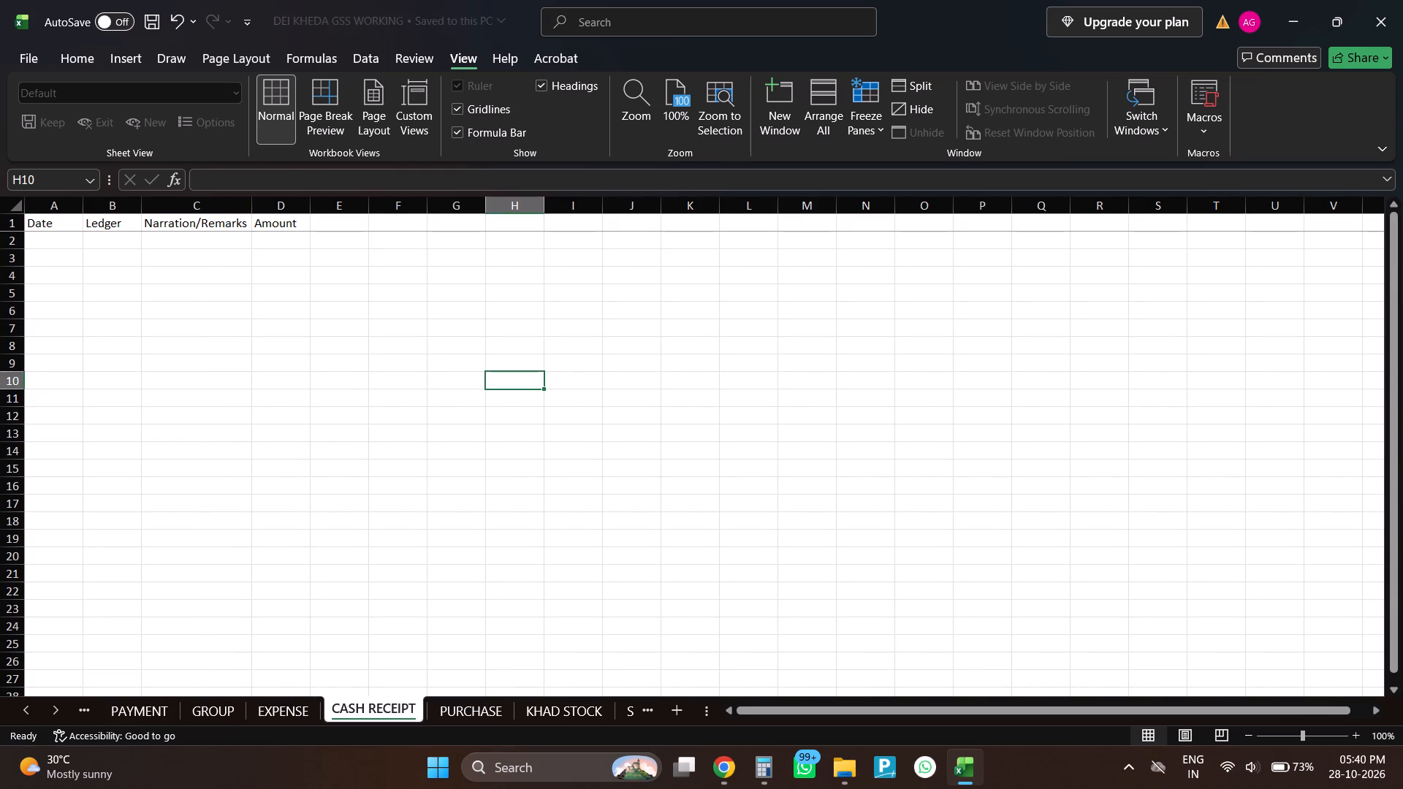